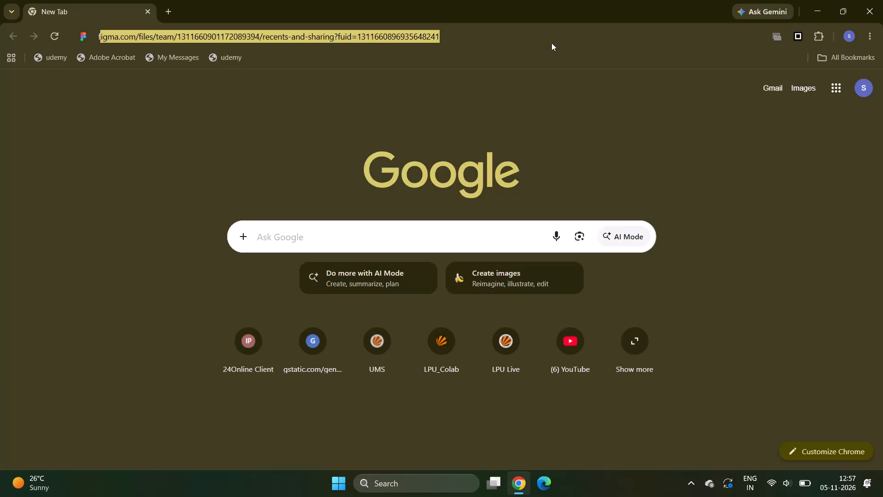
Open the Figma recents page and look over the recently viewed files.
key(Return)
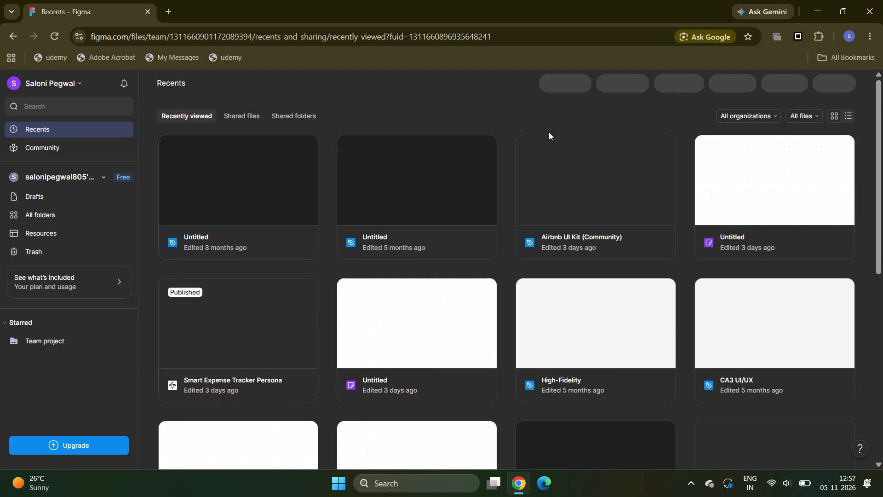
scroll(527, 304, down, 1)
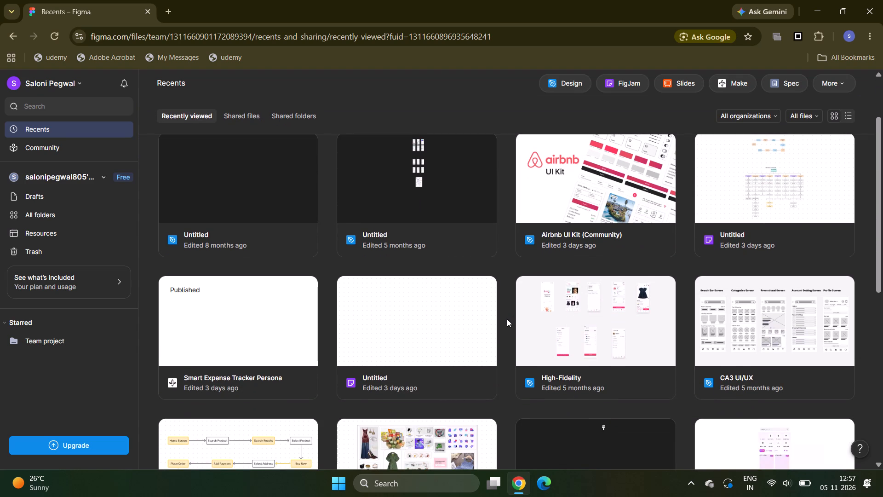
scroll(507, 319, up, 2)
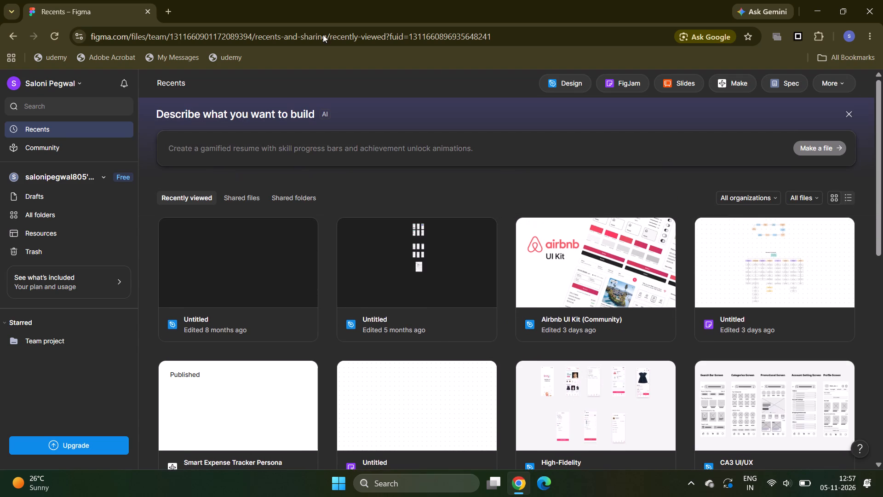
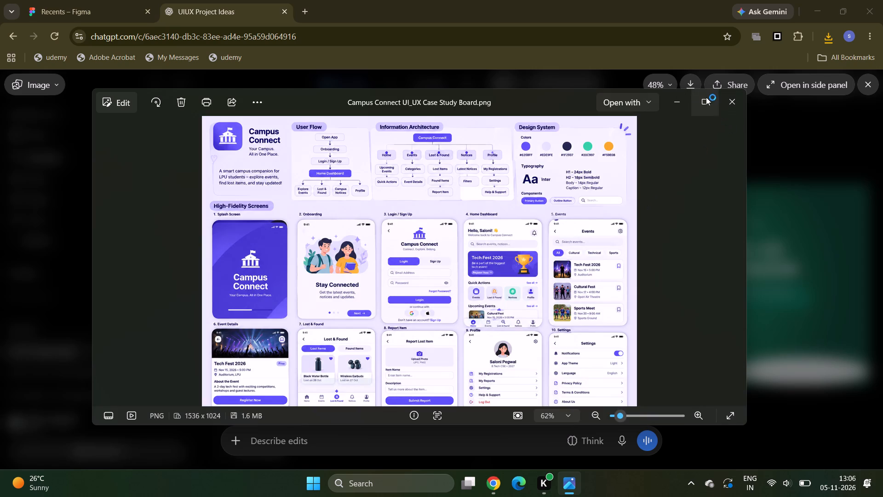
click(706, 101)
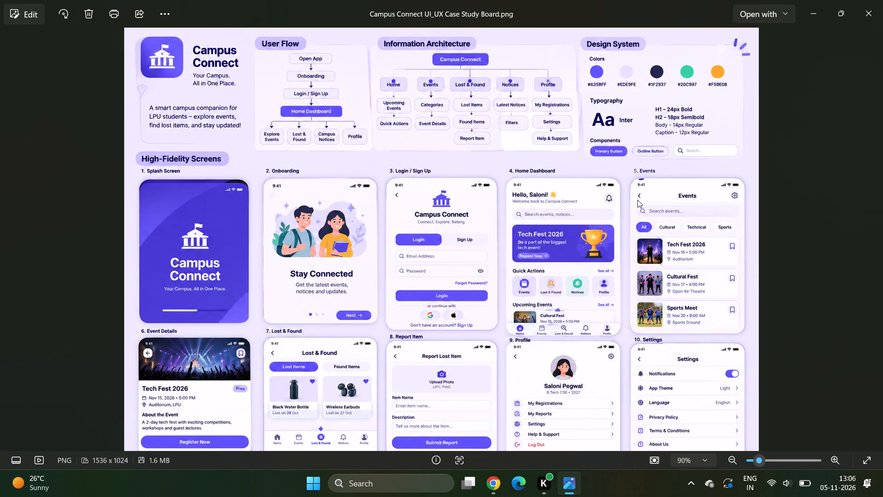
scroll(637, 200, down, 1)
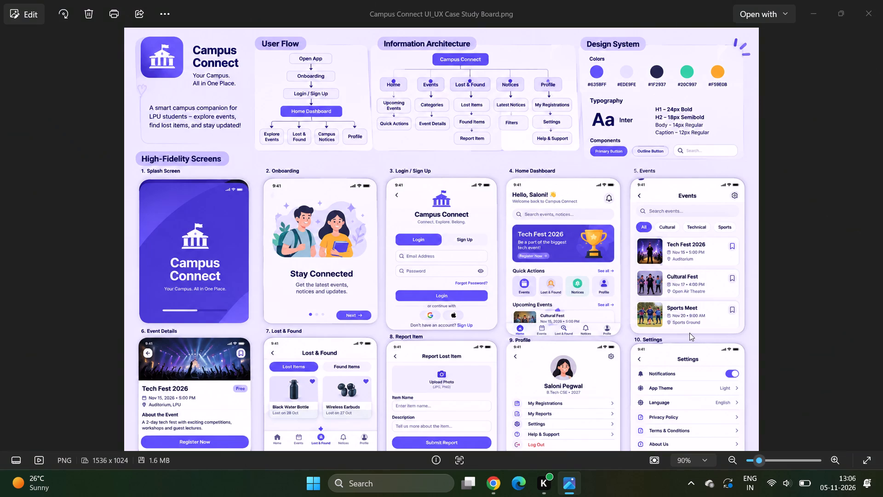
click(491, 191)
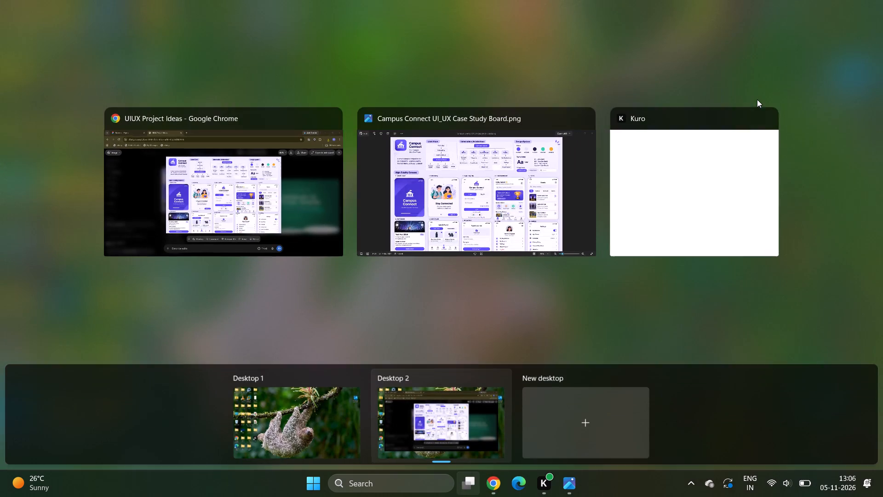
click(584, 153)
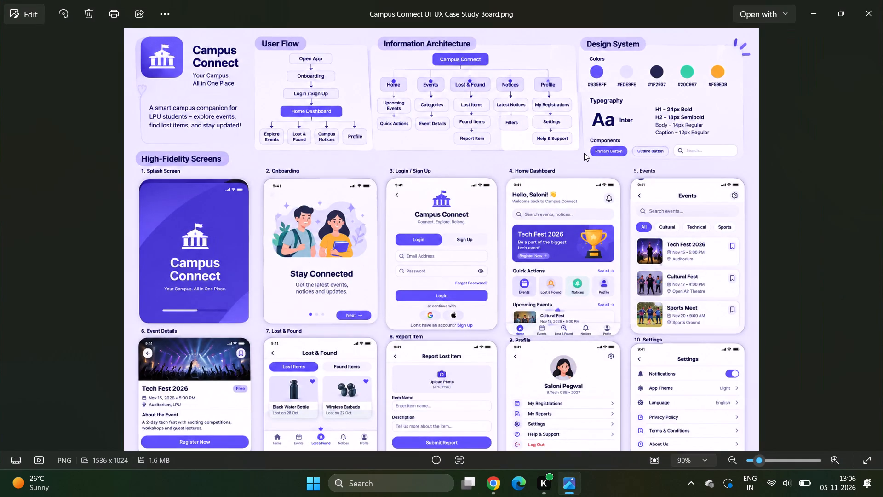
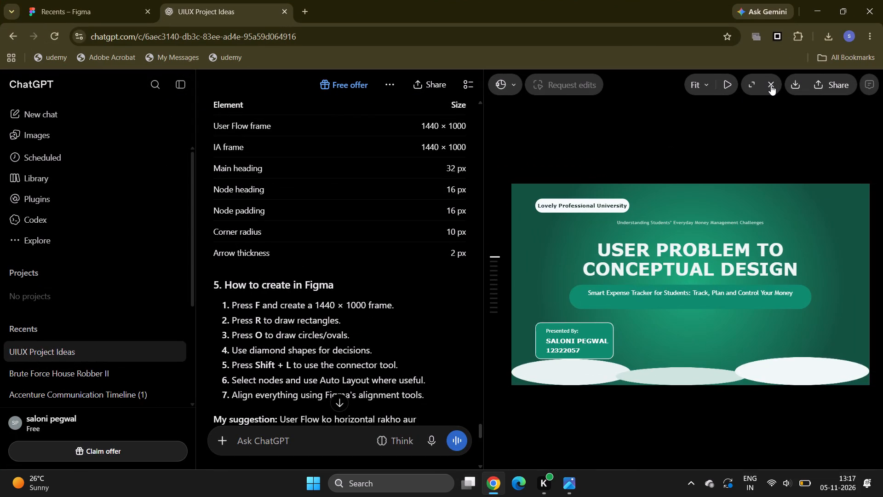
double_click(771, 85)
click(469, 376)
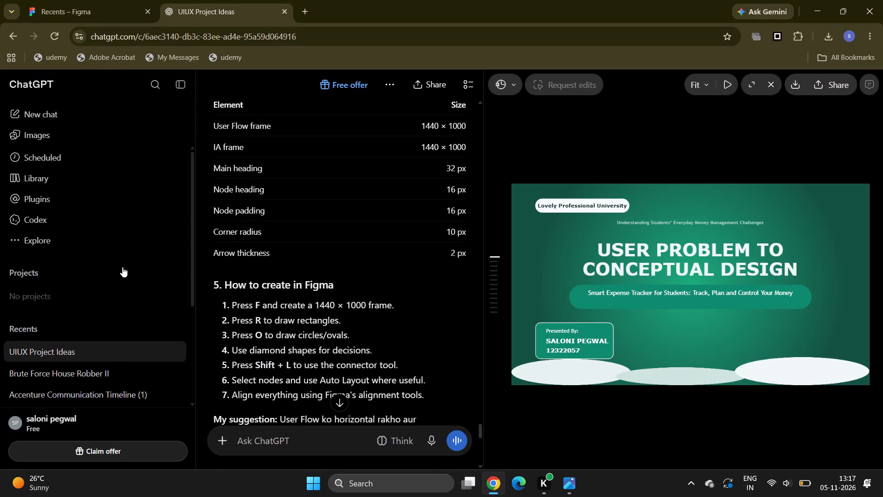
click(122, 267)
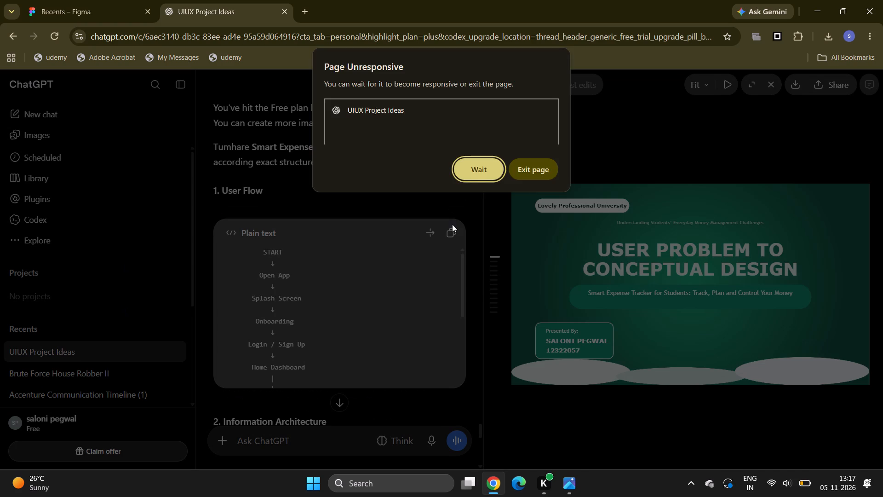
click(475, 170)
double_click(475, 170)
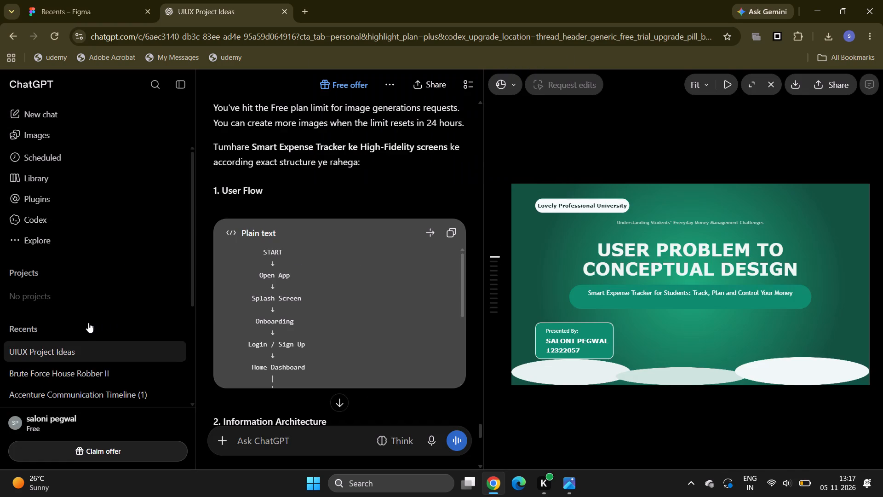
Open the Brute Force House Robber II chat and return to UIUX Project Ideas to clear the presentation preview.
click(93, 372)
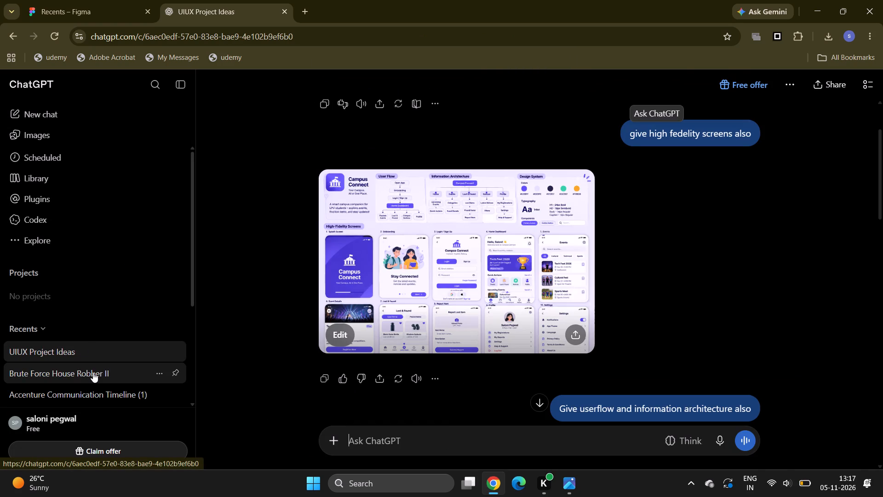
click(91, 349)
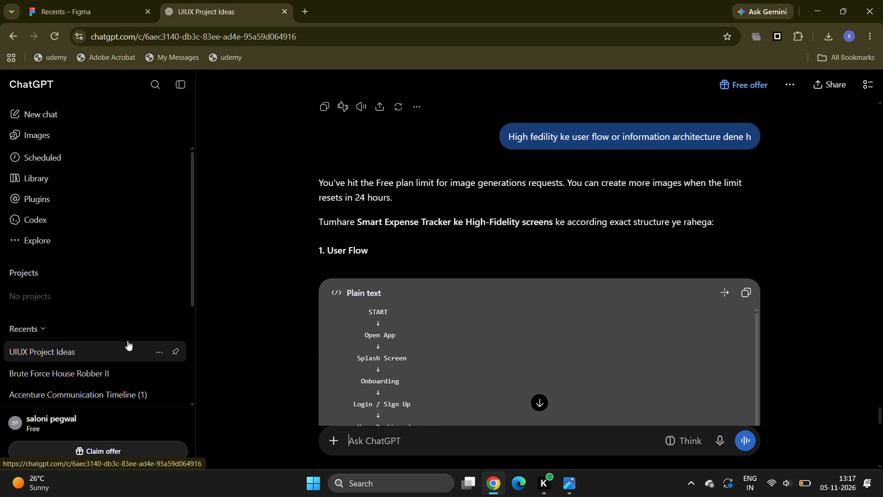
Review the Smart Expense Tracker's User Flow, Information Architecture and High-Fidelity screen mapping, ending back at the User Flow.
scroll(388, 352, down, 1)
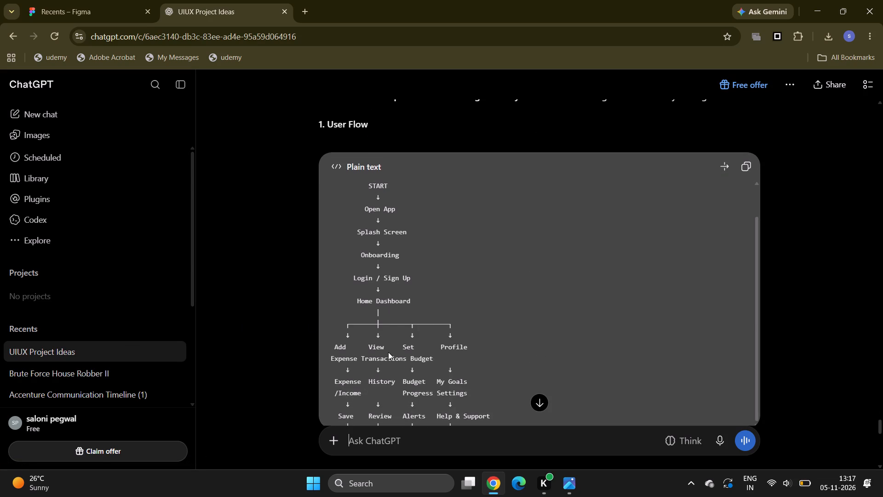
scroll(388, 352, down, 1)
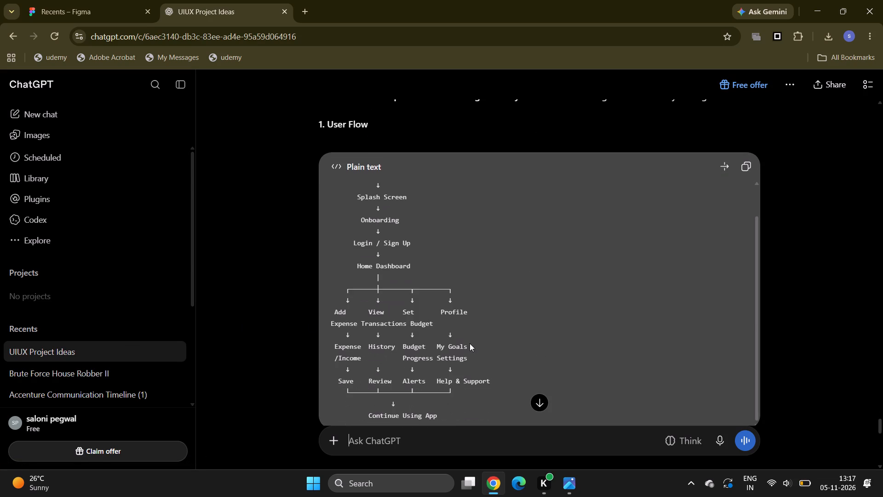
scroll(470, 343, down, 2)
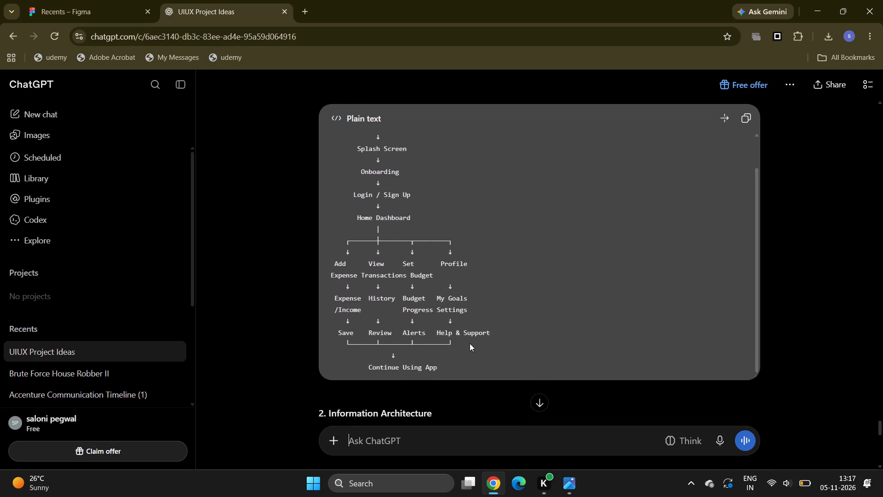
scroll(470, 343, down, 3)
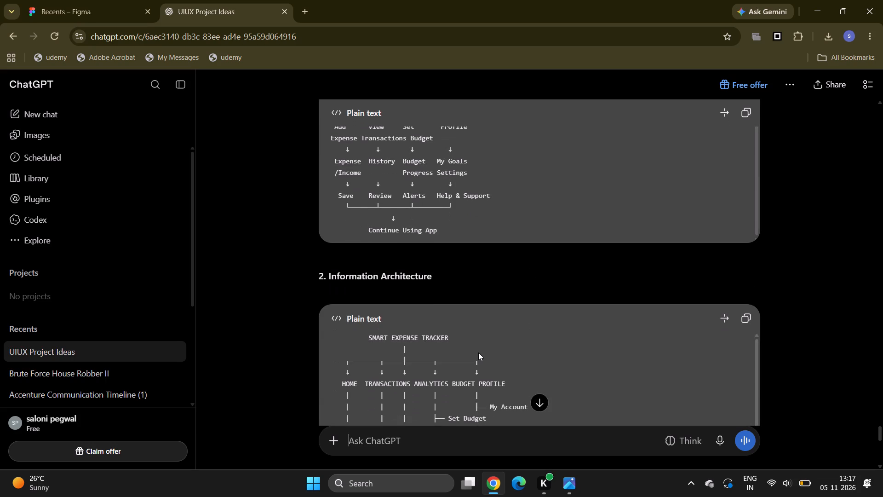
scroll(478, 353, down, 5)
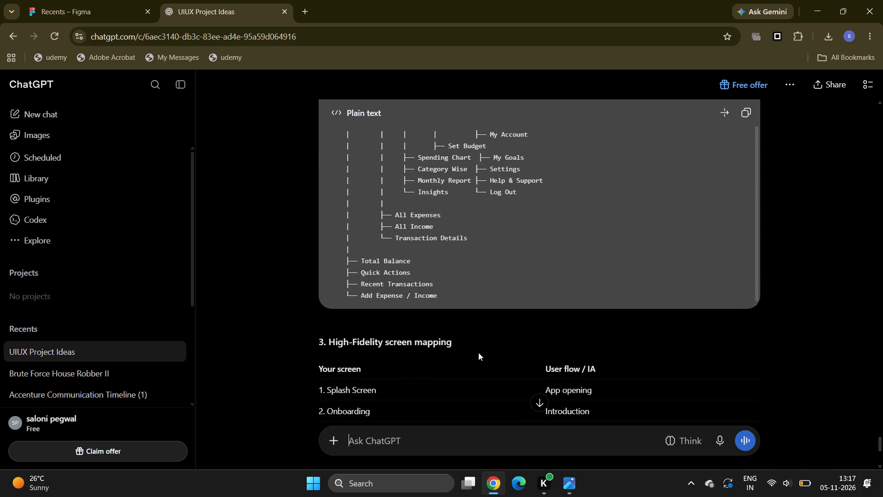
scroll(478, 353, down, 1)
scroll(478, 353, up, 6)
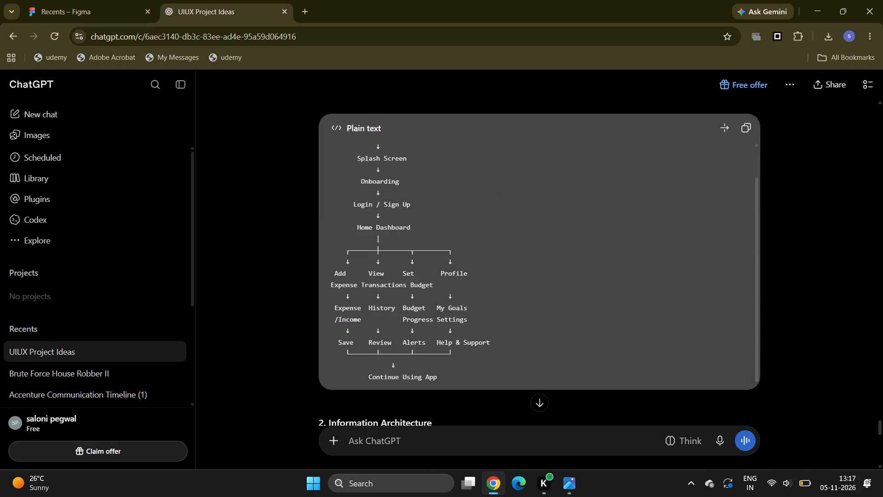
scroll(478, 353, up, 1)
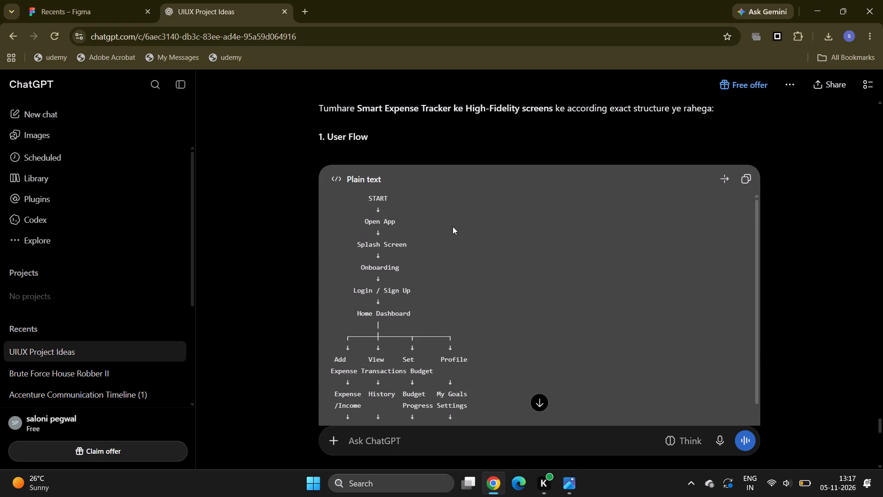
Switch to Figma and open the Untitled design file last edited 8 months ago.
click(110, 12)
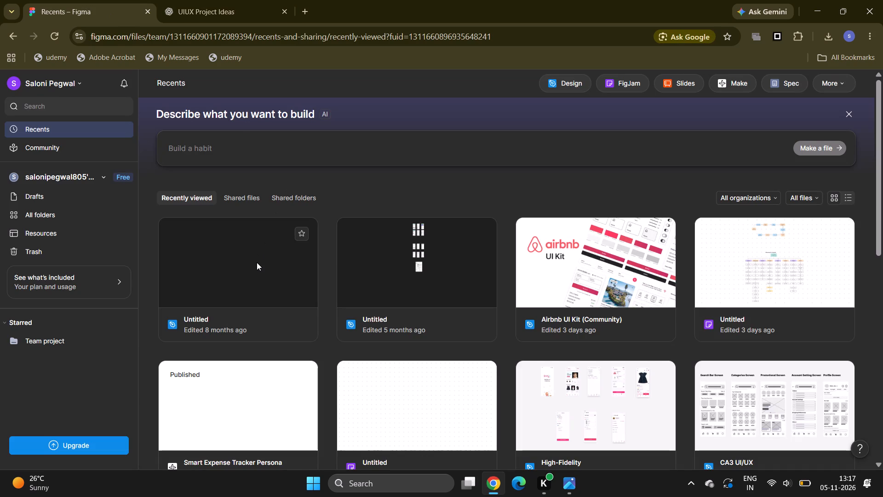
click(257, 262)
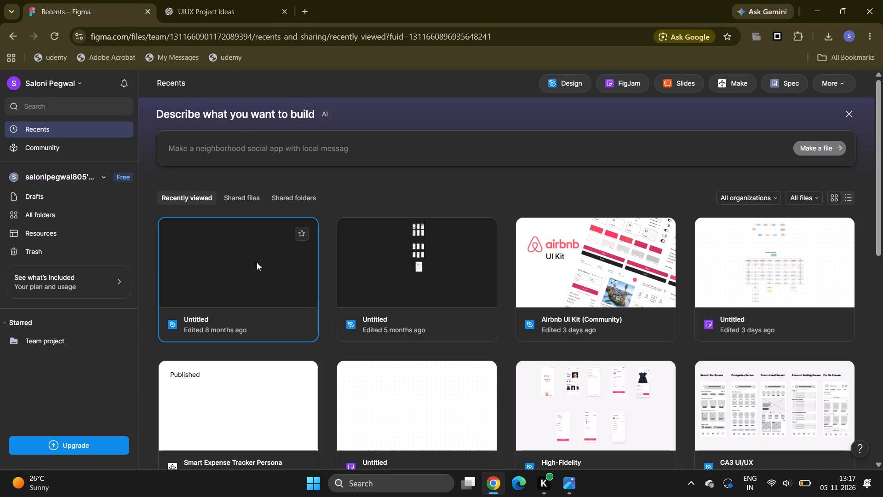
double_click(257, 262)
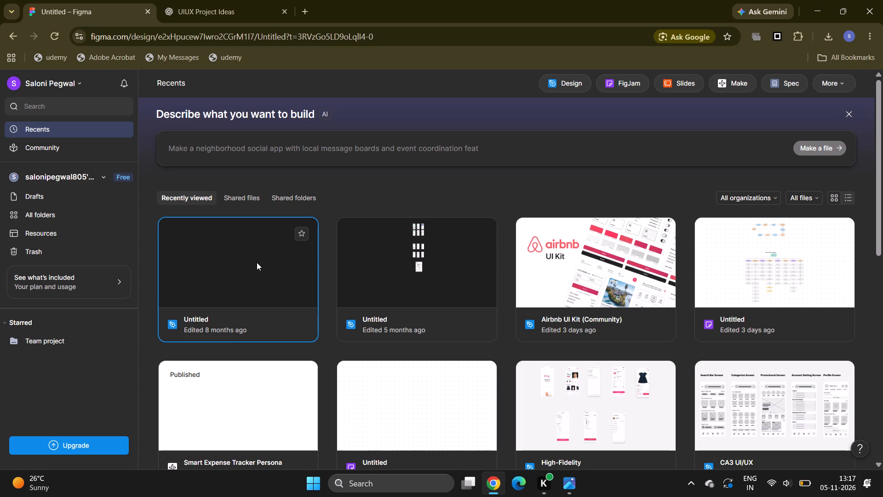
click(281, 275)
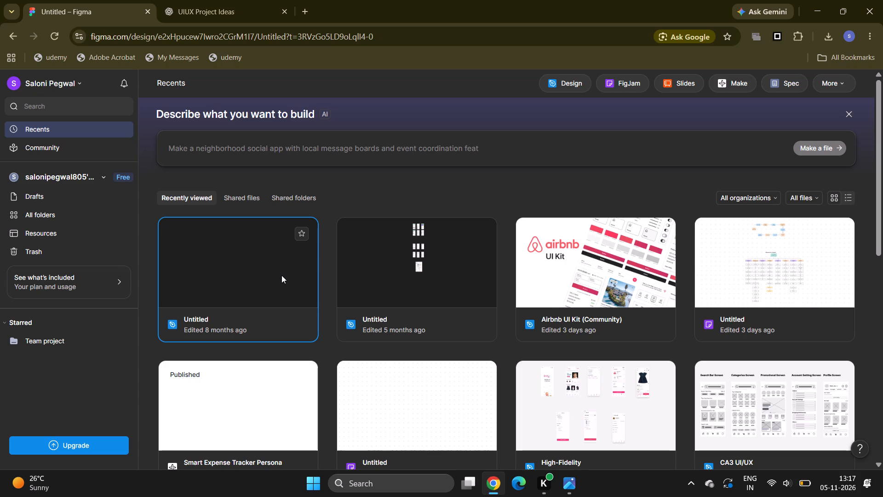
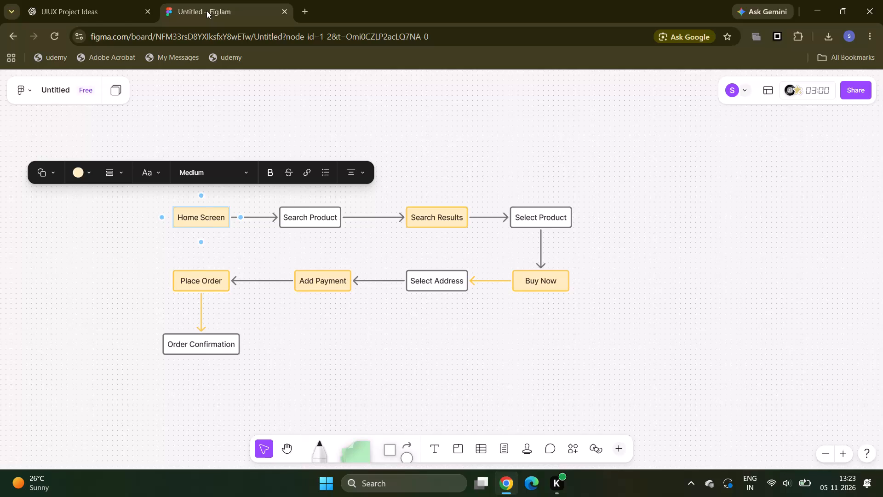
click(84, 16)
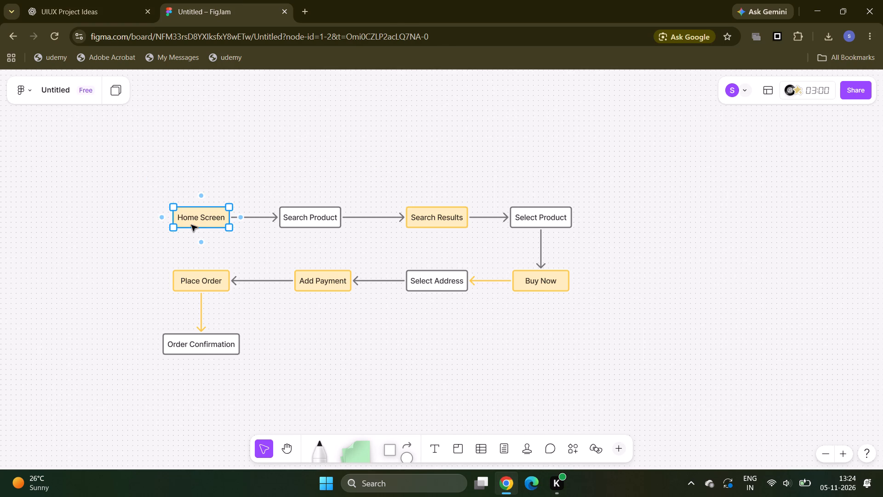
right_click(210, 218)
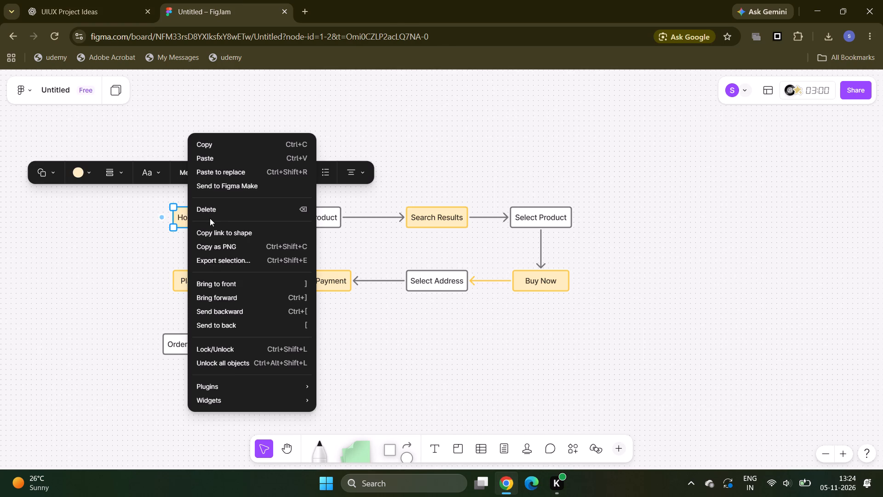
click(220, 212)
click(220, 212)
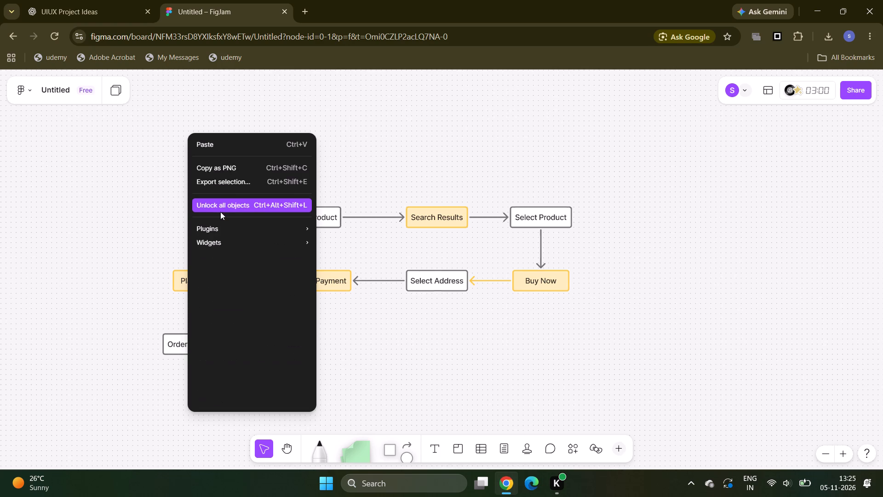
right_click(305, 225)
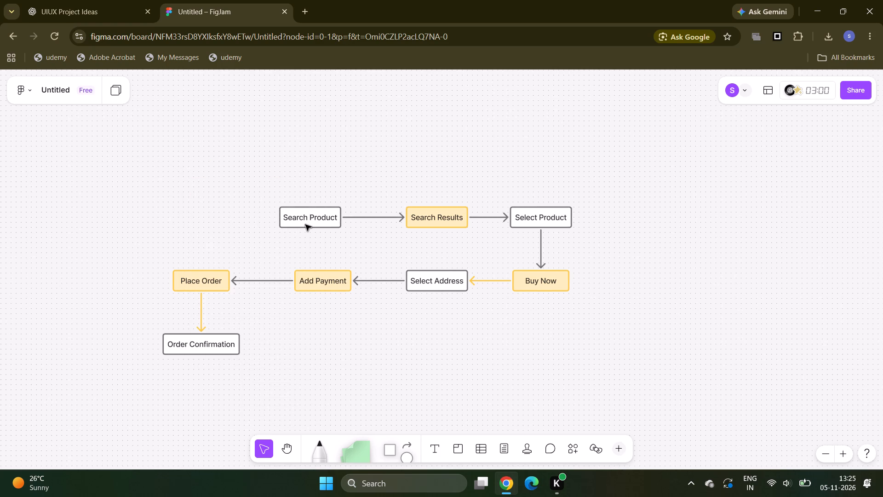
right_click(316, 216)
click(241, 261)
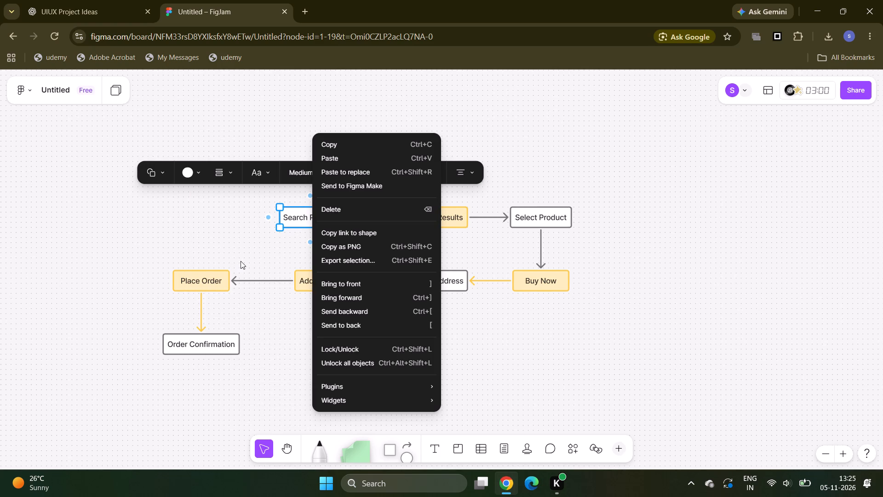
right_click(322, 225)
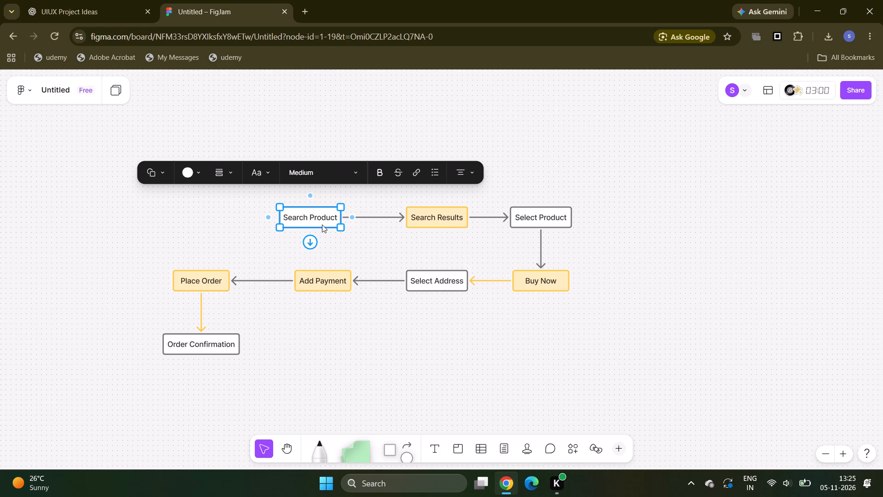
click(378, 210)
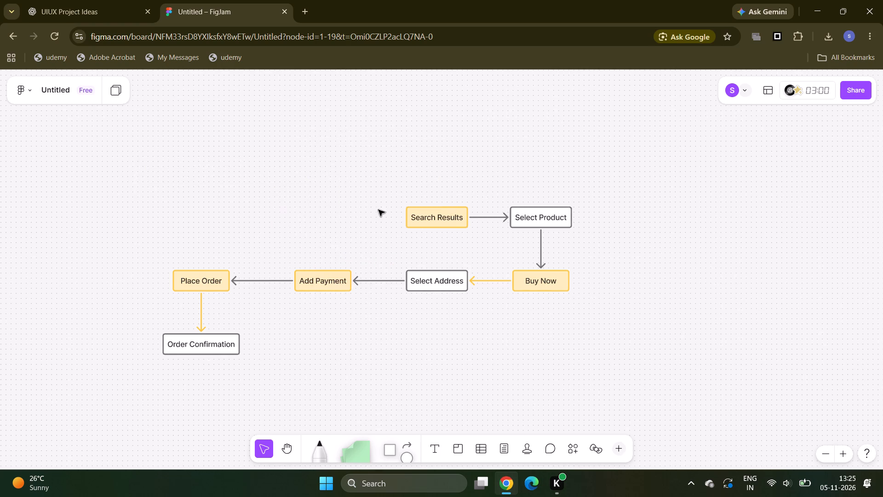
right_click(431, 219)
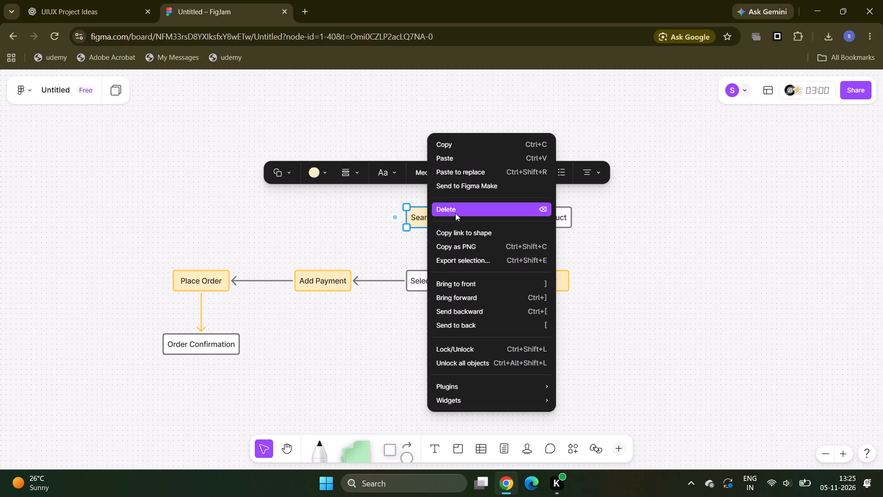
click(457, 212)
right_click(515, 213)
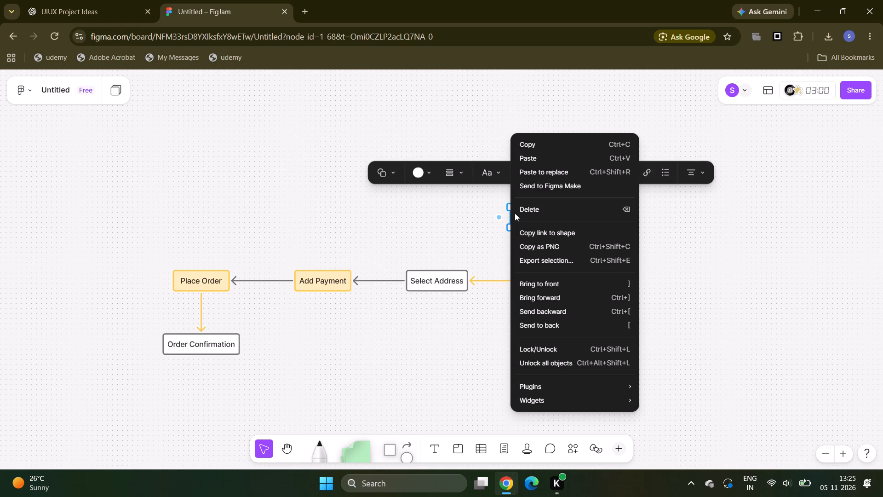
click(528, 210)
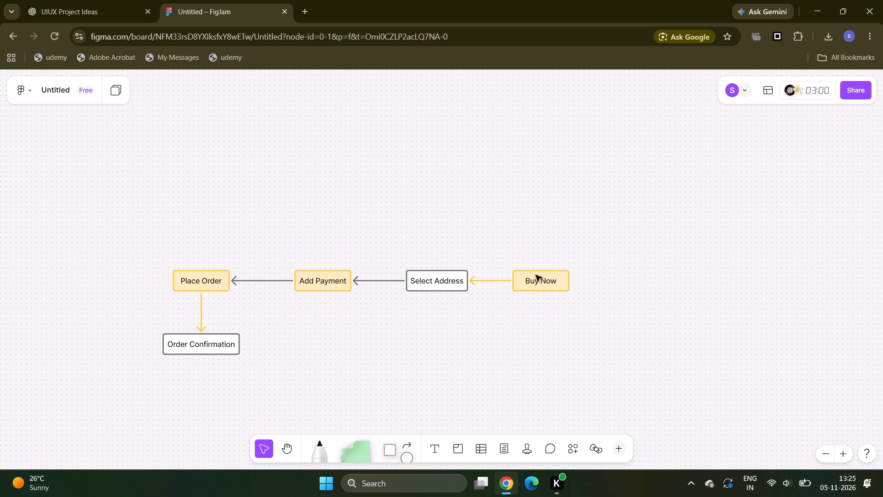
Delete the remaining Buy Now, Select Address, Add Payment, Place Order and Order Confirmation boxes from the board.
right_click(536, 275)
click(571, 203)
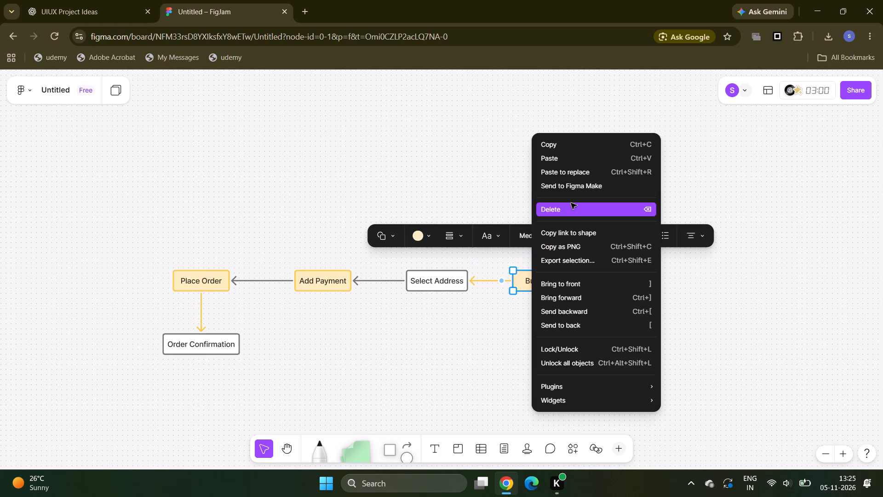
right_click(443, 275)
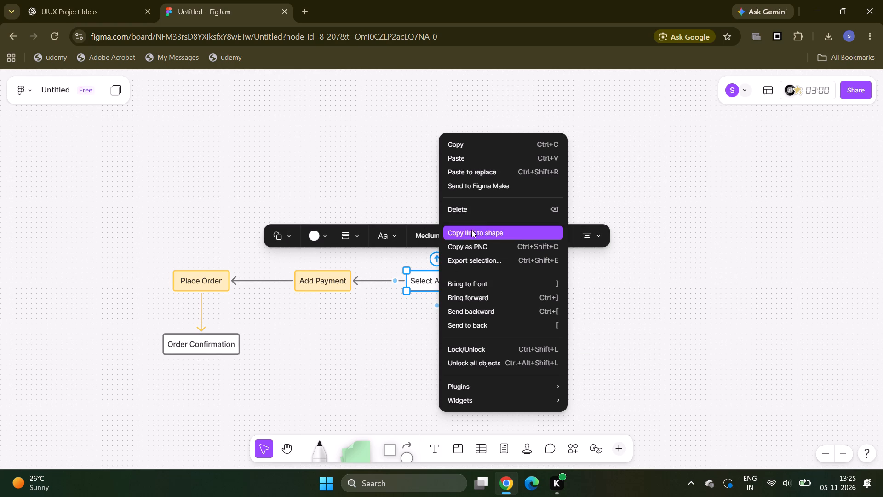
click(489, 207)
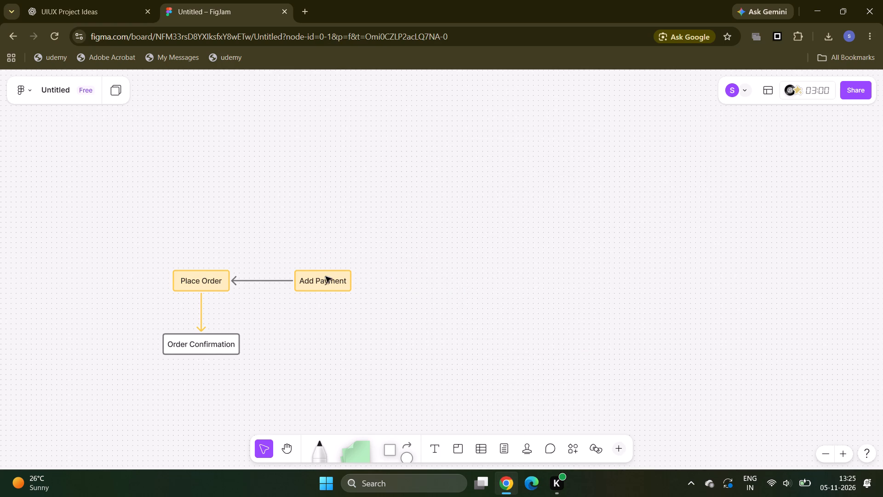
right_click(326, 277)
click(361, 209)
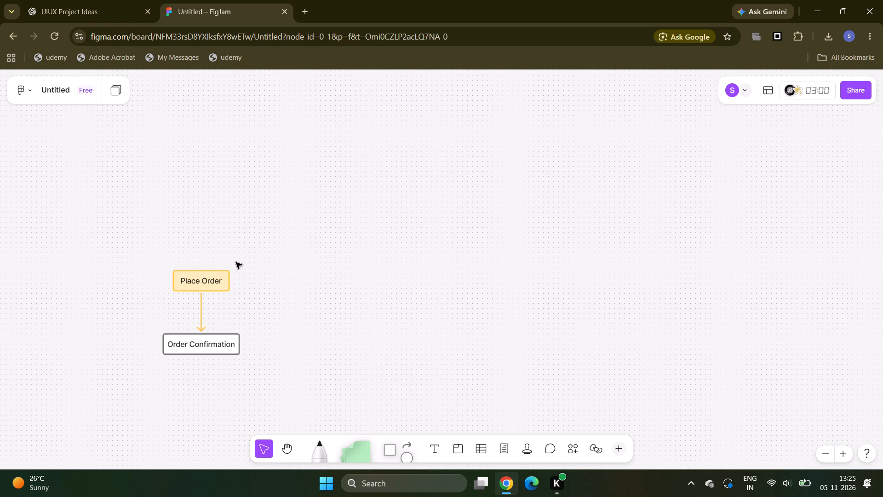
right_click(217, 279)
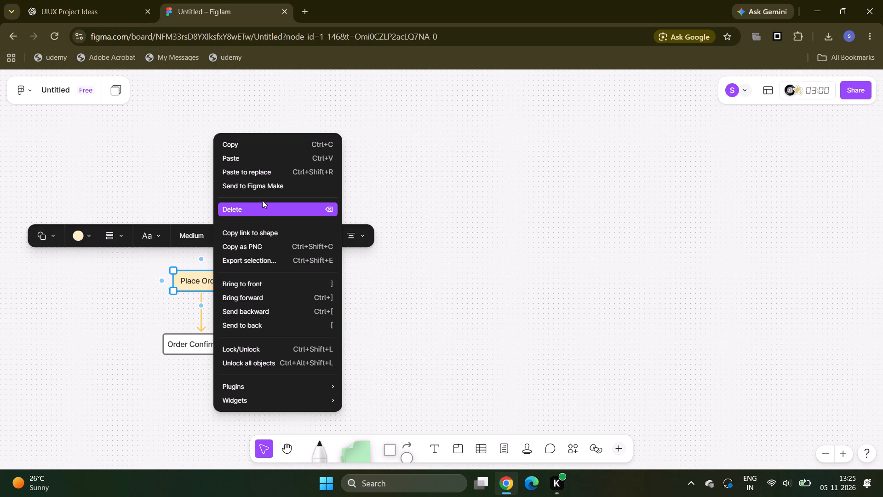
click(262, 200)
click(262, 208)
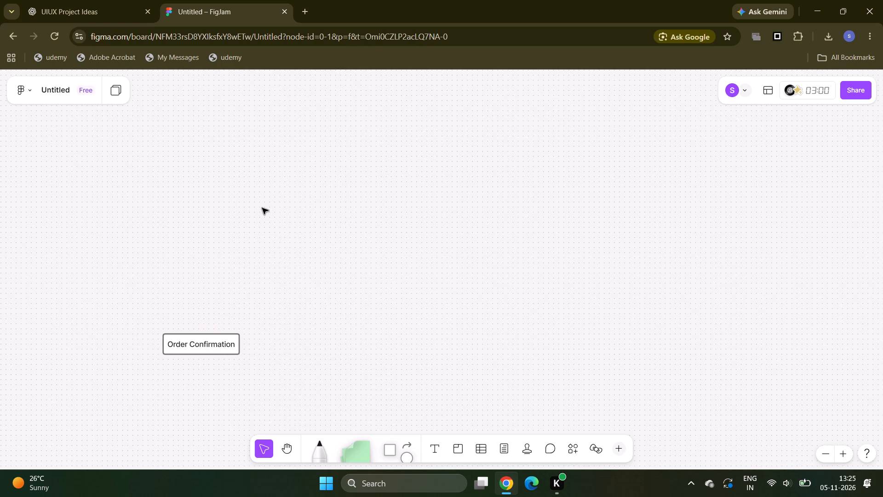
right_click(218, 341)
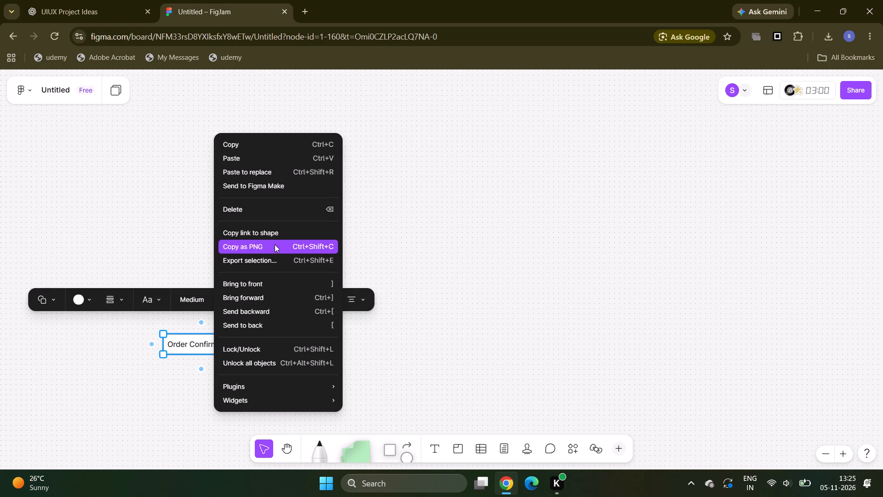
click(268, 212)
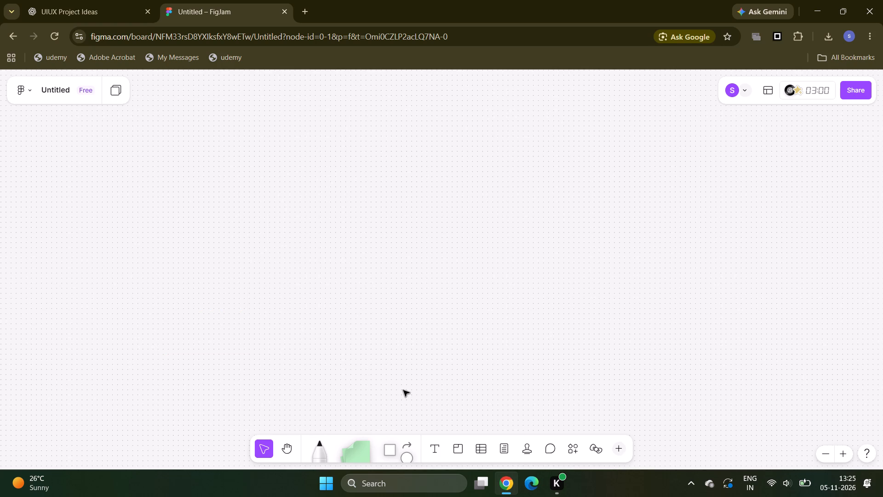
Draw a small rectangle near the top of the board and label it Start.
click(409, 457)
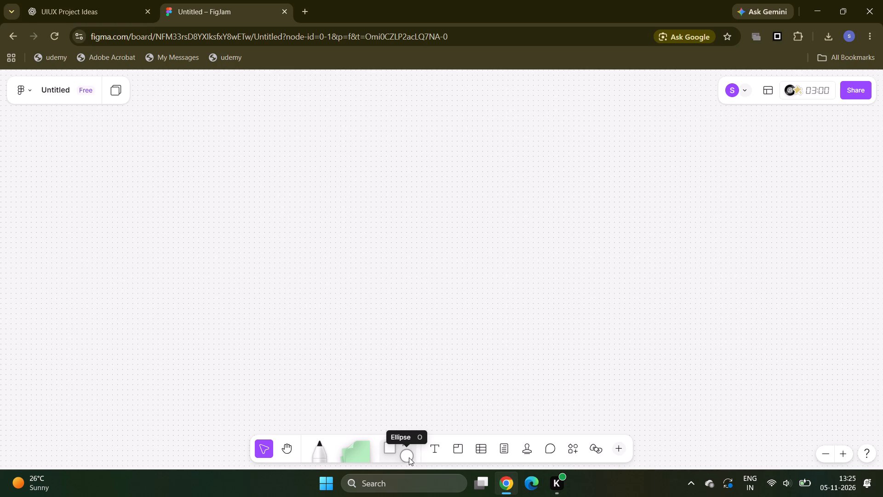
click(391, 448)
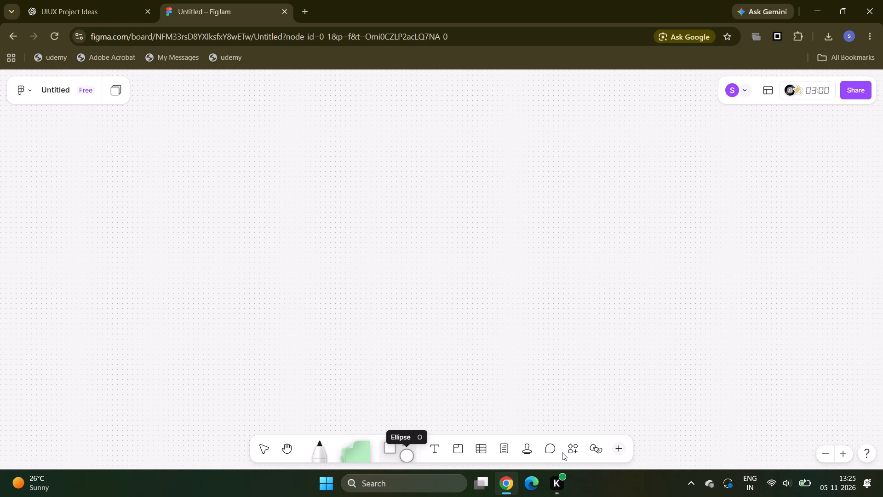
click(396, 389)
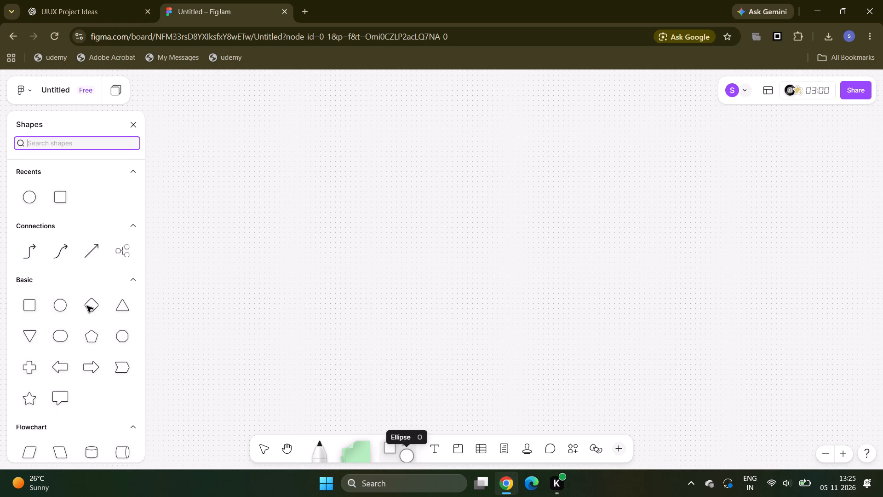
click(60, 196)
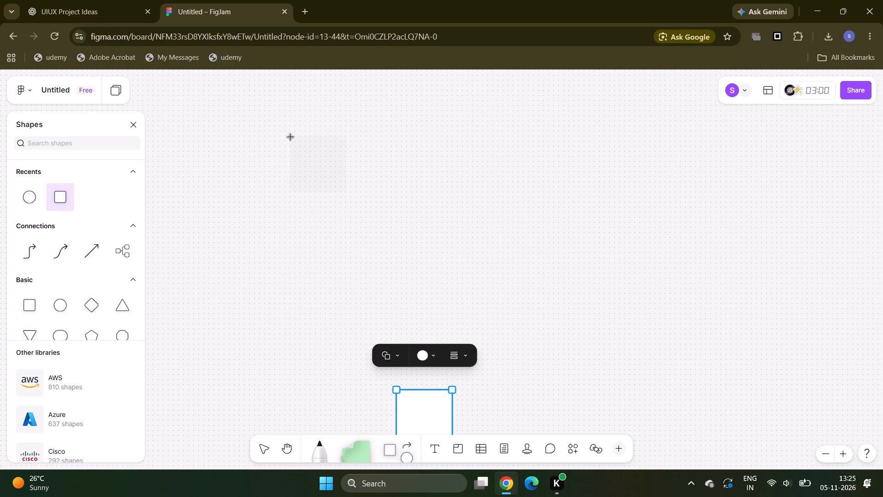
drag(347, 105, 405, 126)
drag(405, 126, 403, 125)
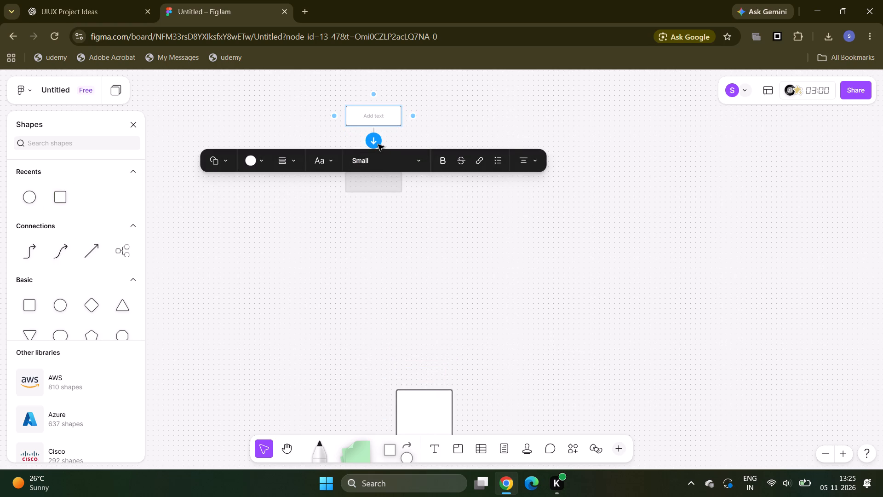
key(s)
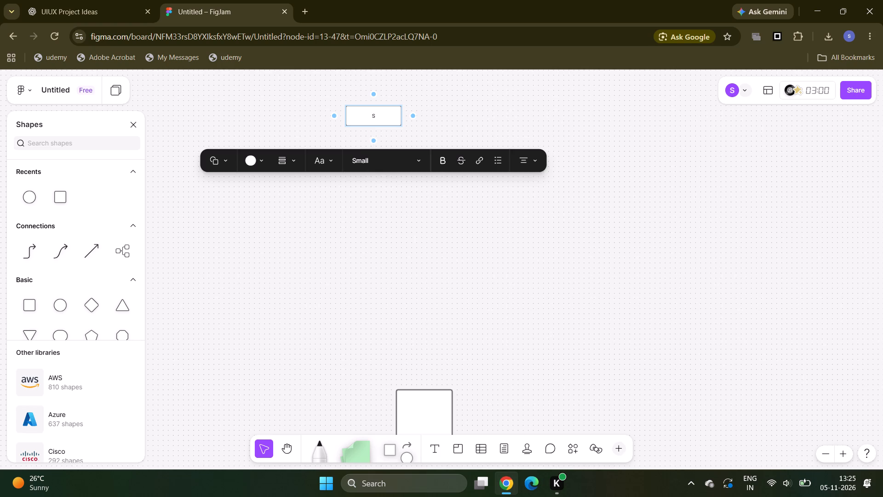
text(tart)
Set the Start box's text size to Medium.
click(400, 162)
click(418, 161)
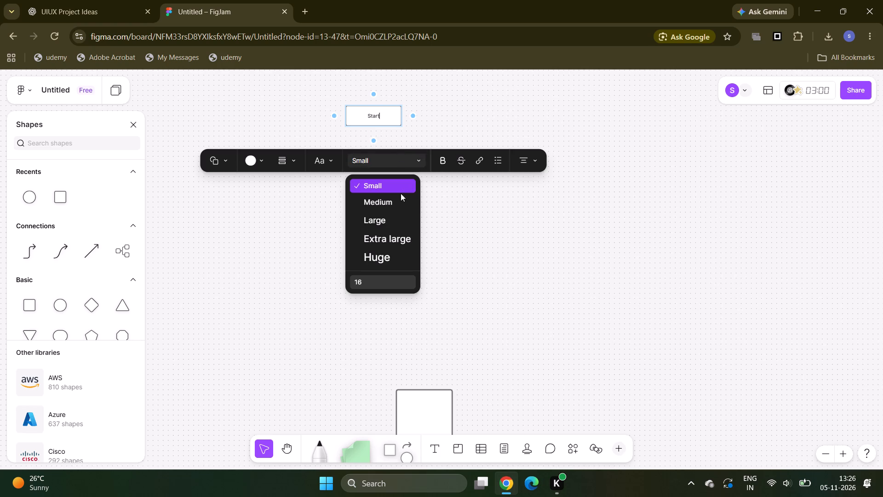
click(394, 202)
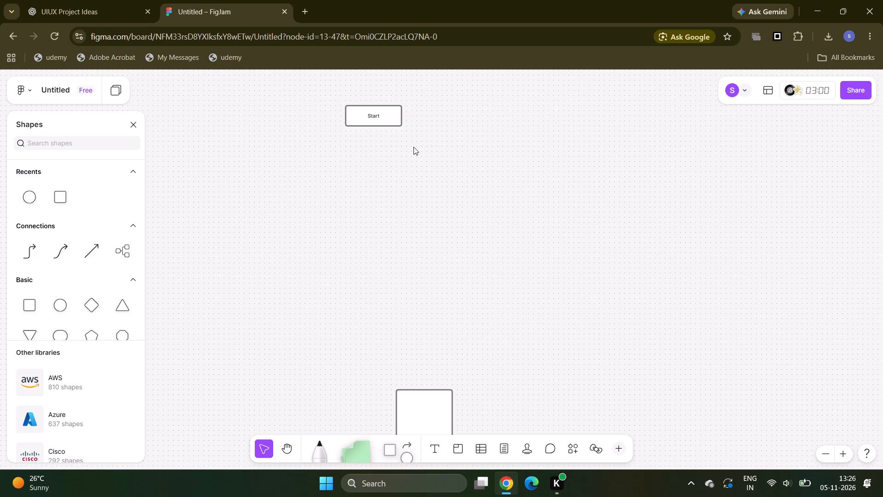
click(387, 119)
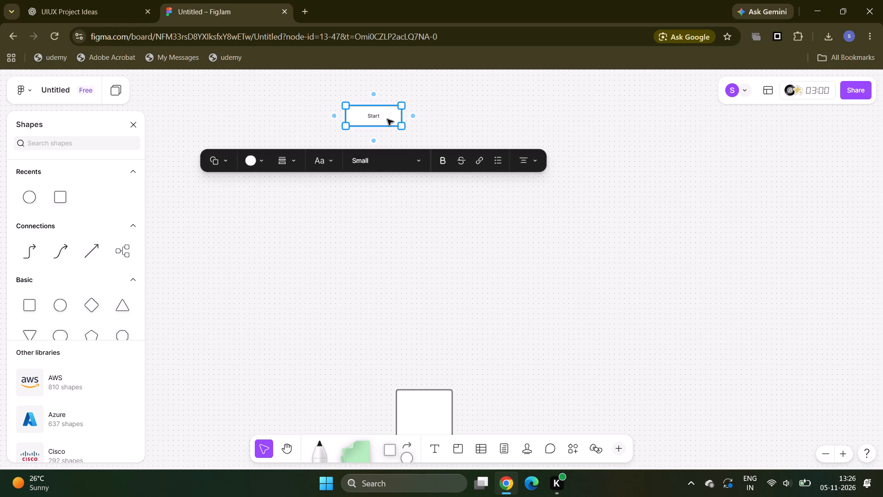
click(420, 160)
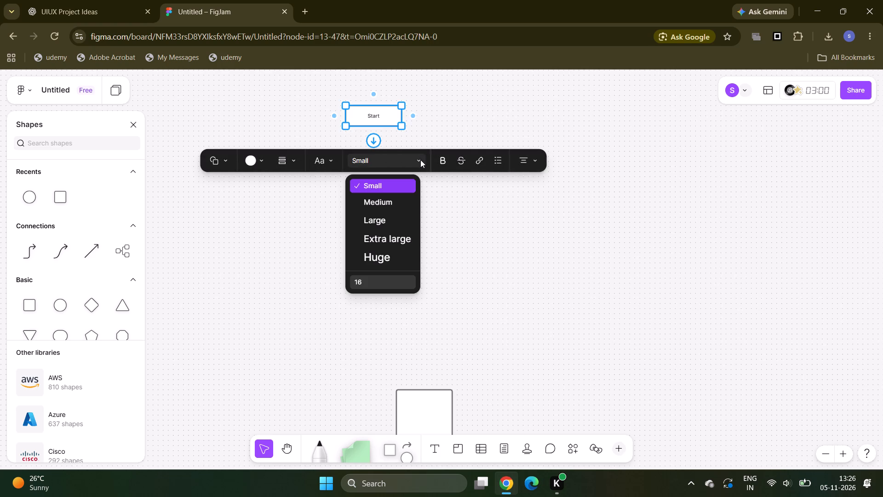
click(377, 203)
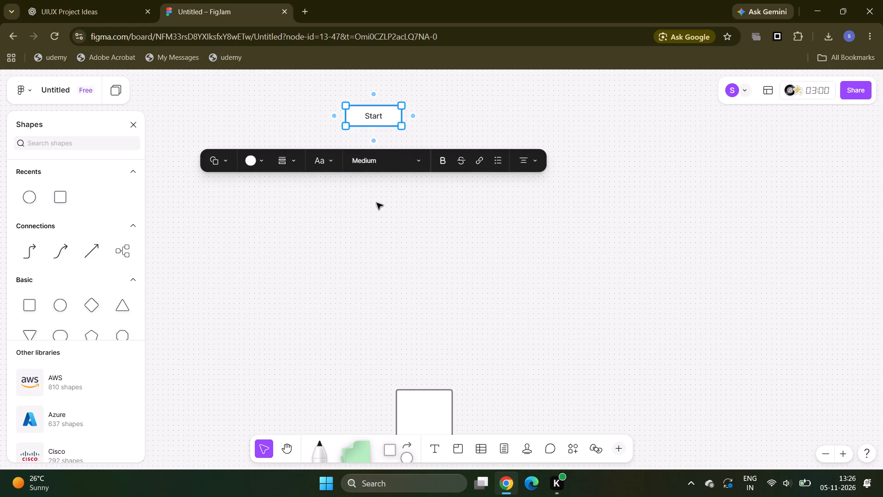
click(394, 195)
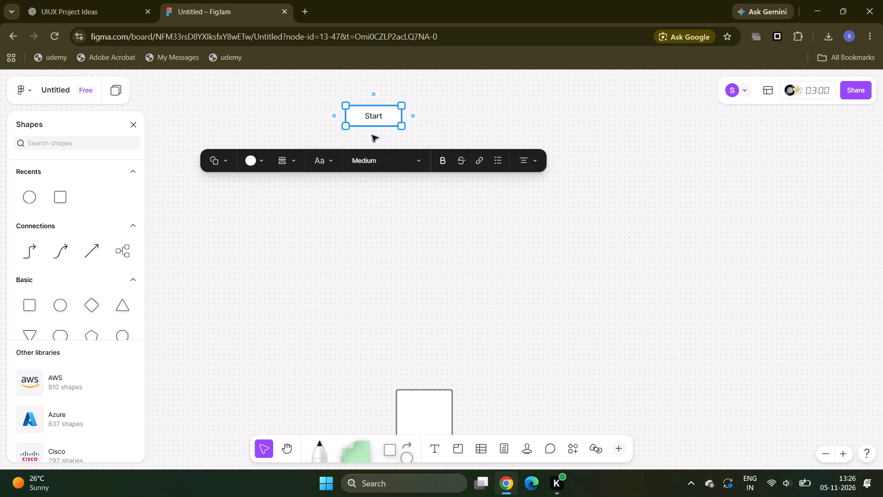
Add a connected box below Start and label it Open App.
click(374, 140)
click(374, 121)
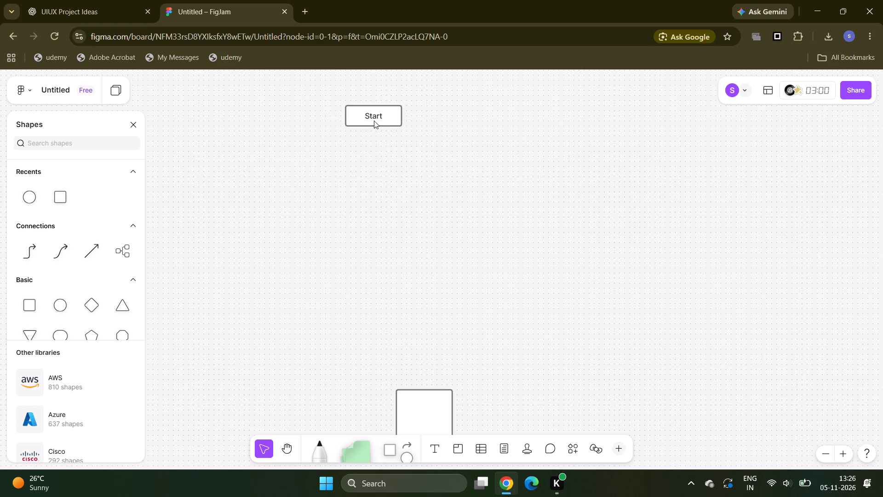
click(374, 143)
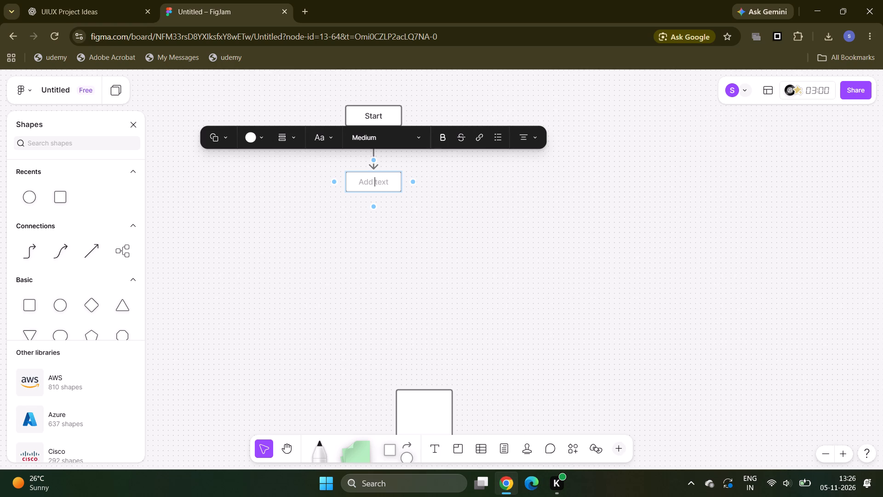
key(o)
text(pen)
key(space)
Extend the flow downward from Open App with connected boxes labelled Splash Screen and Onboarding.
click(371, 209)
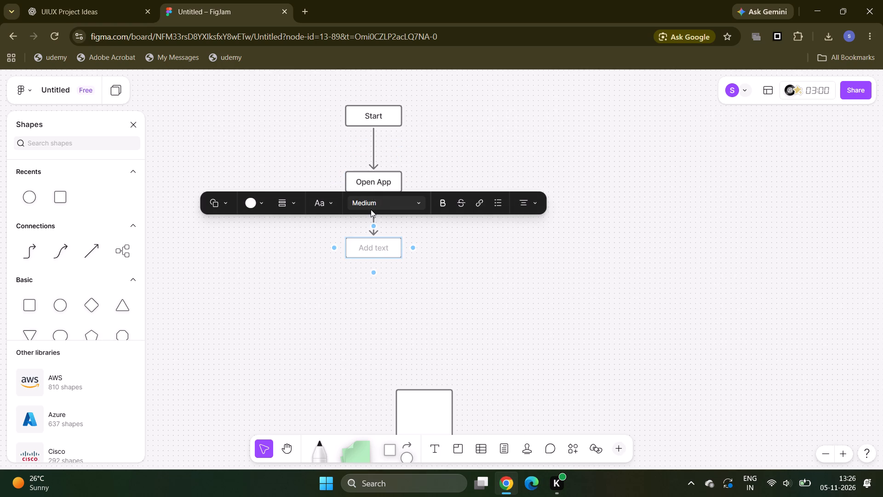
key(s)
text(creen)
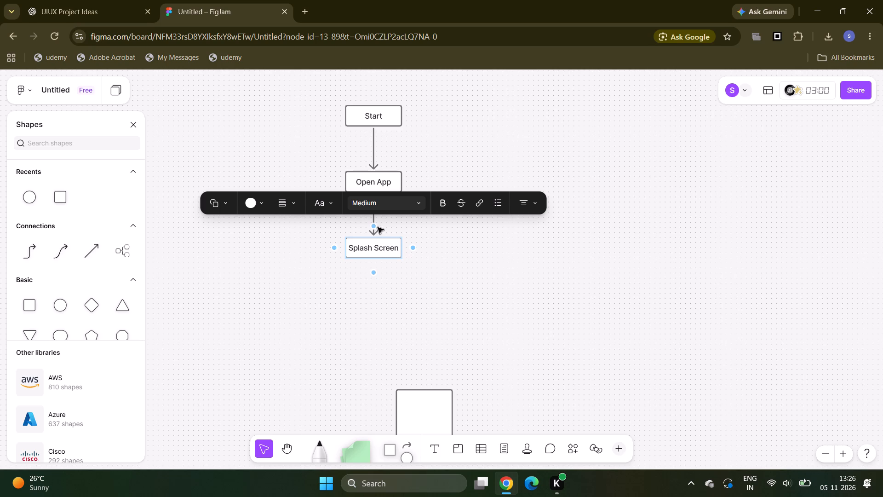
click(375, 275)
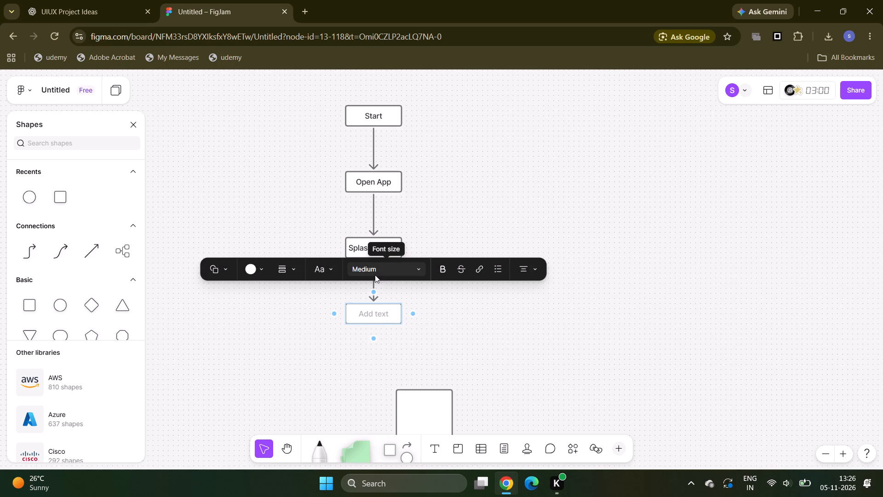
key(o)
key(n)
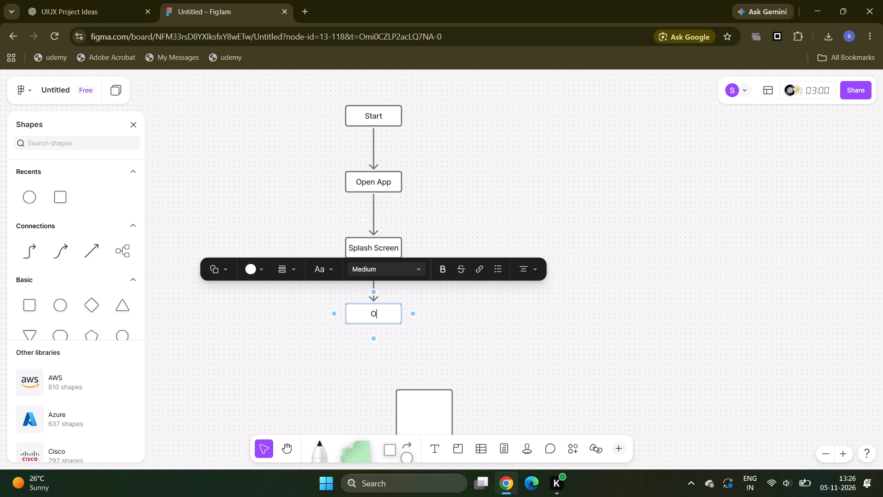
text(boarding)
Add an empty connected box below Onboarding.
click(375, 341)
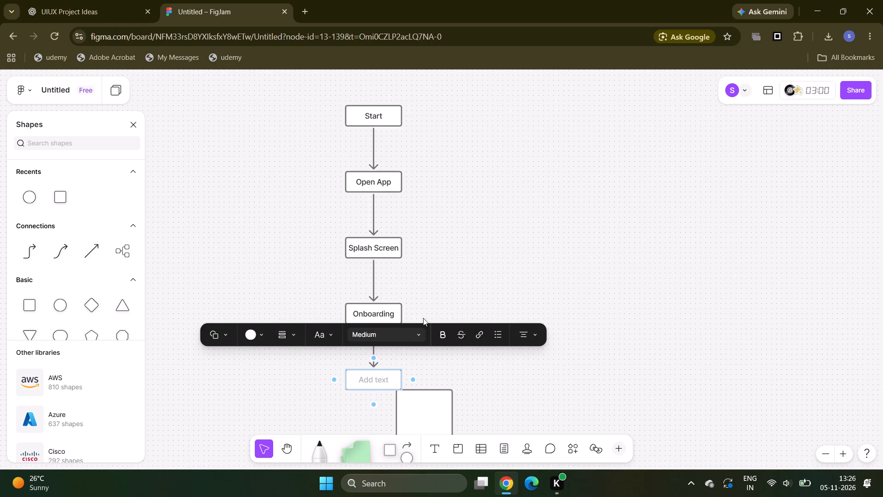
Delete the stray blank square overlapping the empty box below Onboarding.
scroll(458, 265, down, 4)
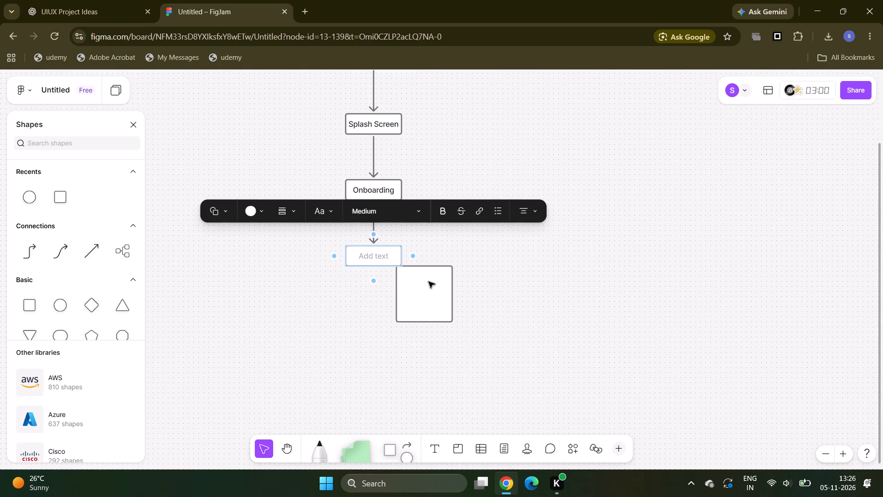
right_click(429, 282)
click(454, 205)
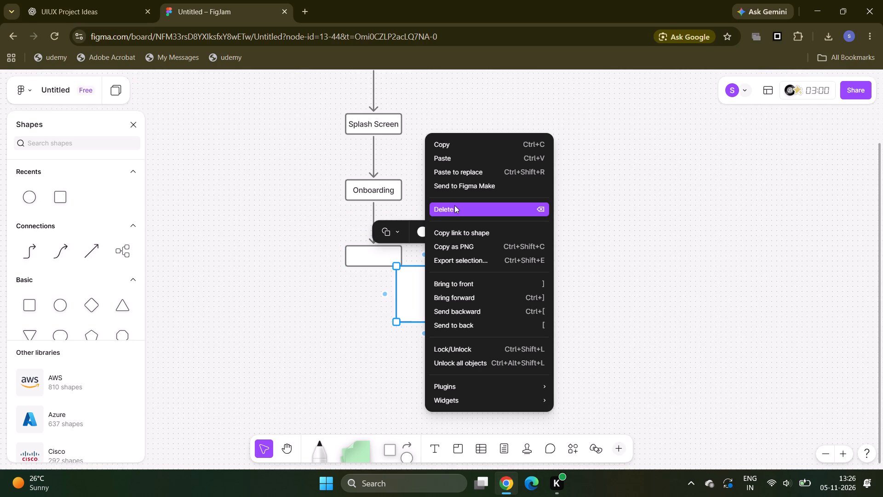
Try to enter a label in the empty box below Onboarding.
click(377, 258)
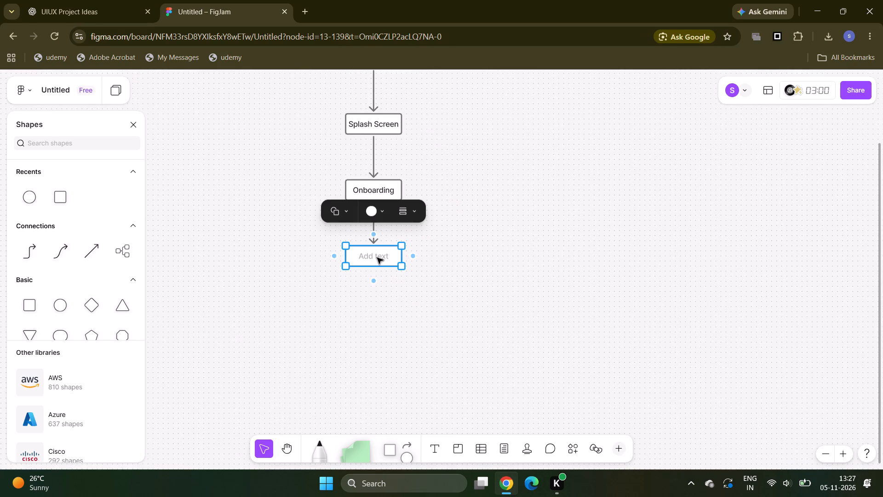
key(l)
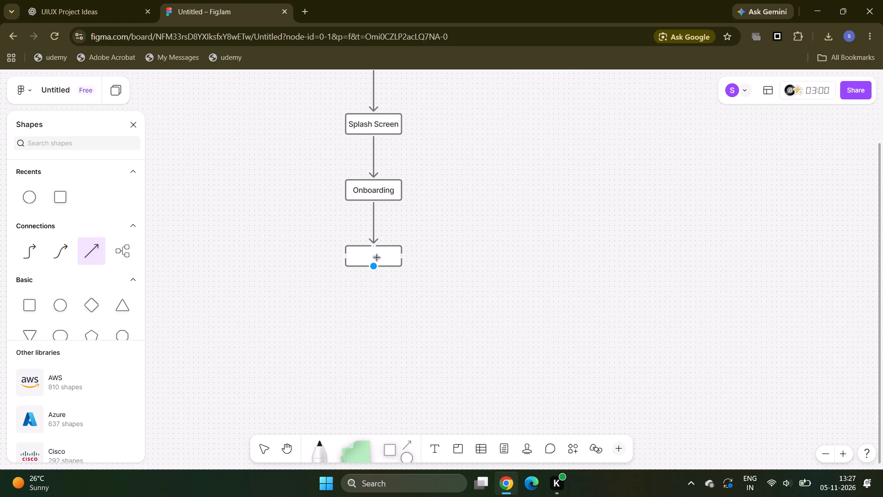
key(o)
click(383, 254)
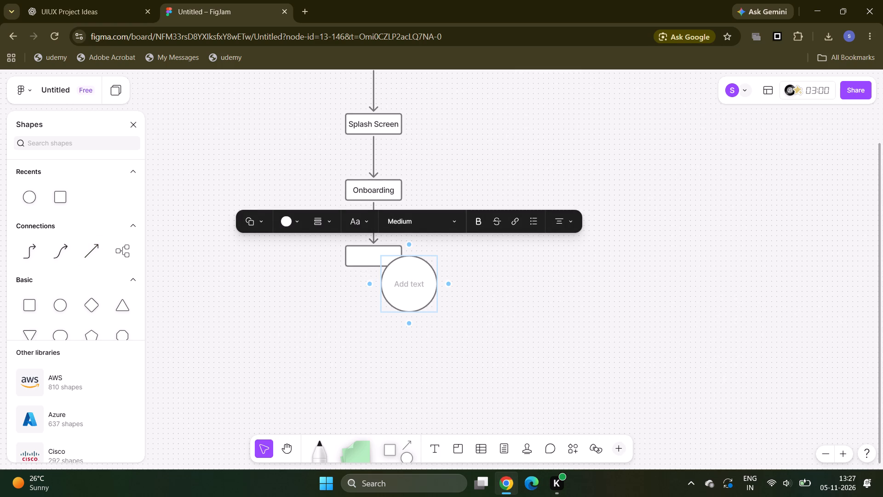
Delete the stray blank circle overlapping the empty box below Onboarding.
click(411, 277)
right_click(396, 289)
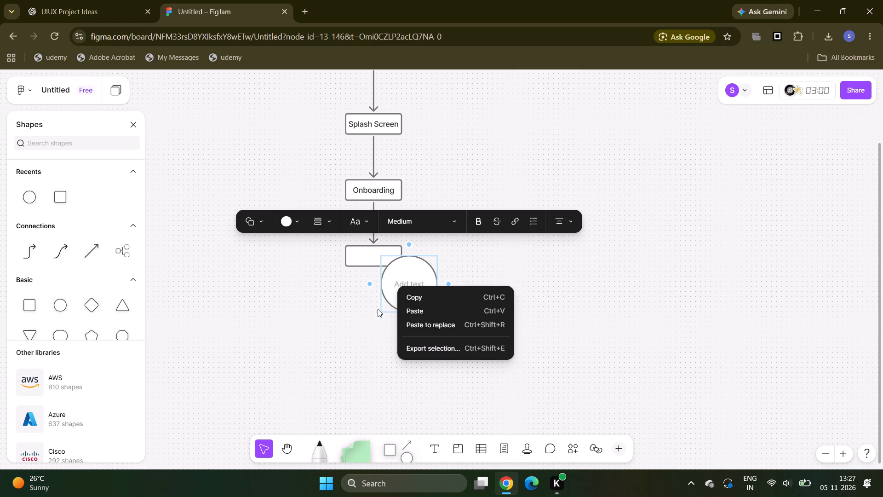
click(378, 342)
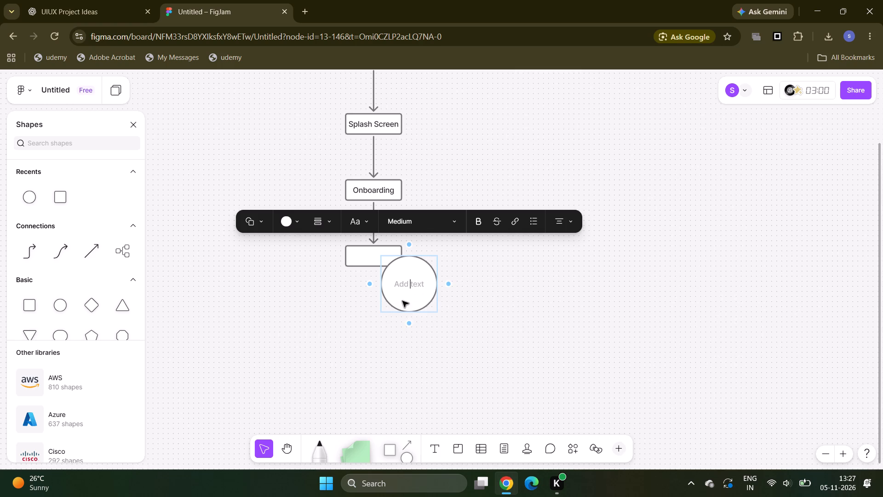
click(386, 337)
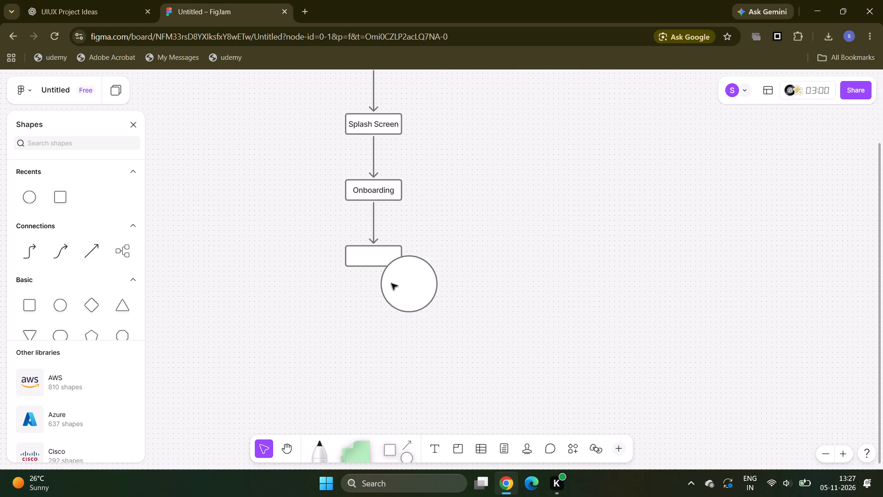
right_click(393, 284)
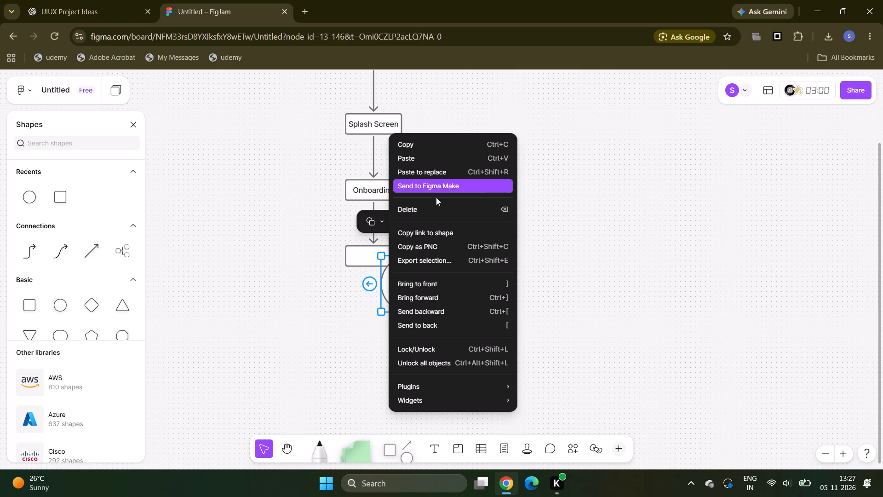
click(431, 218)
click(434, 207)
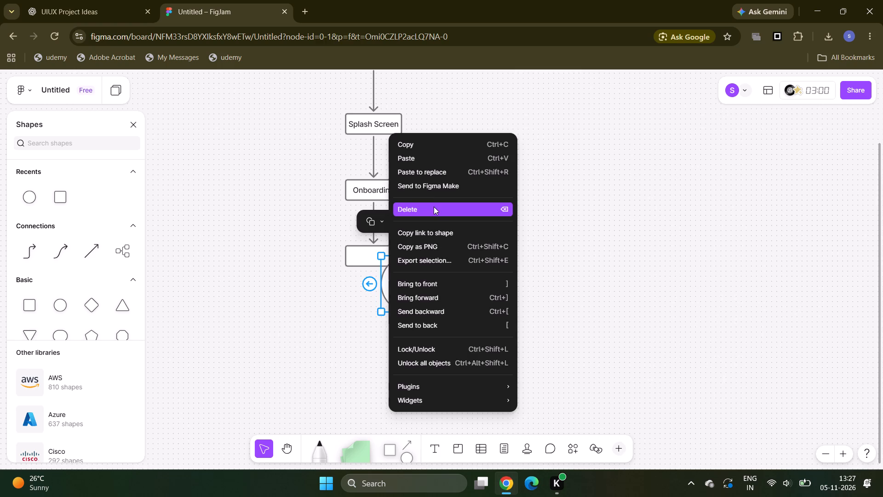
Label the empty box below Onboarding as Login/Sign Up.
click(370, 255)
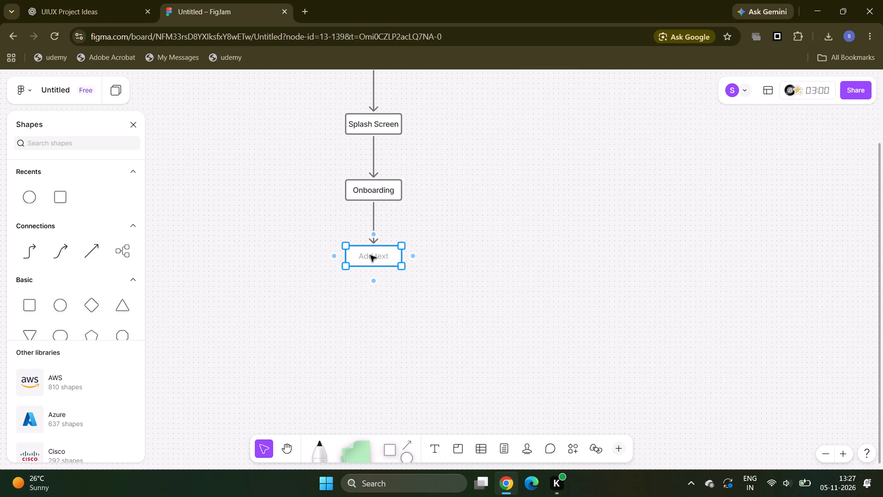
click(370, 255)
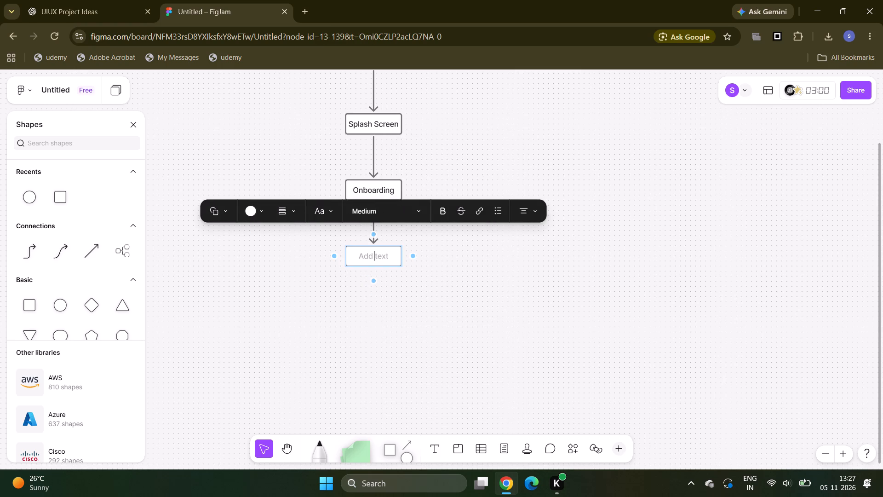
key(l)
text(ogin)
key(slash)
text(ignup)
key(Left)
key(Left)
key(space)
key(Right)
key(BackSpace)
key(u)
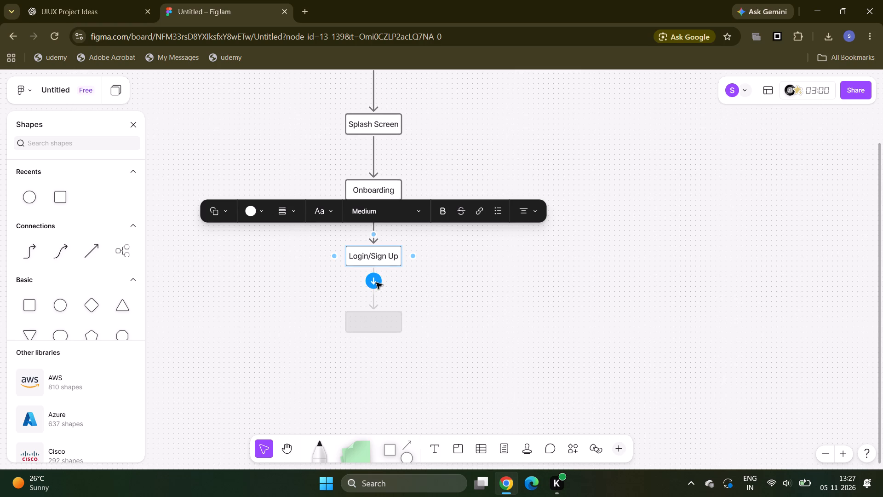
Add a connected box below Login/Sign Up labelled Home Dashboard.
click(376, 283)
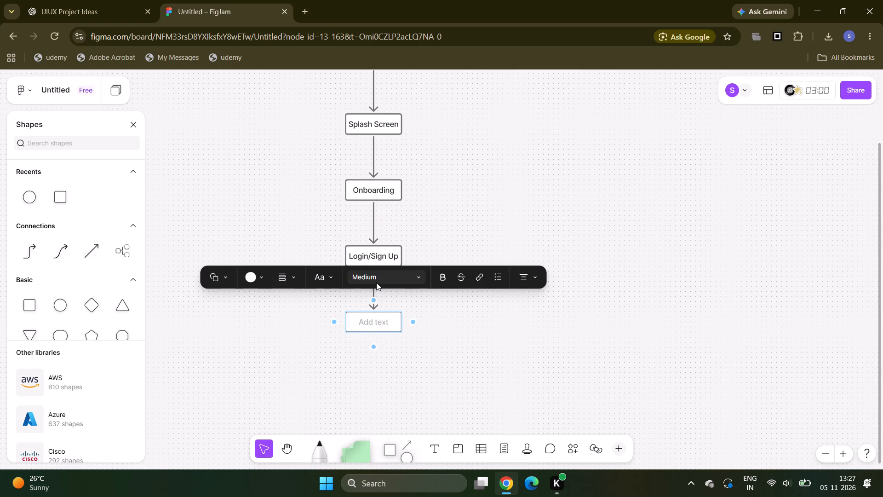
key(h)
text(ome)
key(space)
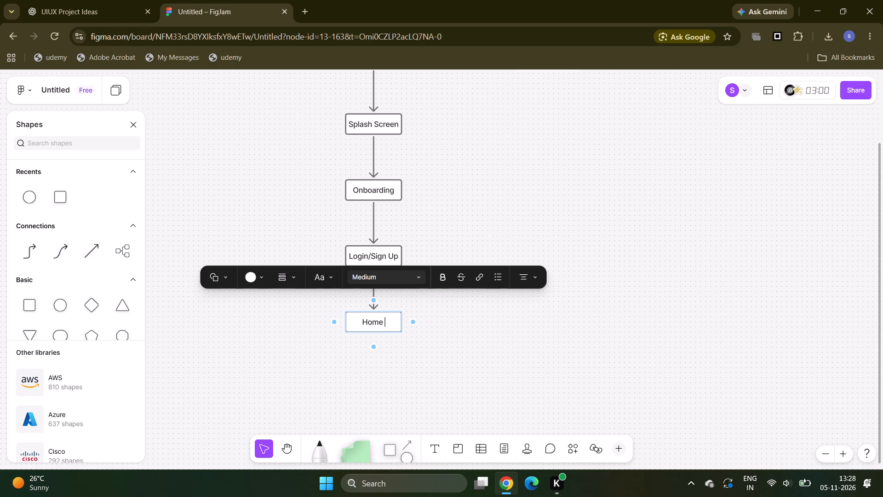
key(d)
text(ashboard)
Widen the Home Dashboard box so its label fits on one line, and centre it under Login/Sign Up with a straight connector.
click(292, 279)
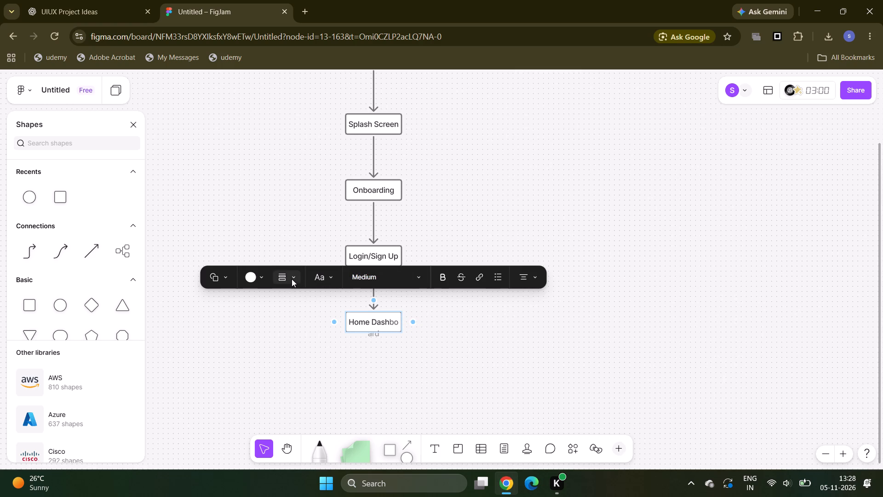
click(277, 331)
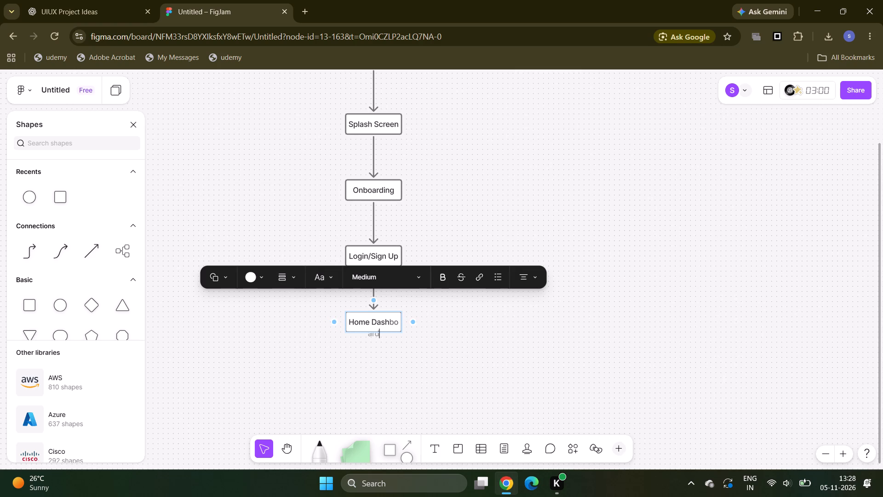
click(375, 327)
click(390, 332)
click(379, 328)
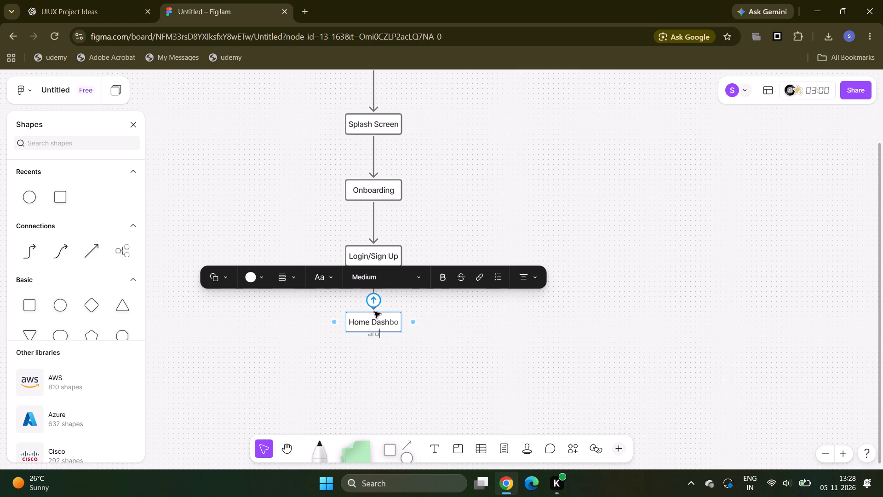
click(374, 312)
click(374, 335)
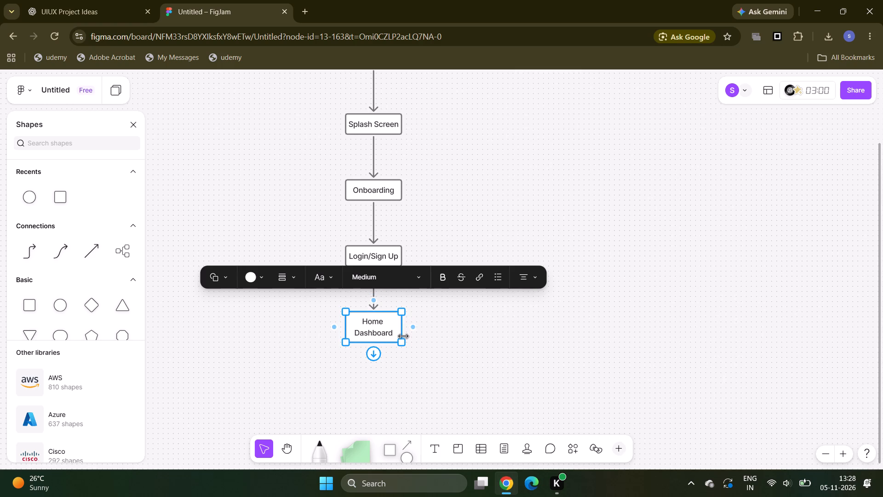
drag(403, 337, 437, 335)
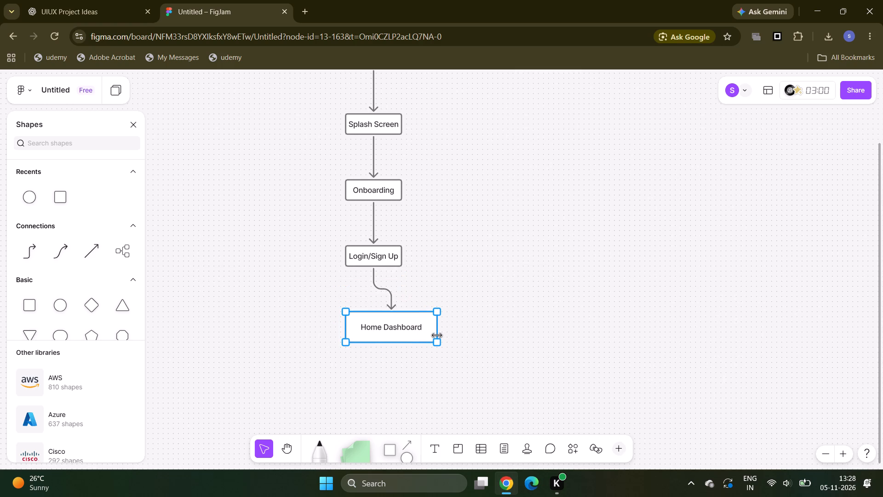
drag(437, 335, 443, 335)
drag(346, 327, 304, 336)
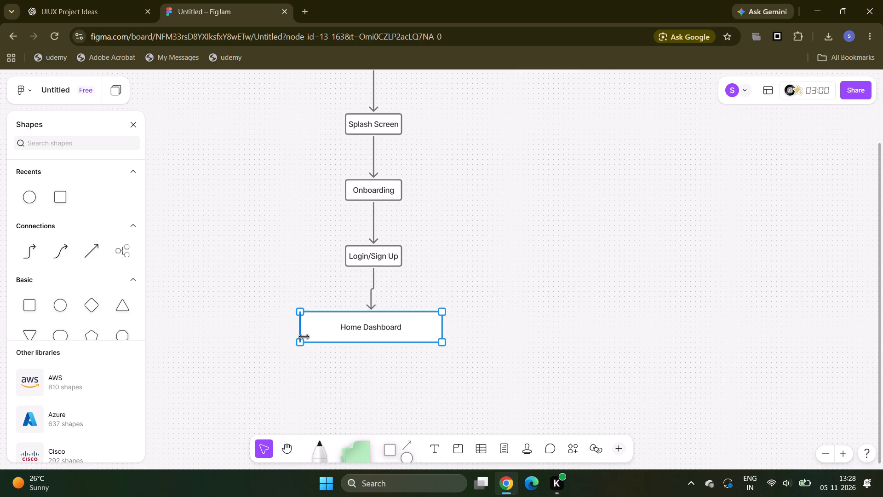
drag(304, 336, 310, 340)
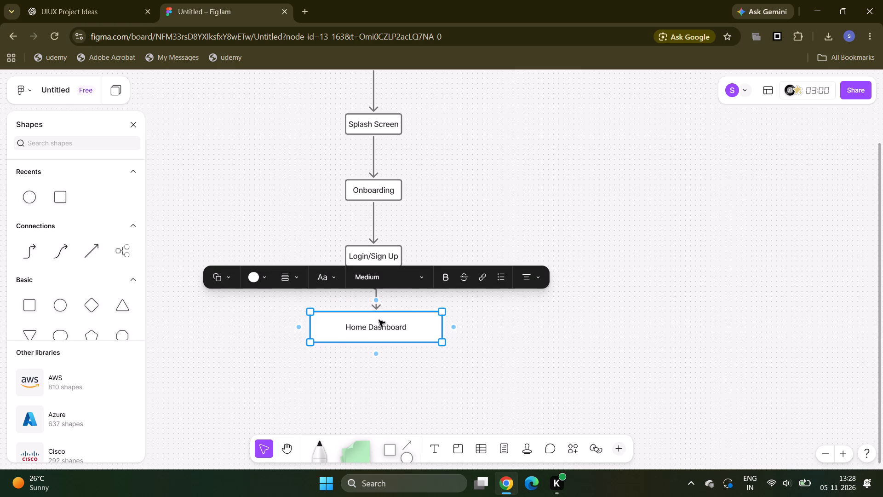
drag(379, 325, 374, 334)
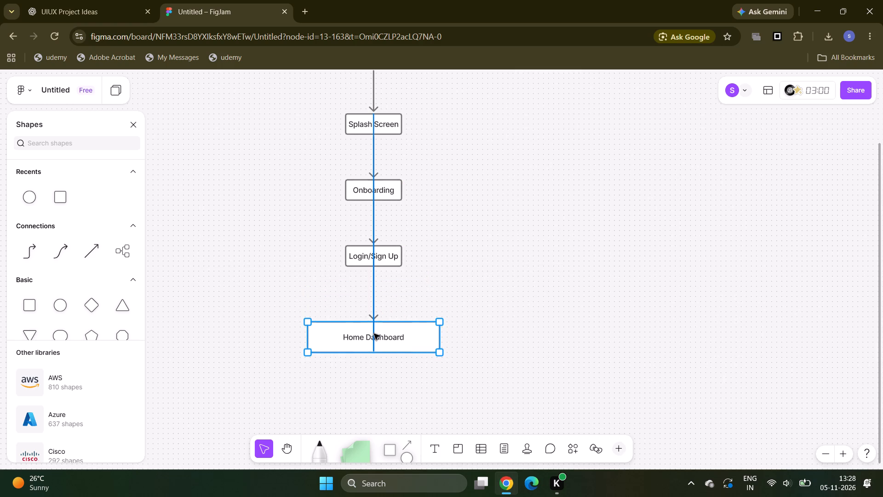
drag(374, 334, 374, 329)
click(396, 360)
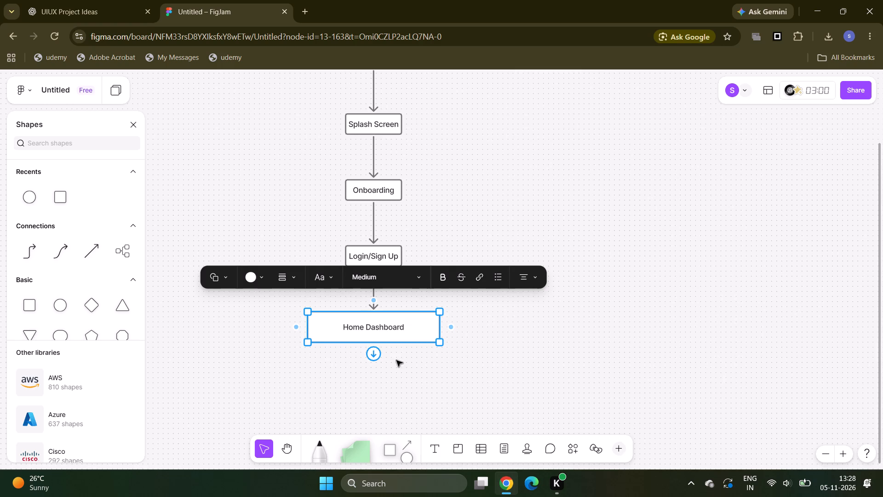
Widen the Login/Sign Up box on both sides of its label, keeping it centred so its connectors run straight.
scroll(492, 232, down, 2)
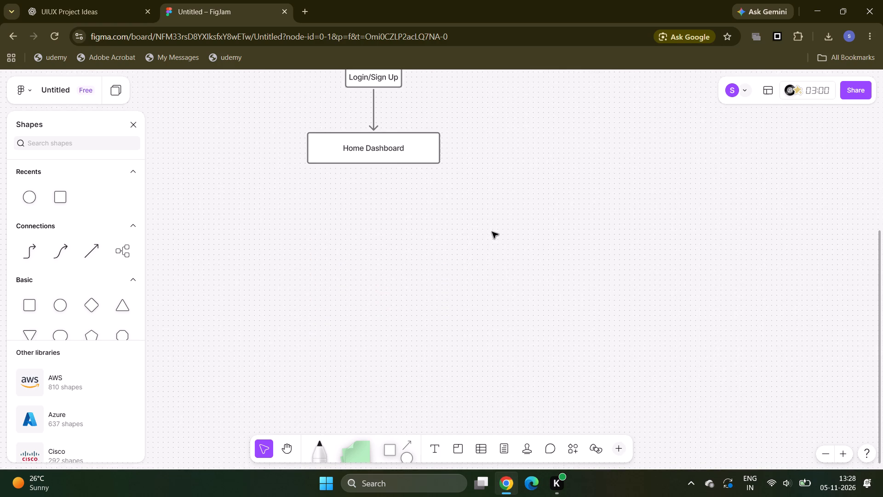
scroll(492, 232, up, 1)
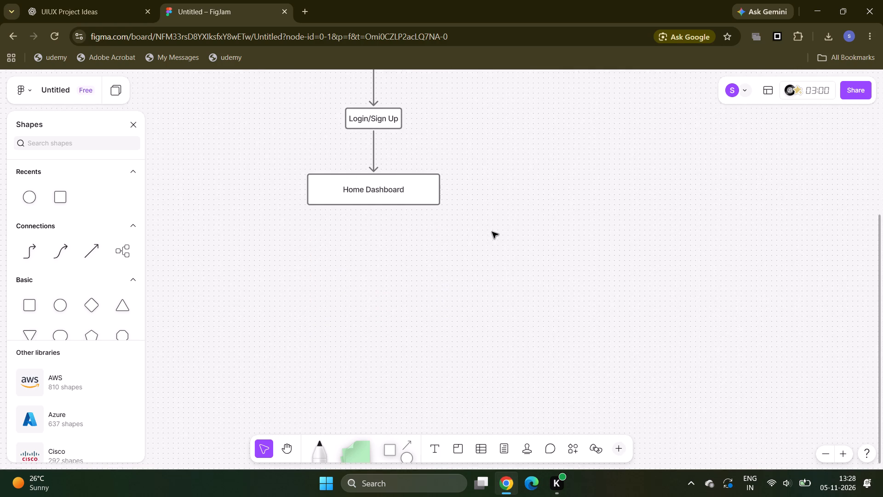
click(382, 125)
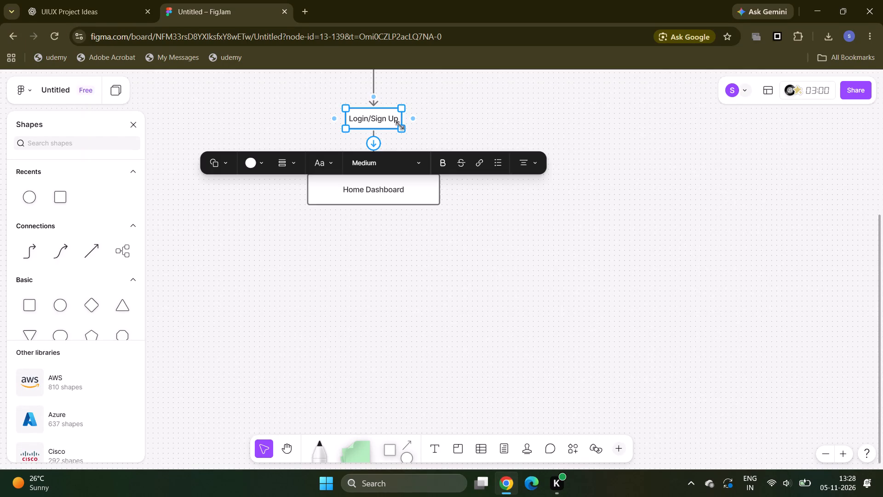
click(404, 121)
drag(404, 129, 413, 131)
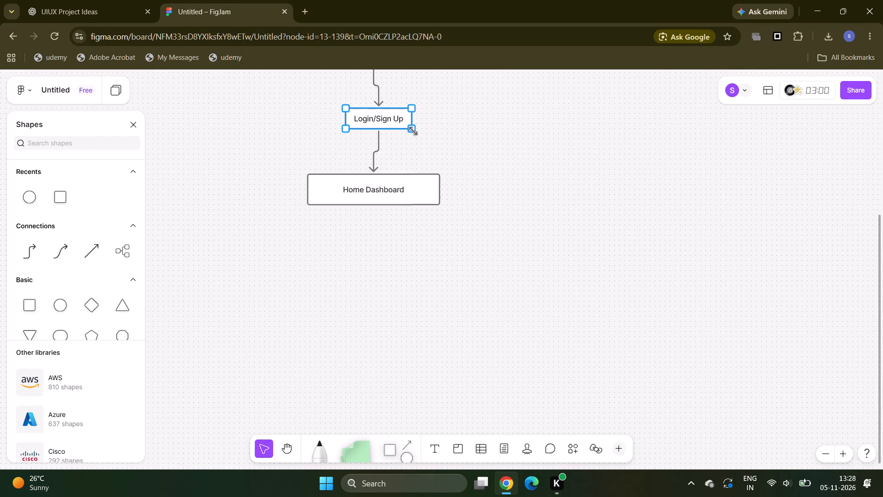
drag(413, 131, 414, 126)
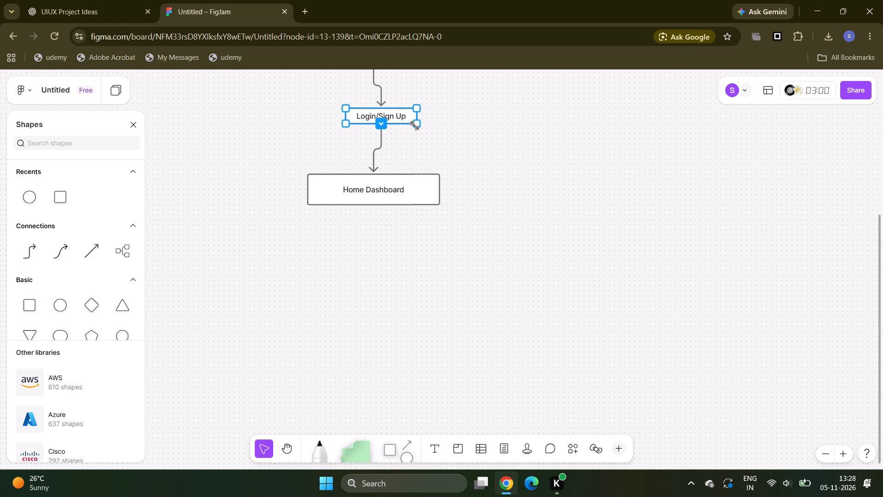
drag(414, 126, 419, 128)
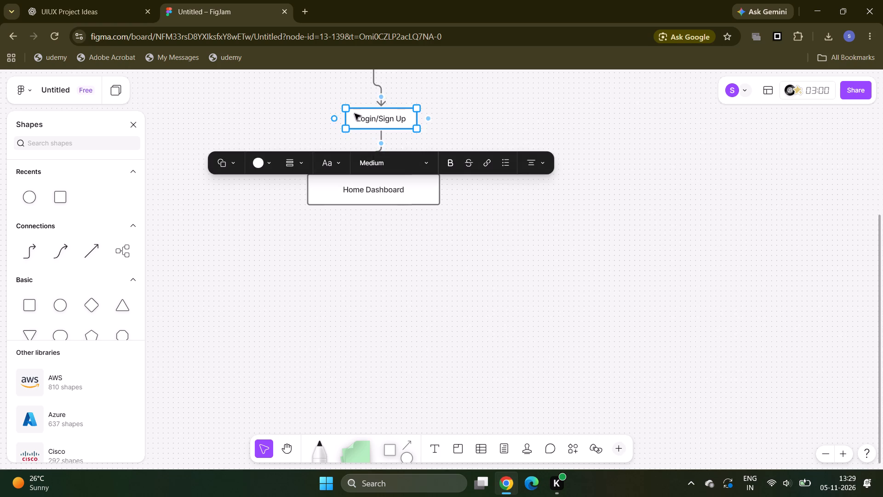
drag(345, 118, 335, 120)
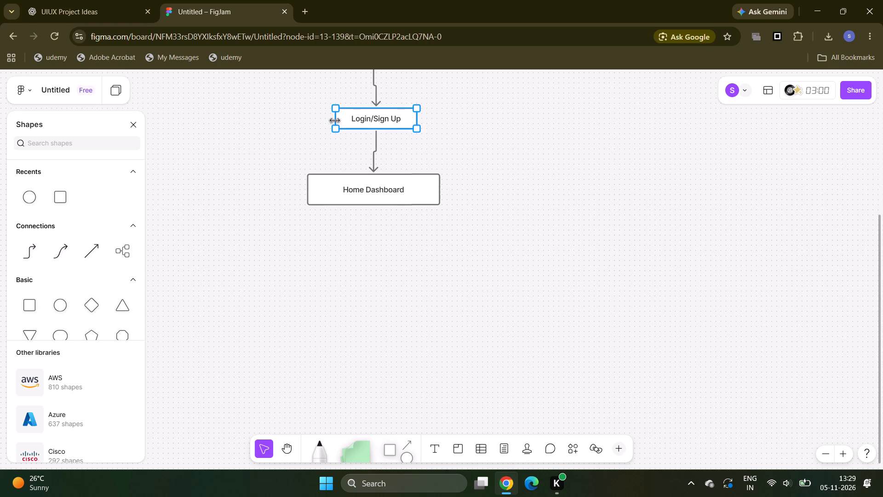
drag(335, 120, 330, 121)
click(396, 139)
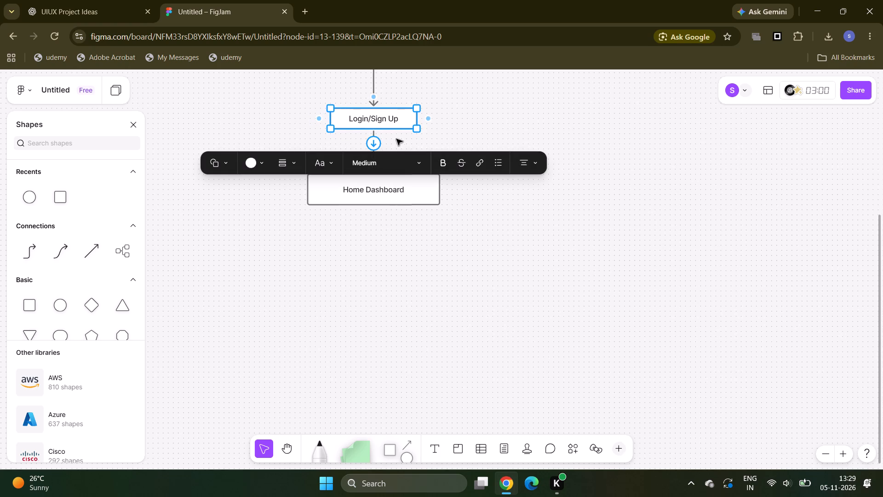
Move the Open App, Splash Screen, Onboarding, Login/Sign Up and Home Dashboard boxes up to shorten the connectors between them.
scroll(396, 139, up, 2)
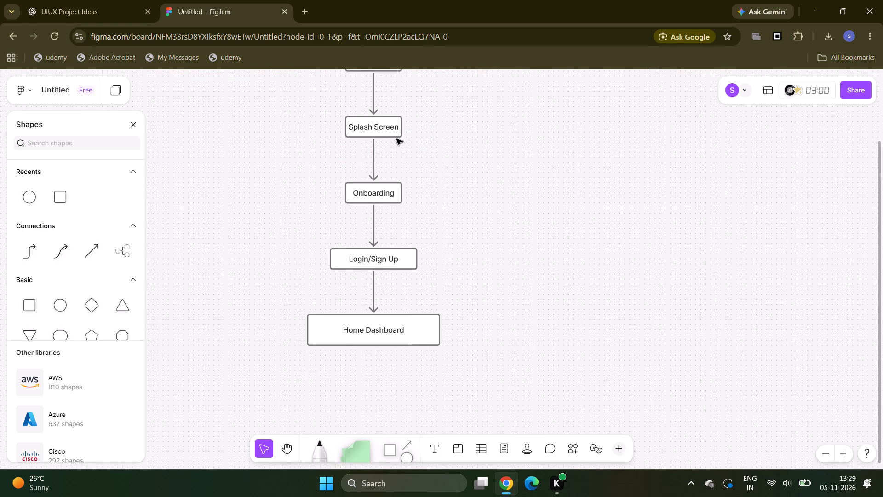
scroll(396, 139, up, 2)
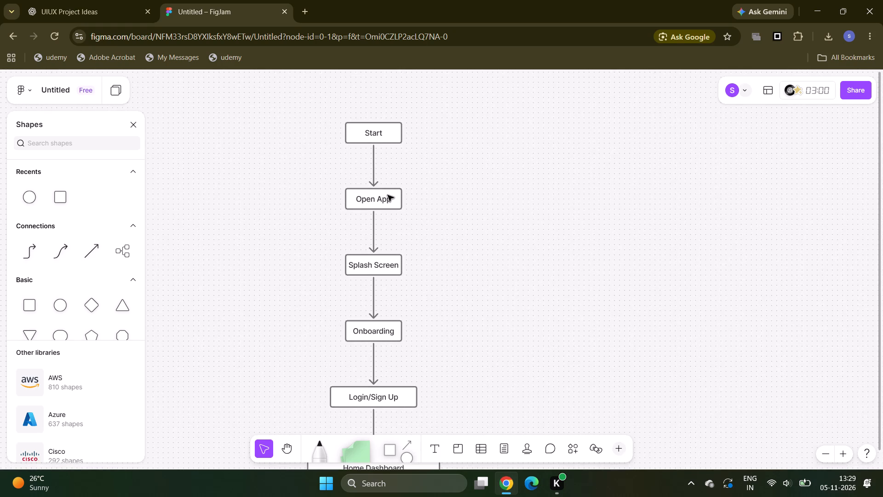
drag(386, 196, 385, 177)
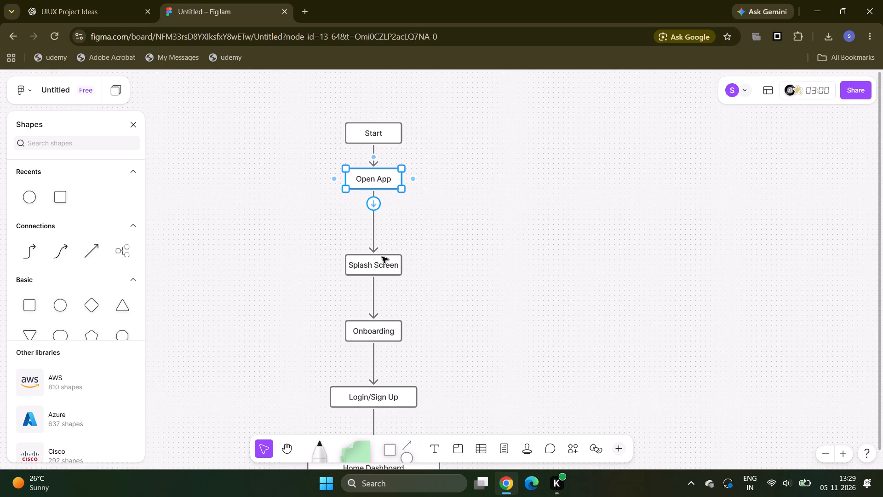
drag(382, 262, 382, 221)
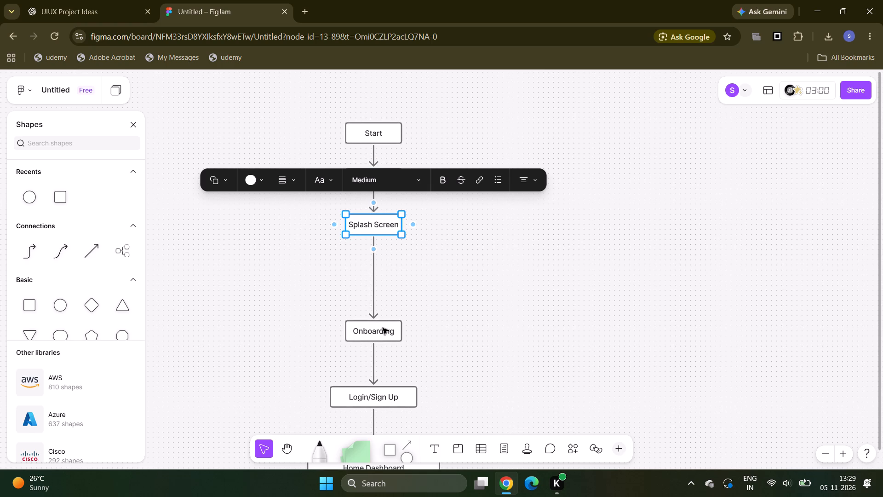
drag(383, 328, 384, 274)
scroll(402, 328, down, 1)
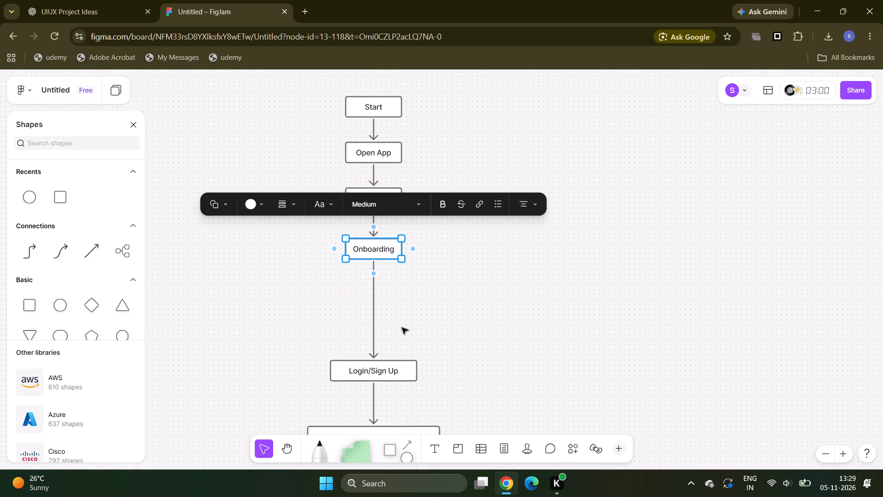
scroll(402, 328, down, 1)
drag(395, 328, 393, 261)
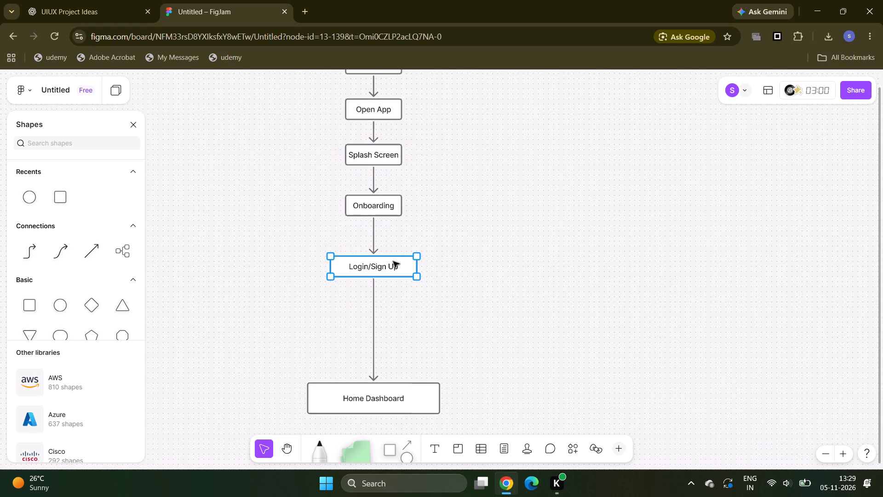
drag(393, 261, 394, 256)
drag(395, 390, 395, 305)
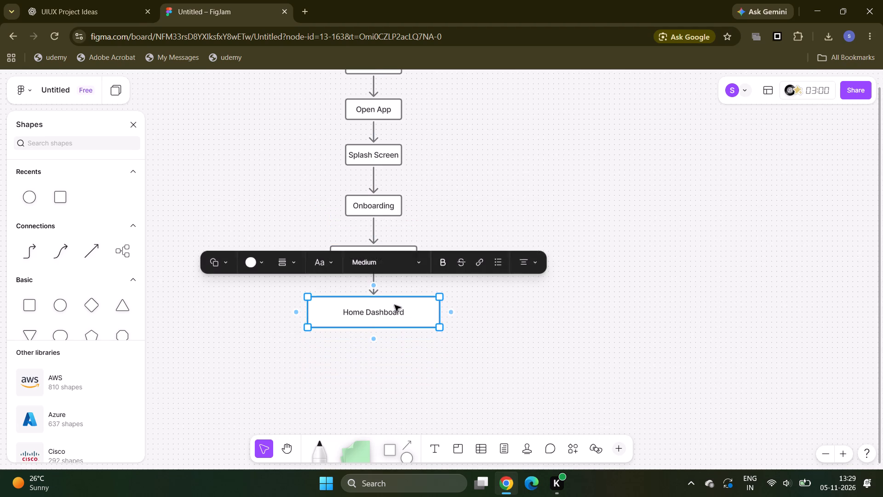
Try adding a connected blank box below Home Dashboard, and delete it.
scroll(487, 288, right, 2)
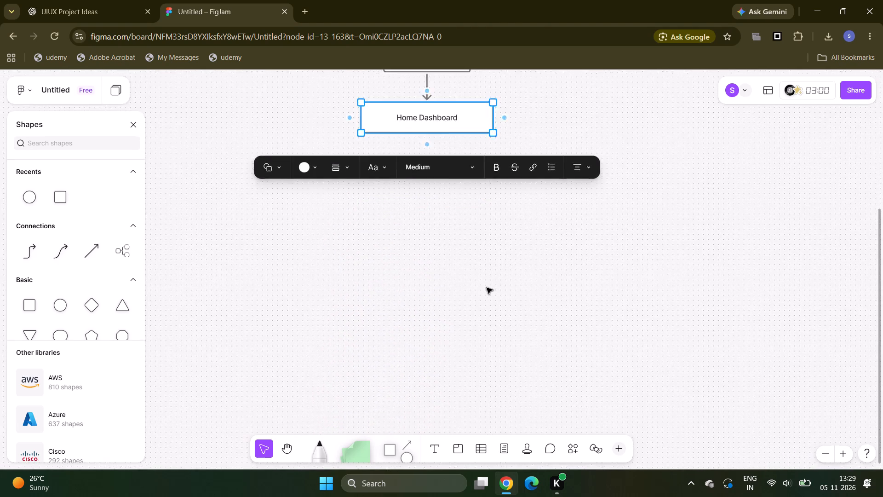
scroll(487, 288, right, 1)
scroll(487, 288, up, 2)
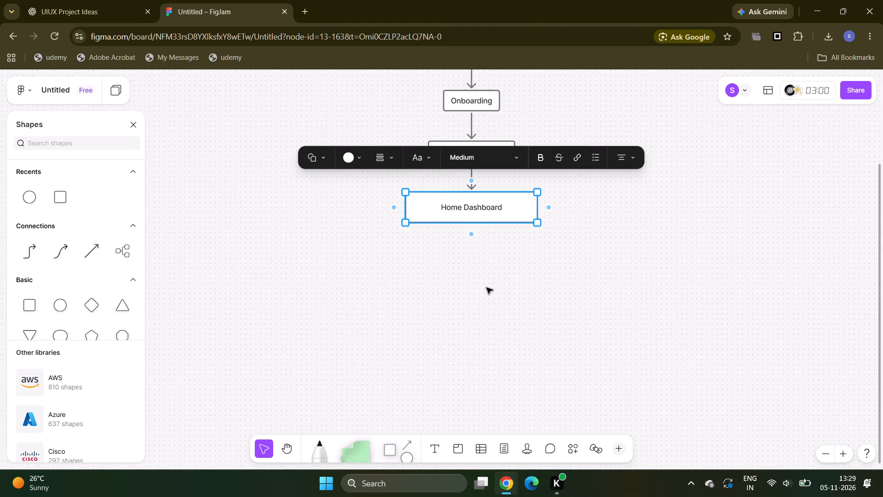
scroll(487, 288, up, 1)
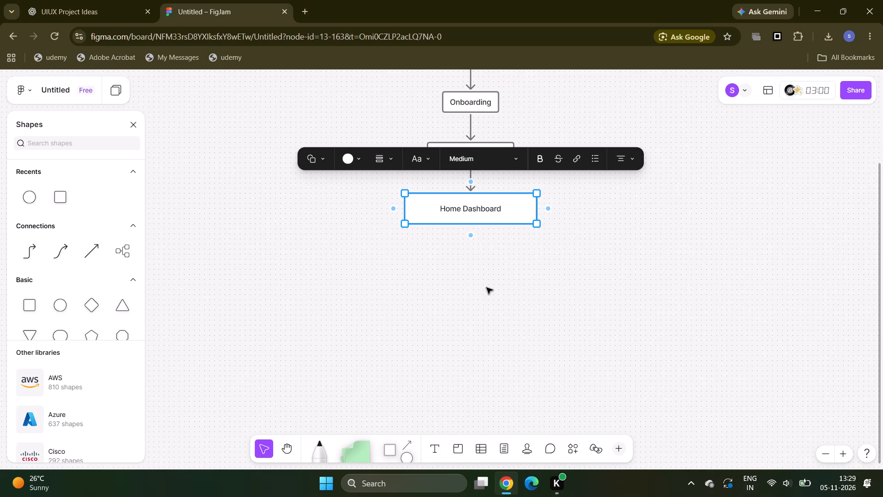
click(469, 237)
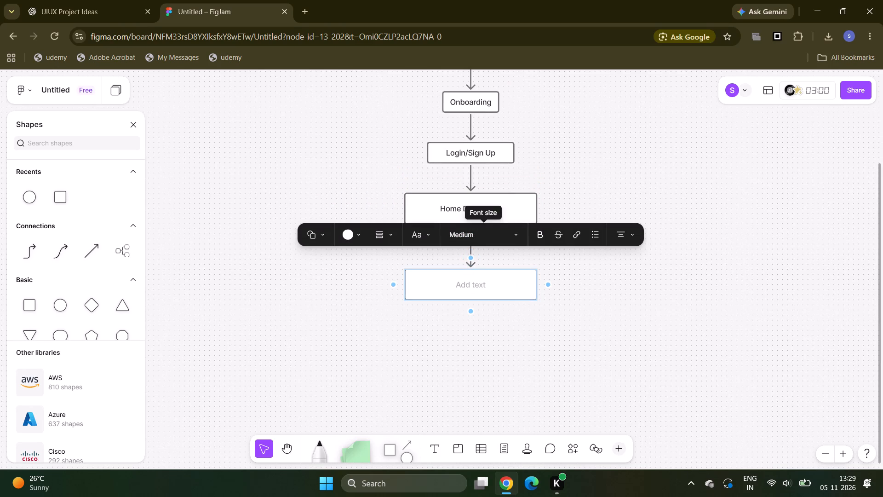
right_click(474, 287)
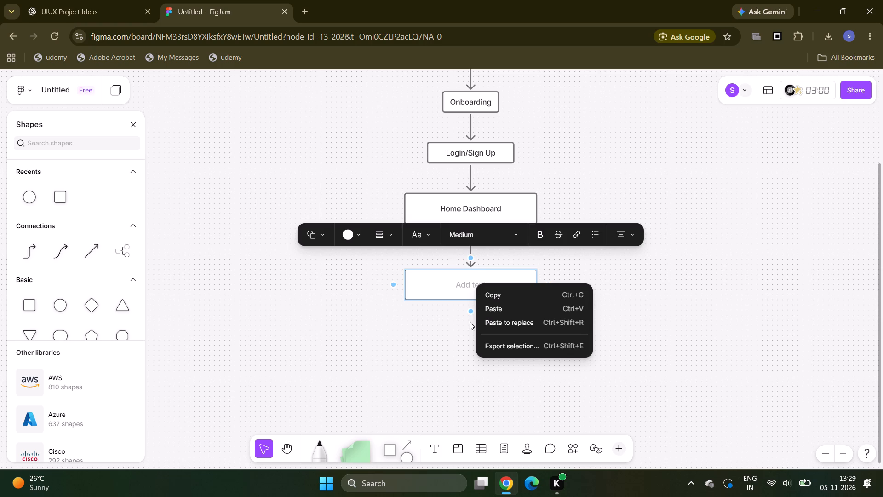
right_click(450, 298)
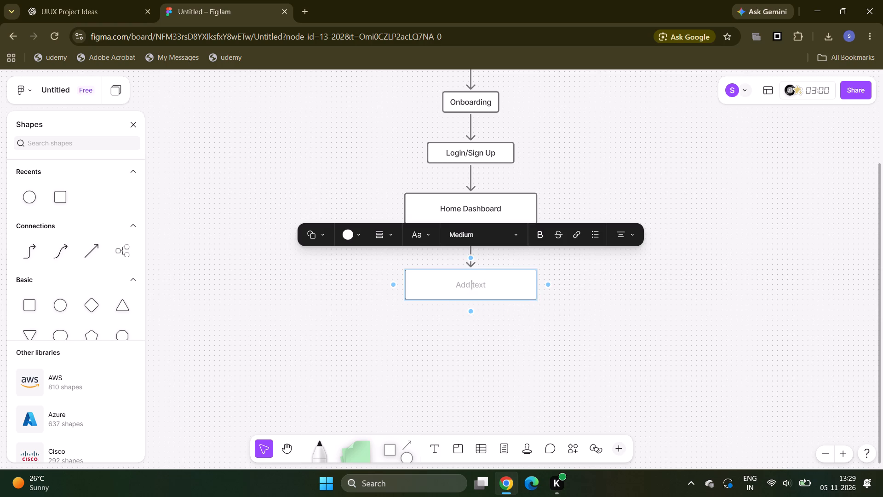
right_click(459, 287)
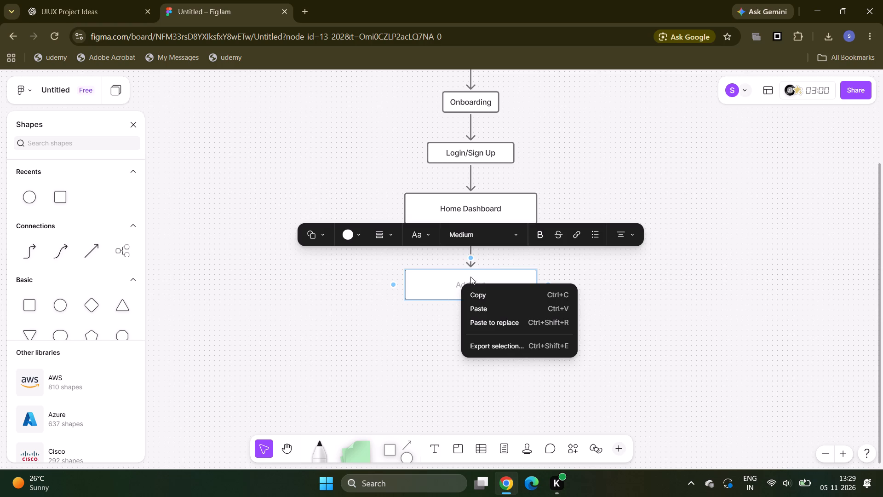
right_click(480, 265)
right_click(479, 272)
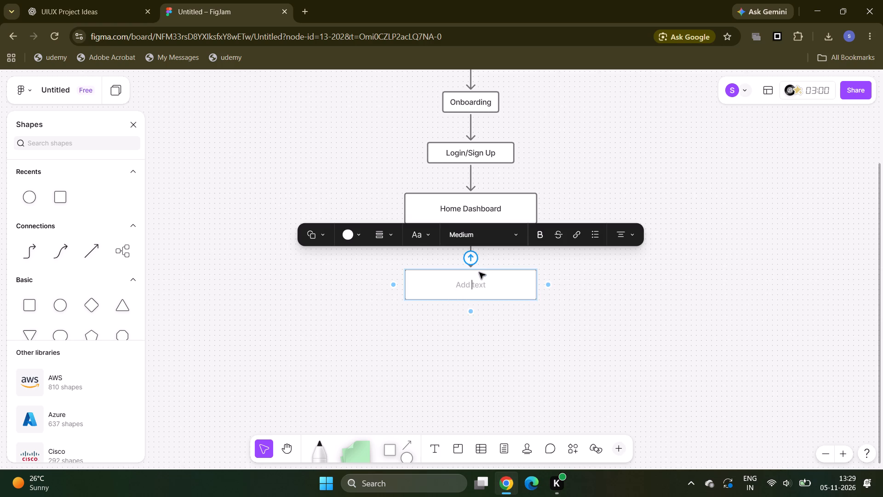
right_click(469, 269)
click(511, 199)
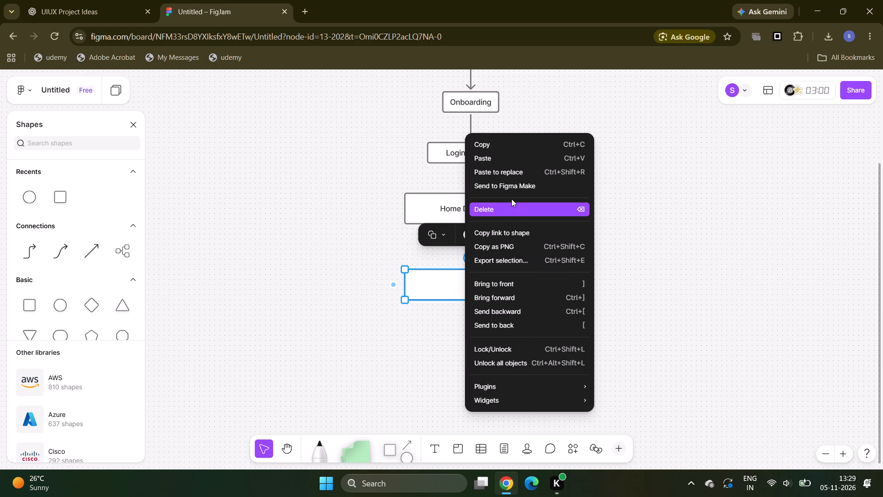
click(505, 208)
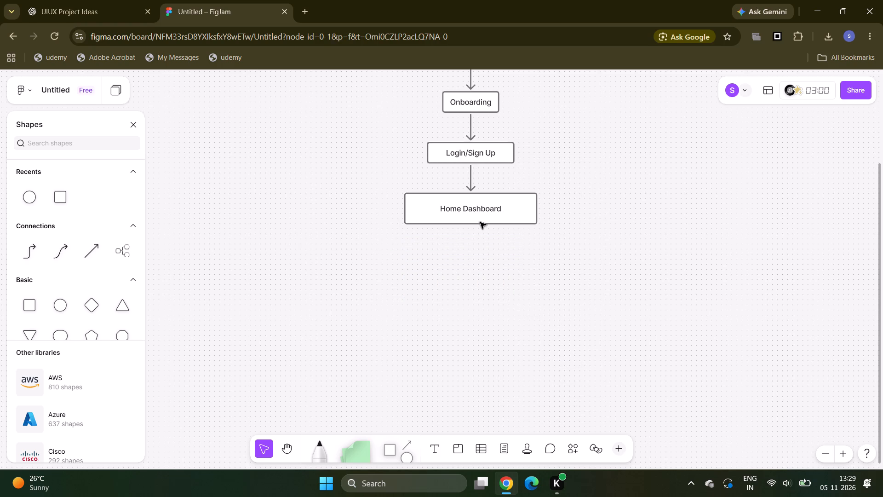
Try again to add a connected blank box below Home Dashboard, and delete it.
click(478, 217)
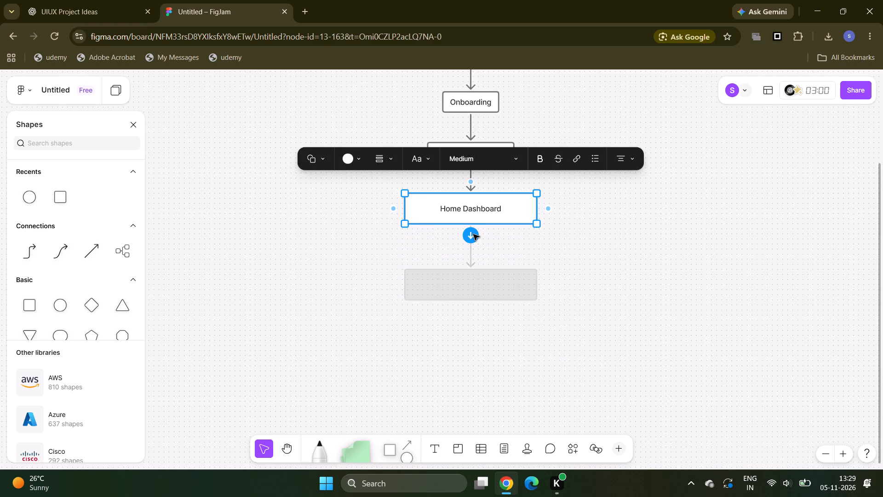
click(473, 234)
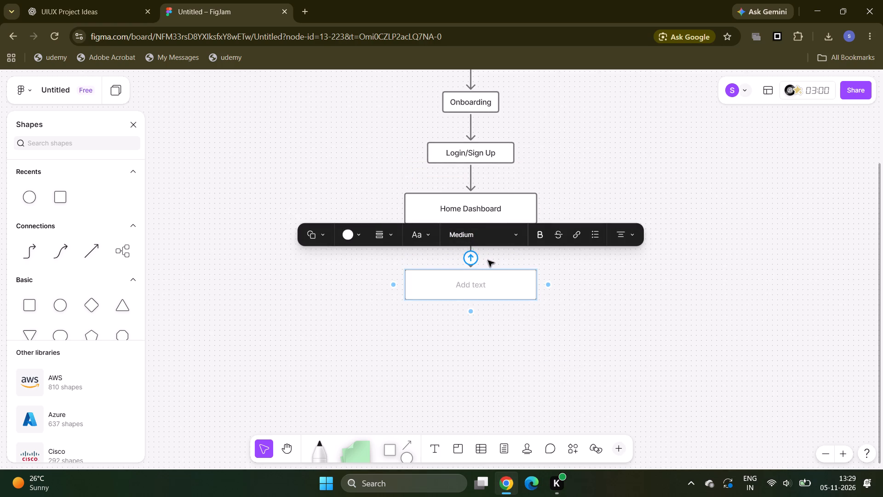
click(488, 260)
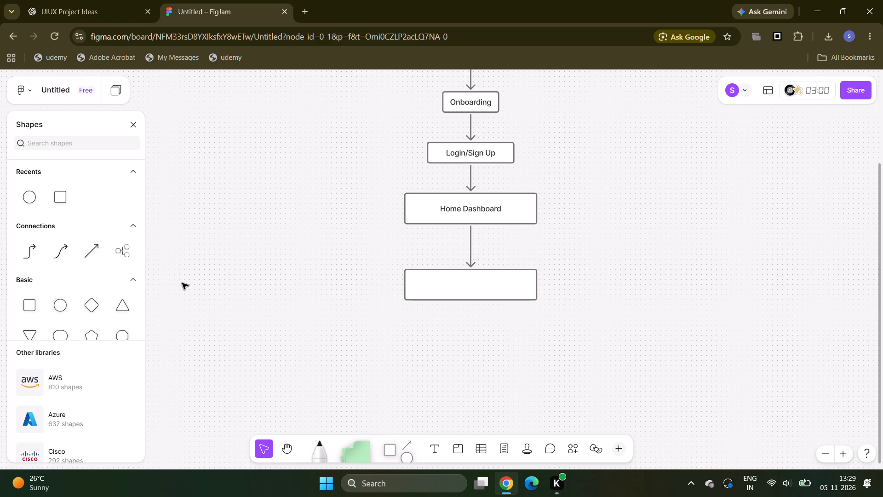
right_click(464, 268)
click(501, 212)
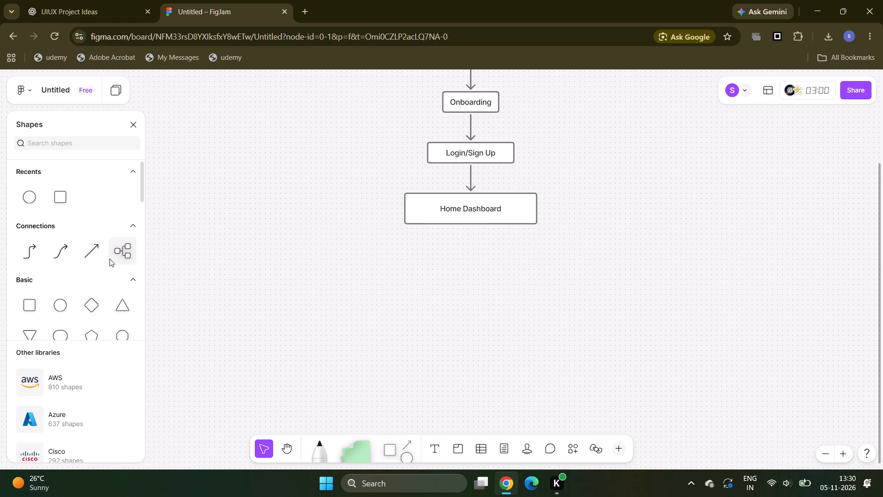
Draw a short straight arrow vertically down from the bottom centre of the Home Dashboard box.
click(94, 258)
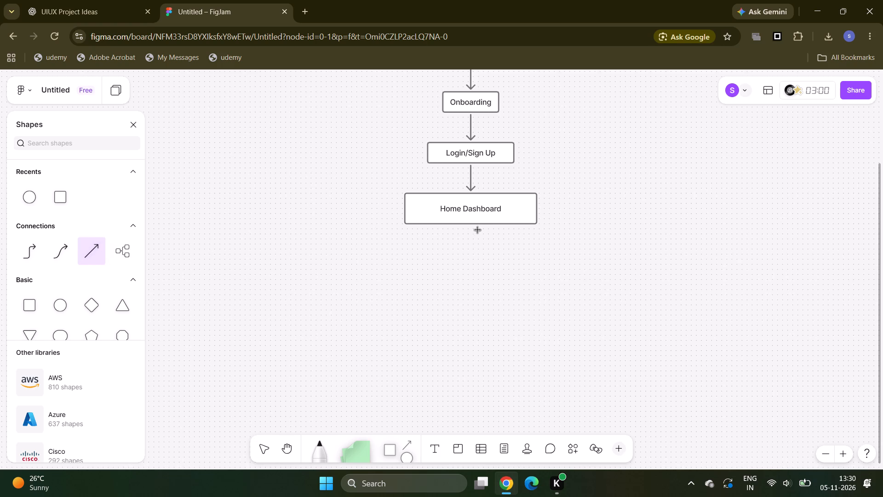
click(472, 226)
drag(472, 226, 470, 259)
click(494, 263)
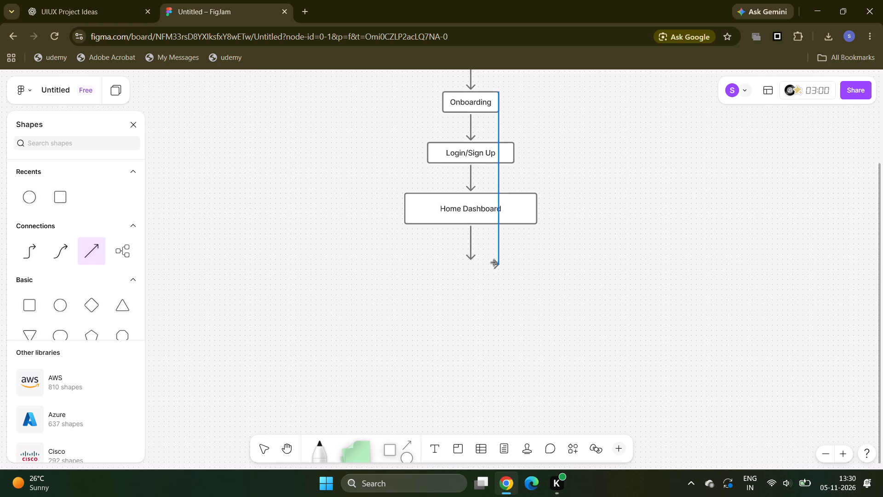
right_click(574, 280)
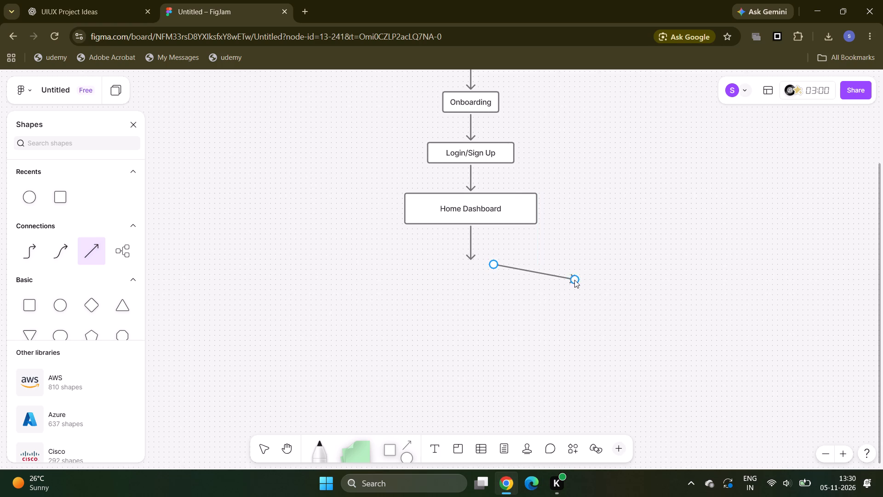
Delete the stray slanted arrow beside the vertical arrow below Home Dashboard.
click(593, 177)
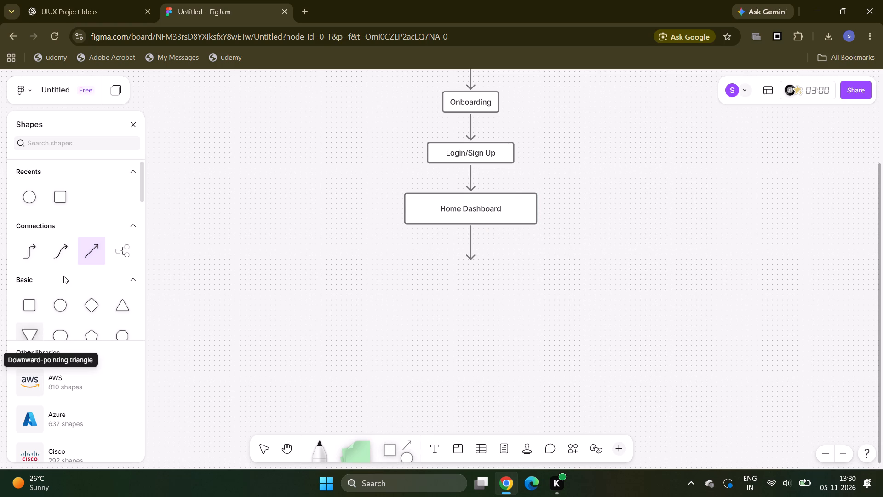
Browse the shape library and search it for "line" to look for a plain line connector, then clear the search.
scroll(63, 276, down, 5)
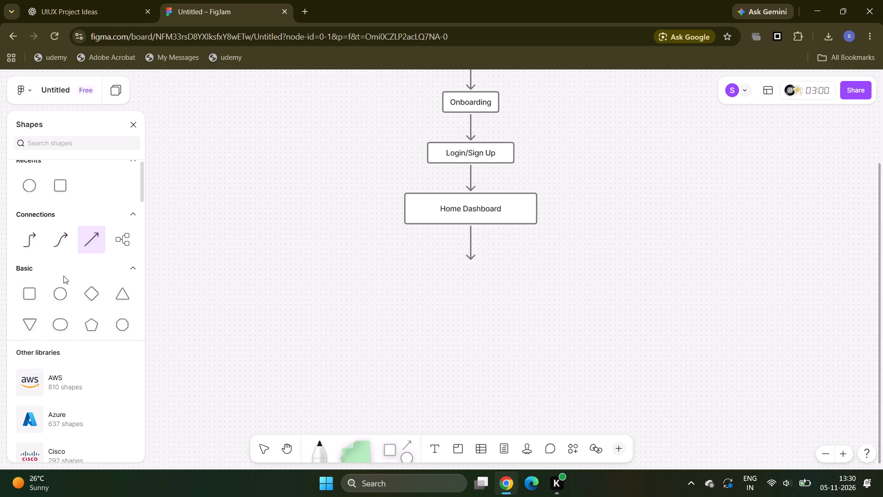
scroll(63, 276, up, 2)
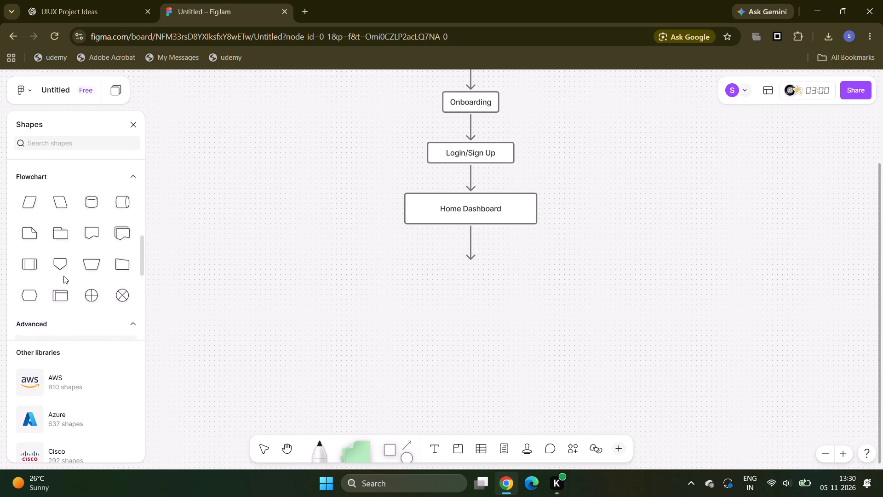
click(75, 142)
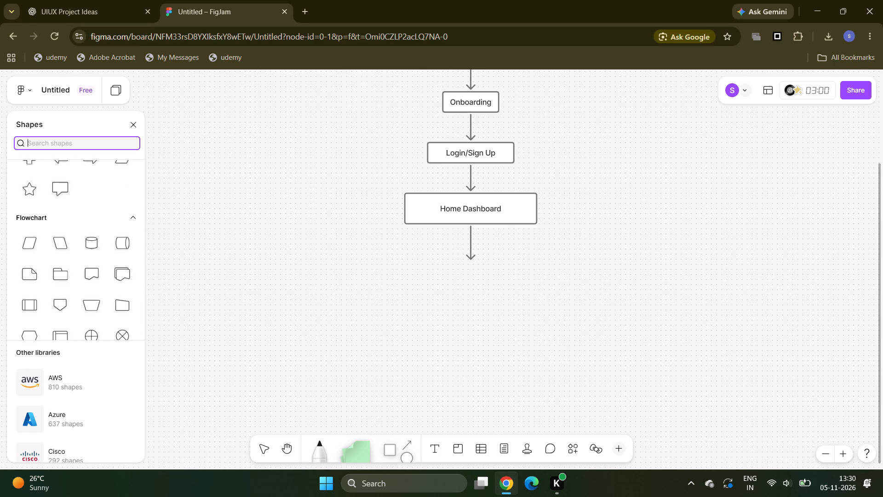
text(line)
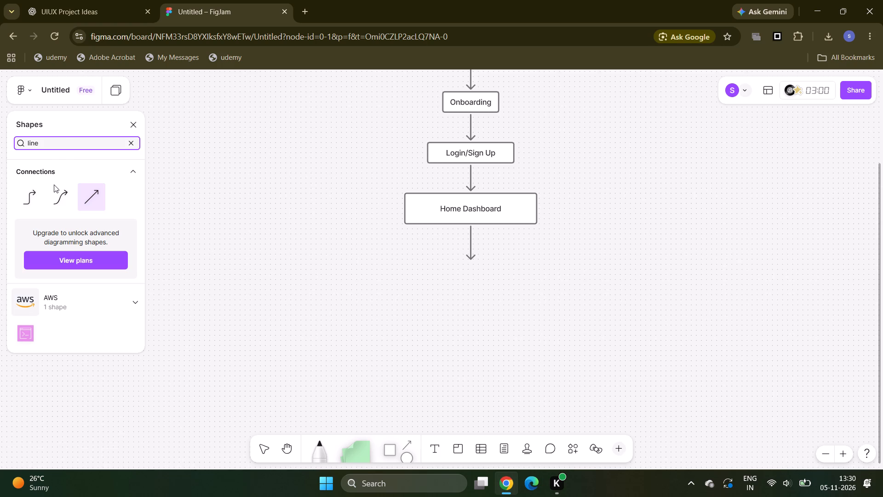
key(BackSpace)
key(BackSpace)
key(BackSpace)
key(BackSpace)
key(BackSpace)
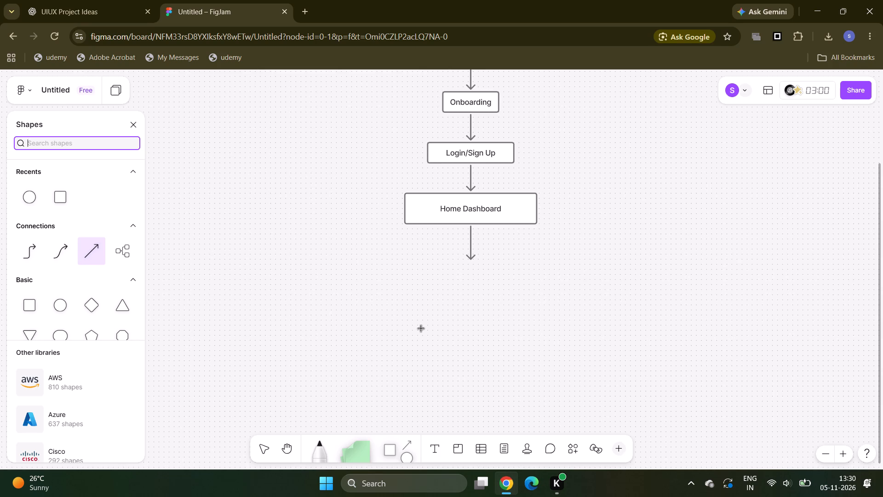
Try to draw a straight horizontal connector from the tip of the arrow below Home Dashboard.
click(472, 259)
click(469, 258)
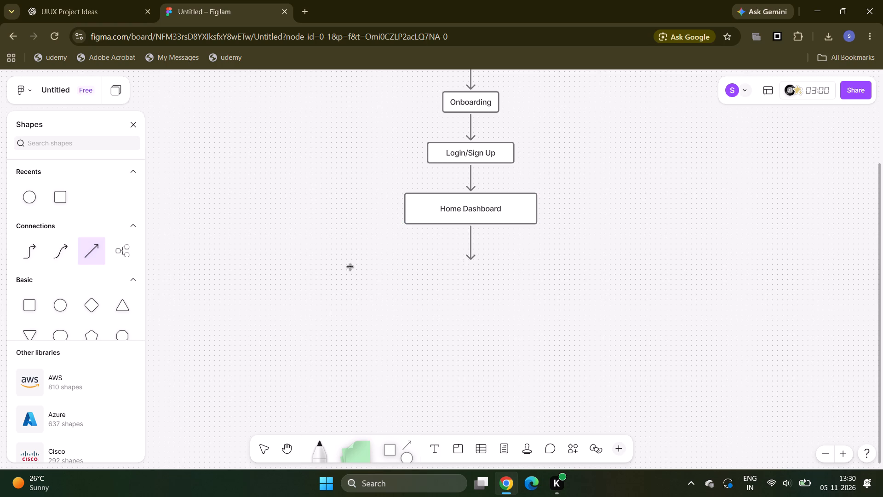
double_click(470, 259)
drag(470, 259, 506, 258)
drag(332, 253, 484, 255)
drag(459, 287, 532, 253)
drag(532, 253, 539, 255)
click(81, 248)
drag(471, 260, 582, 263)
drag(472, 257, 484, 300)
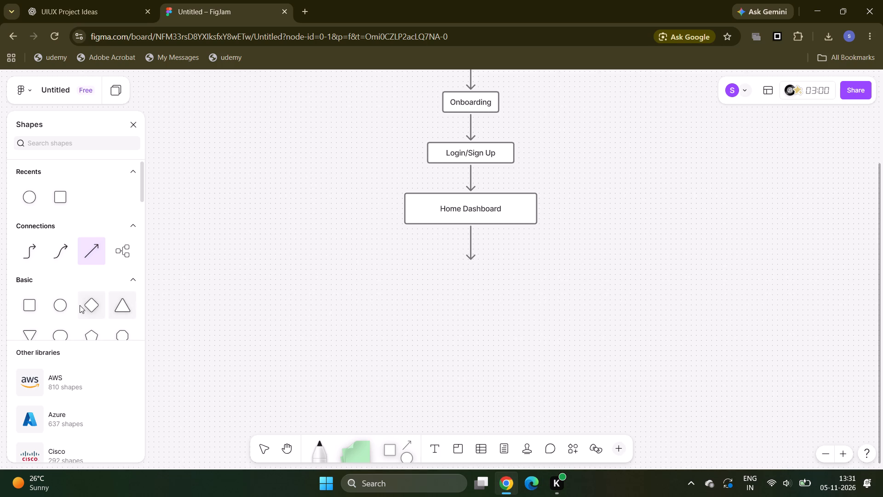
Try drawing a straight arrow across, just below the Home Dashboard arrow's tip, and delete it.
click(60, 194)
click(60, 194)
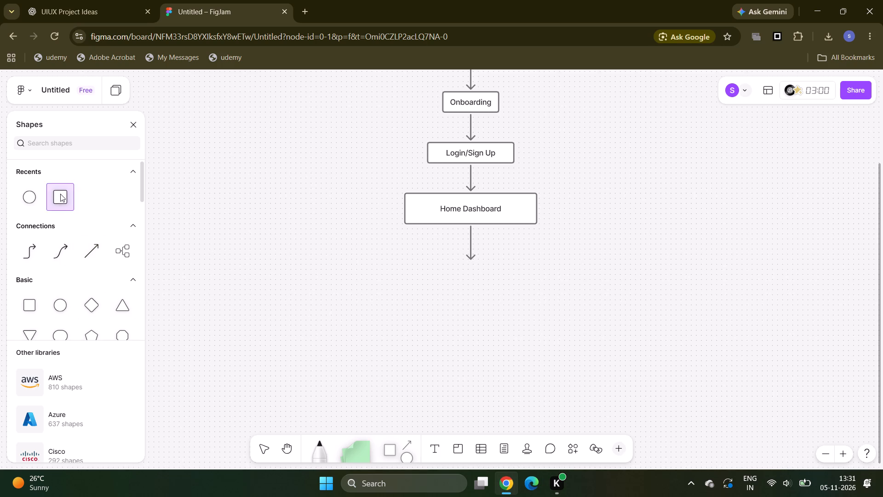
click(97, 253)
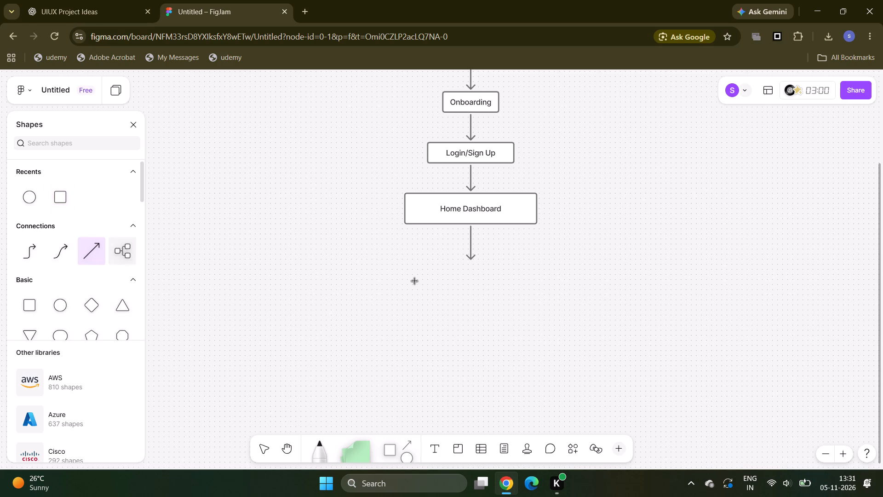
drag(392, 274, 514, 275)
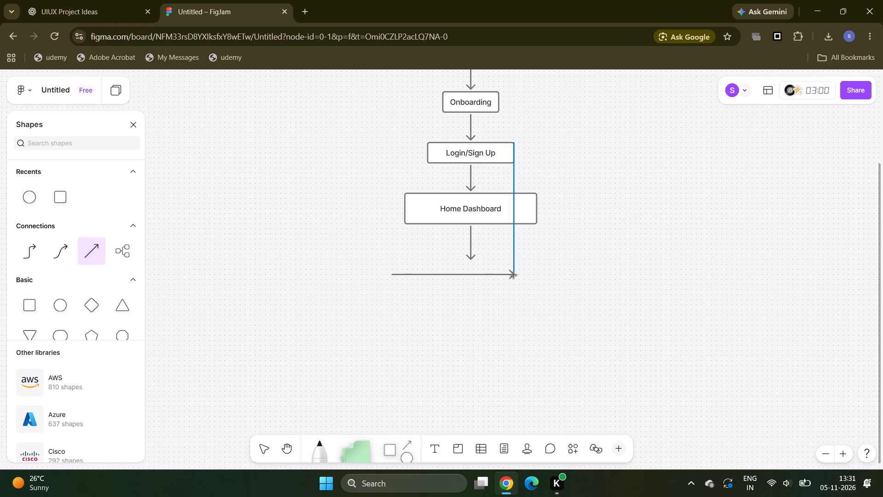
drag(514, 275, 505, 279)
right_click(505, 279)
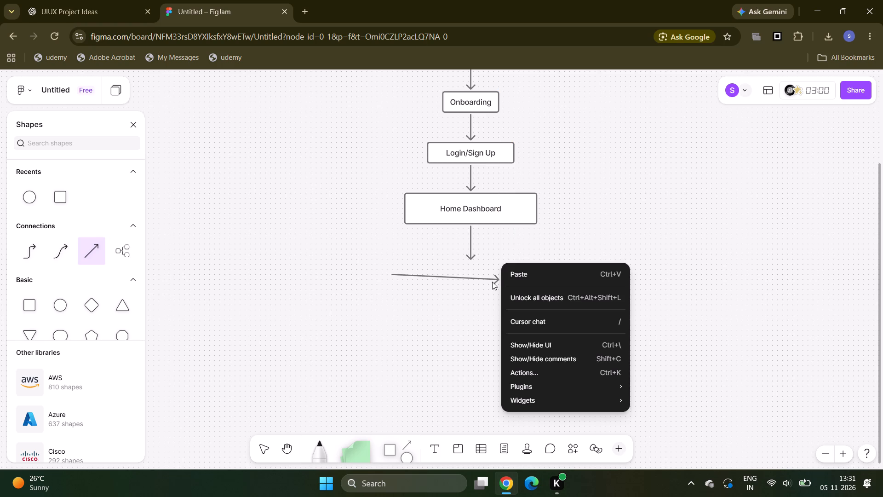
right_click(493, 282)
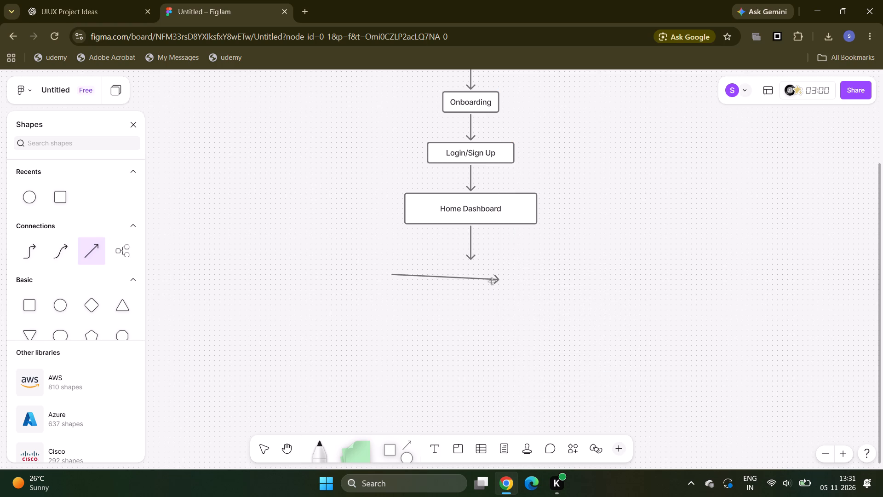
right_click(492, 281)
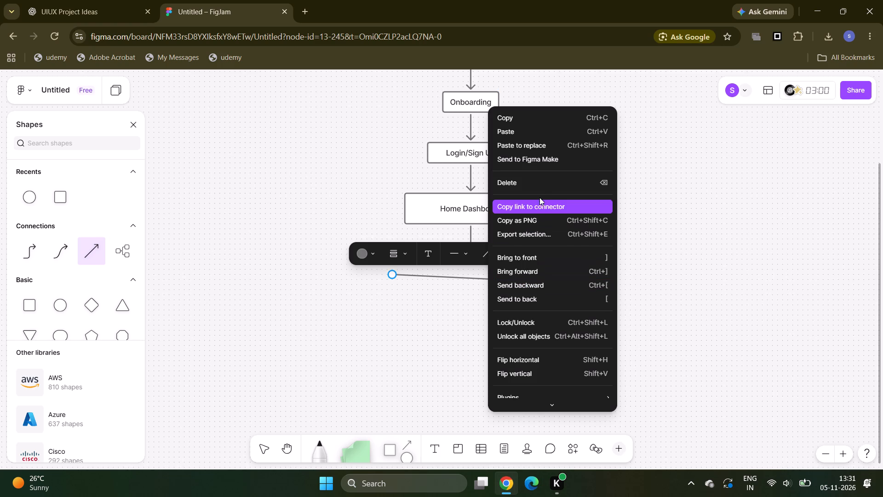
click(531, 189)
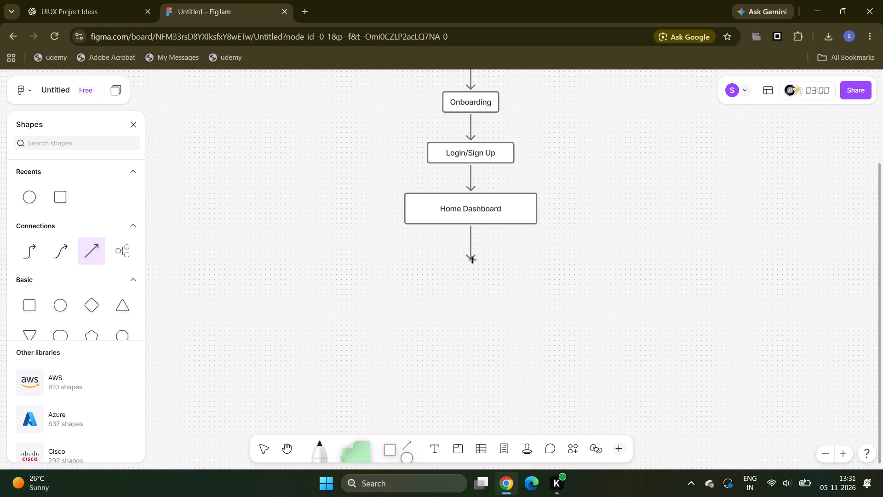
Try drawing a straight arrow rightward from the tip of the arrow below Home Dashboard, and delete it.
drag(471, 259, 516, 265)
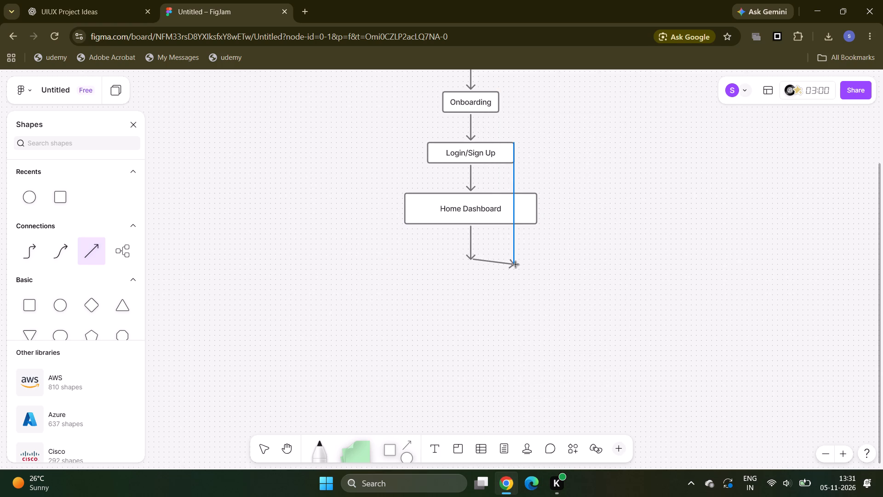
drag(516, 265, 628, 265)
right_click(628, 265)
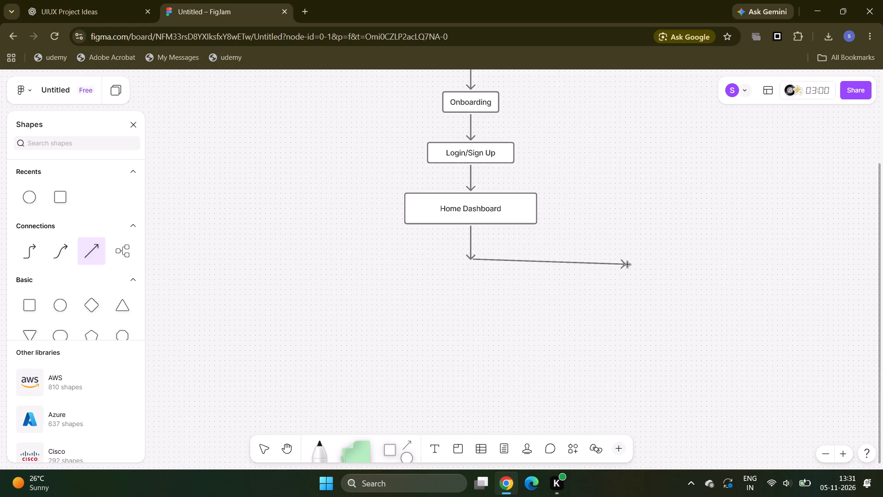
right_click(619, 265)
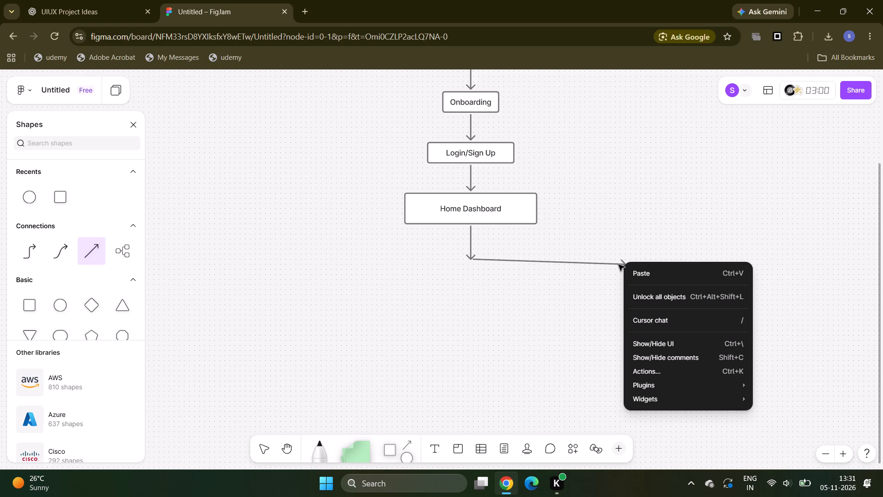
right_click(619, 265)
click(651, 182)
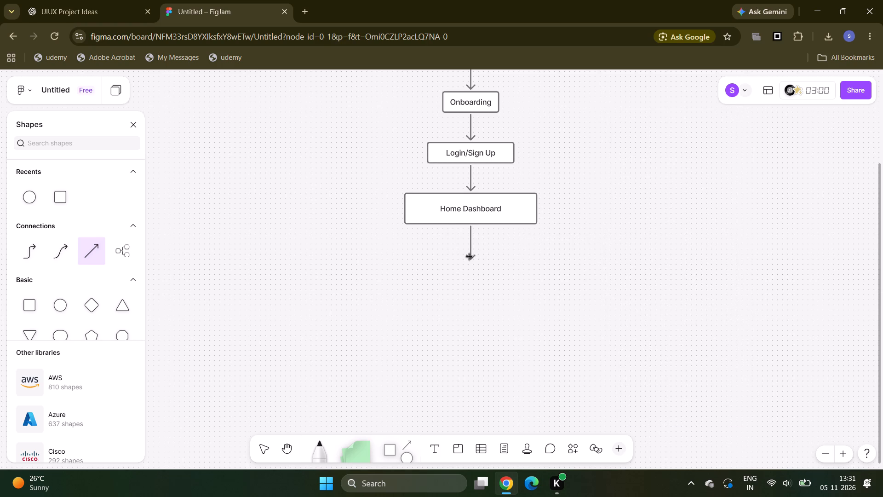
Draw a long, nearly horizontal straight arrow rightward from the tip of the arrow below Home Dashboard.
drag(470, 258, 476, 258)
drag(476, 258, 599, 258)
drag(599, 258, 765, 260)
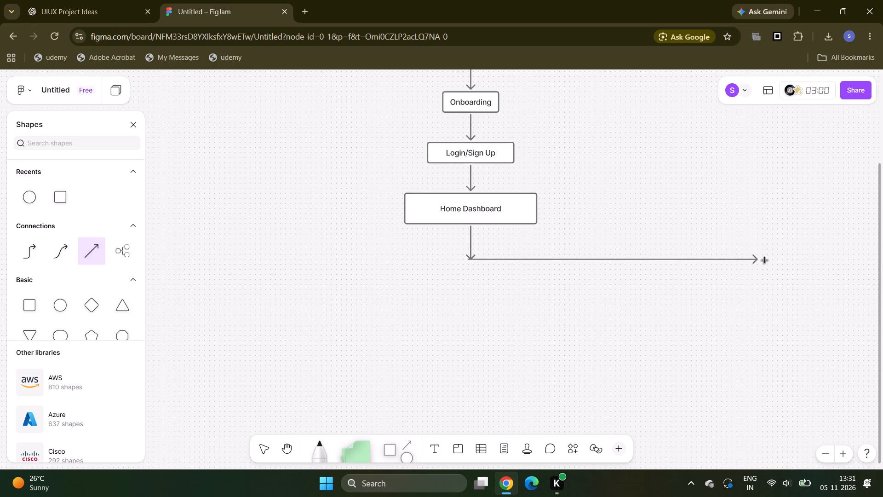
drag(765, 260, 756, 254)
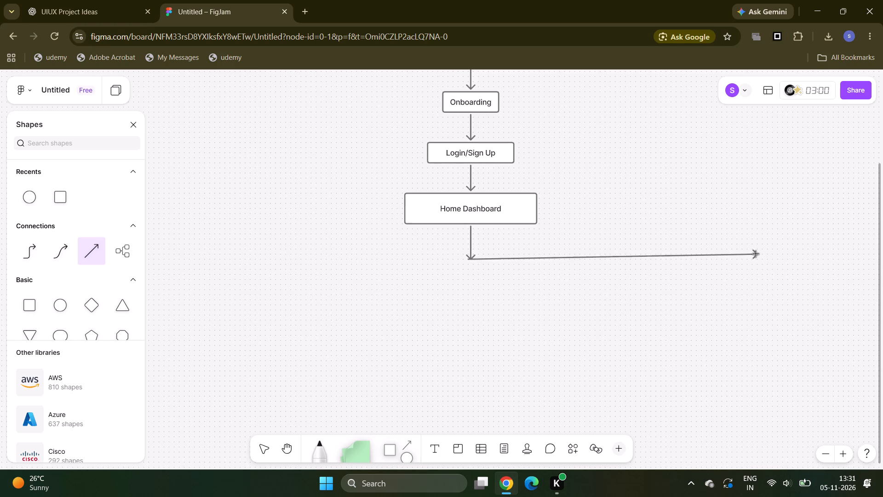
drag(756, 254, 756, 255)
drag(756, 255, 757, 255)
drag(757, 255, 757, 257)
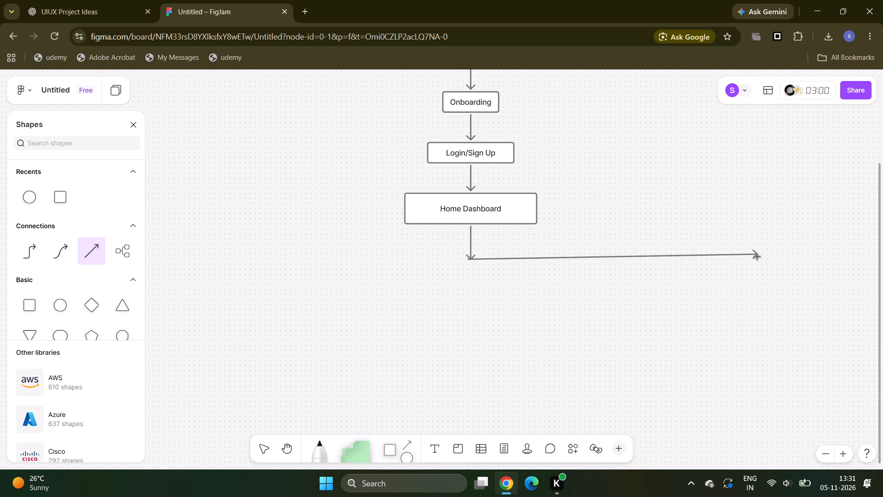
right_click(757, 257)
click(695, 285)
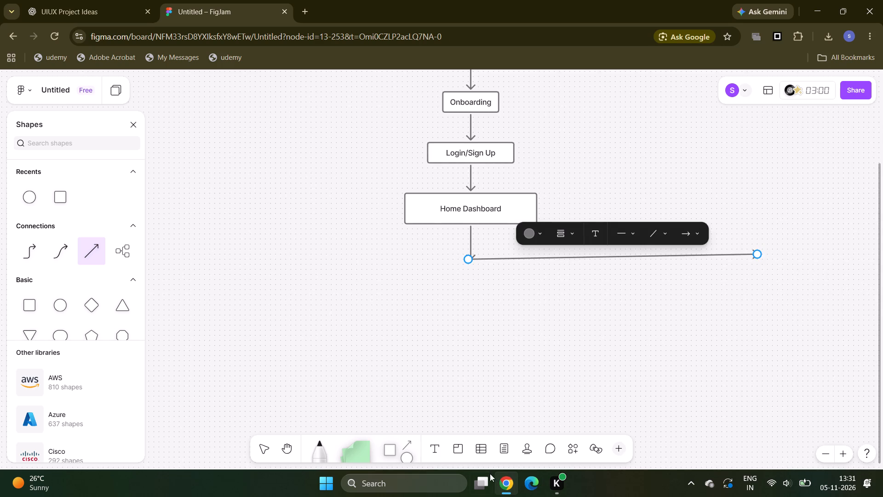
Delete the long, nearly horizontal arrow drawn from the tip of the arrow below Home Dashboard.
click(314, 454)
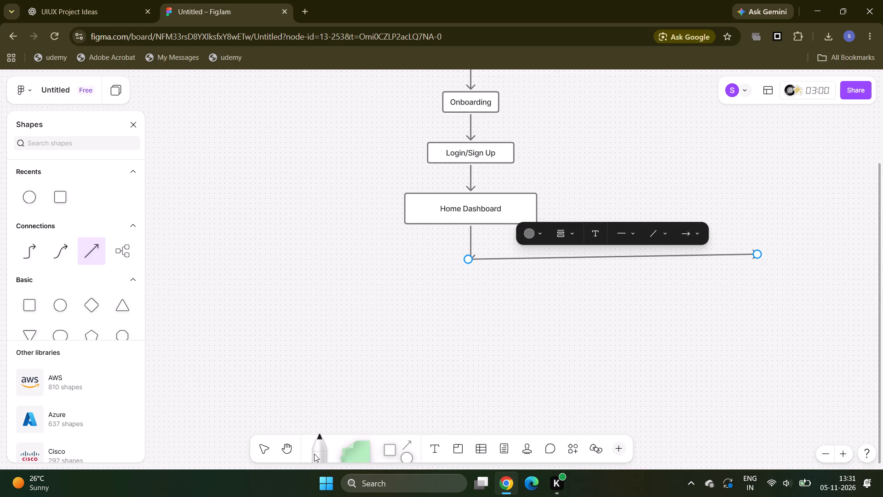
click(321, 453)
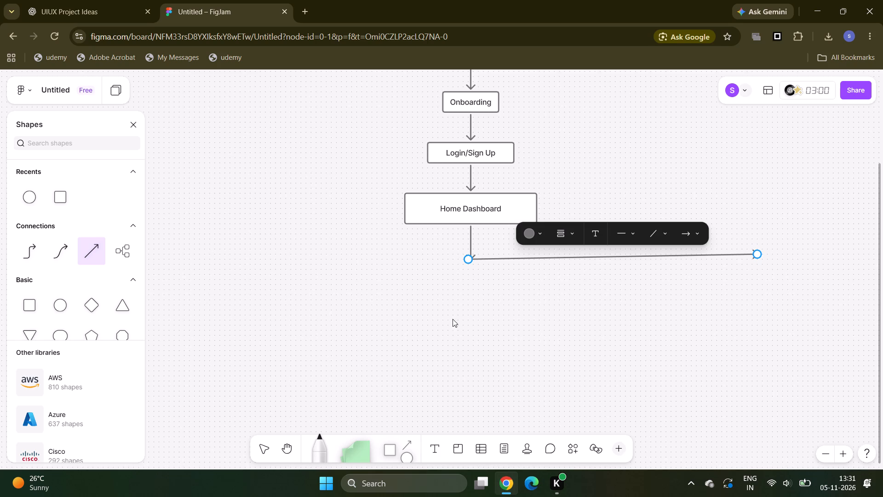
drag(470, 257, 533, 260)
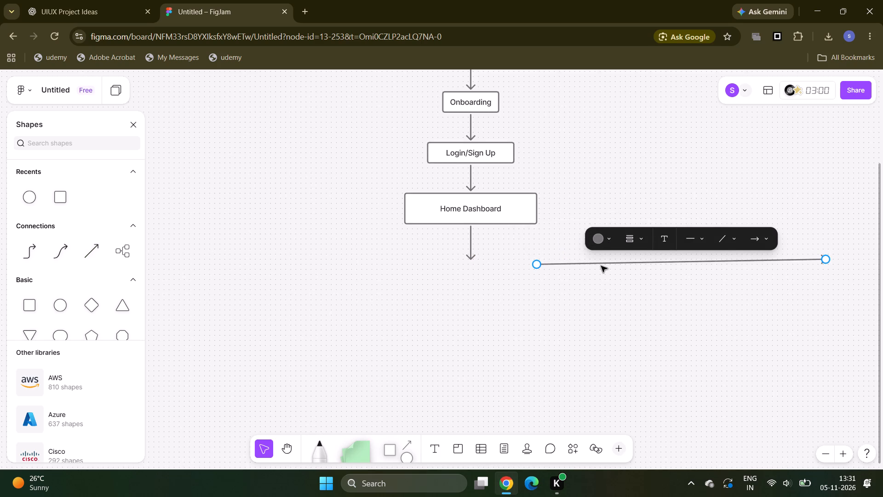
right_click(601, 266)
click(645, 184)
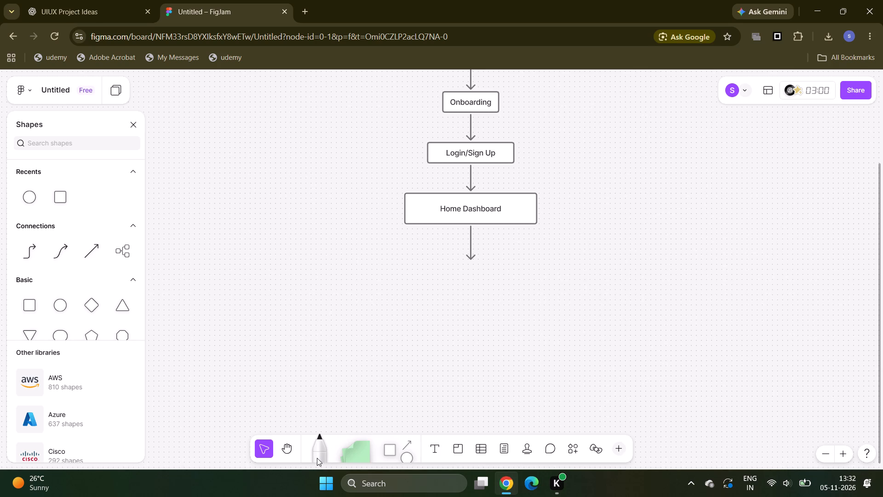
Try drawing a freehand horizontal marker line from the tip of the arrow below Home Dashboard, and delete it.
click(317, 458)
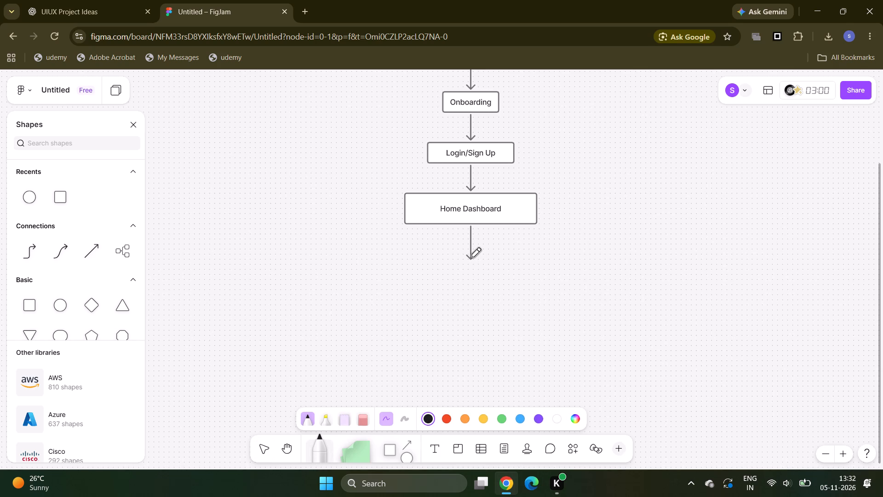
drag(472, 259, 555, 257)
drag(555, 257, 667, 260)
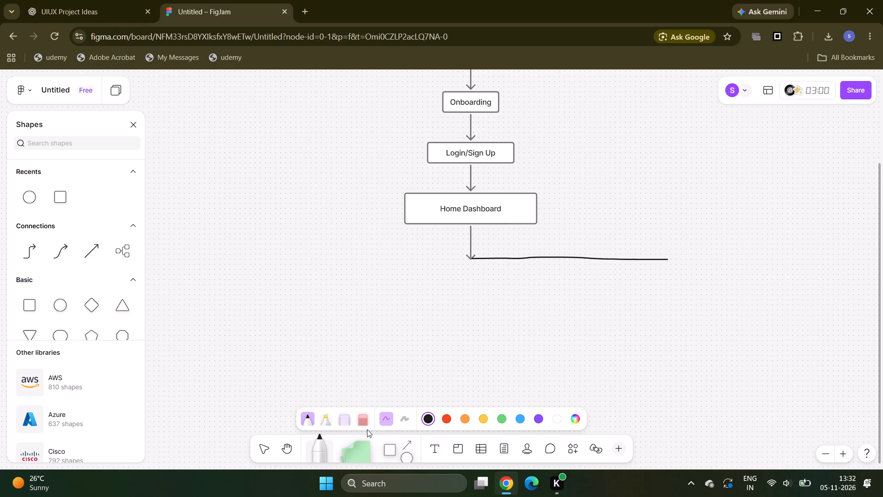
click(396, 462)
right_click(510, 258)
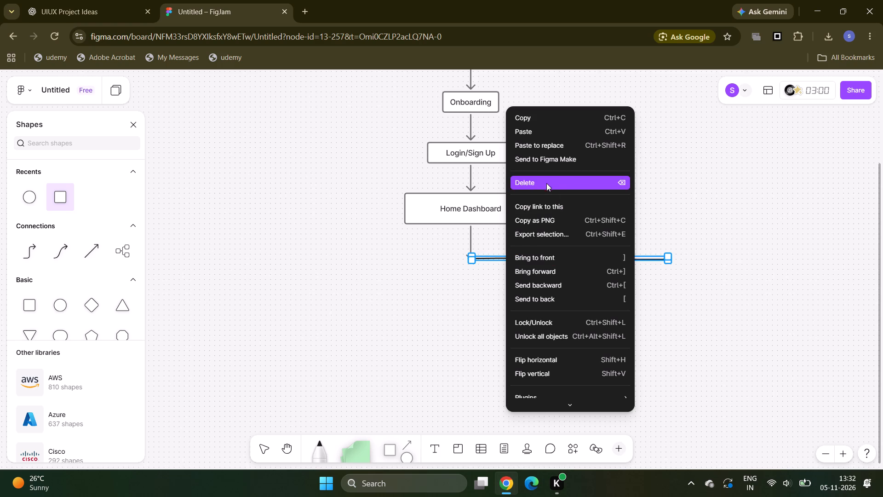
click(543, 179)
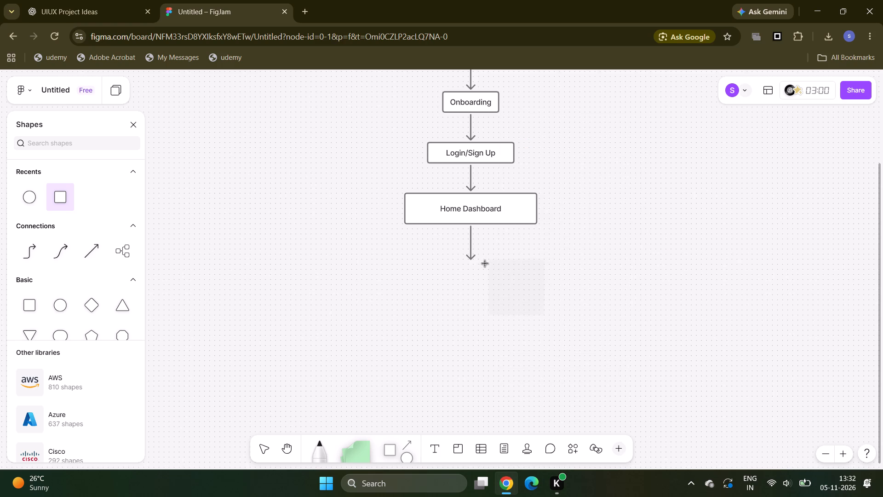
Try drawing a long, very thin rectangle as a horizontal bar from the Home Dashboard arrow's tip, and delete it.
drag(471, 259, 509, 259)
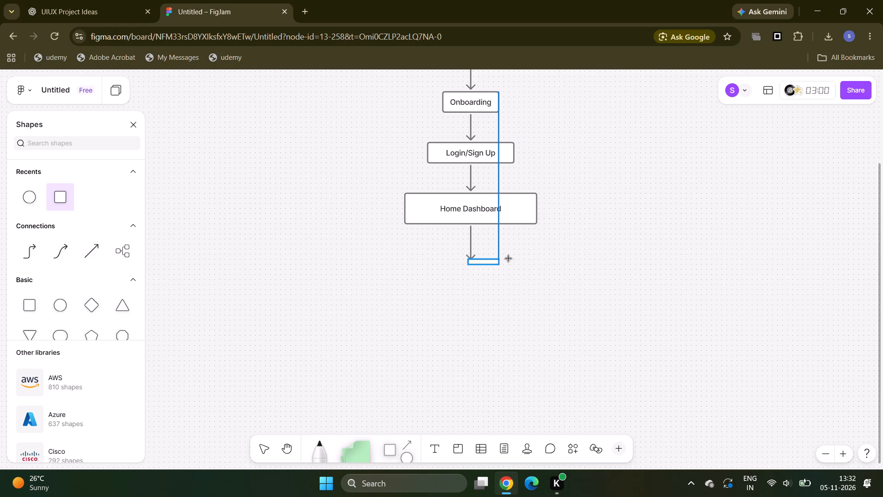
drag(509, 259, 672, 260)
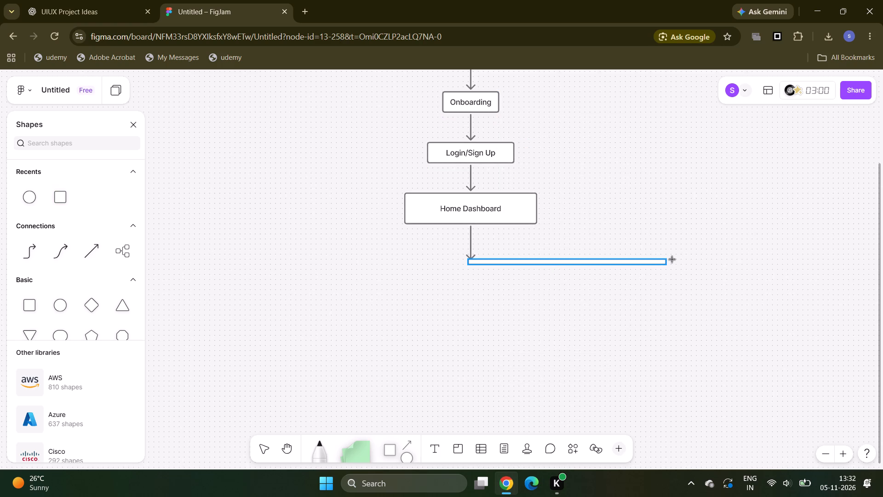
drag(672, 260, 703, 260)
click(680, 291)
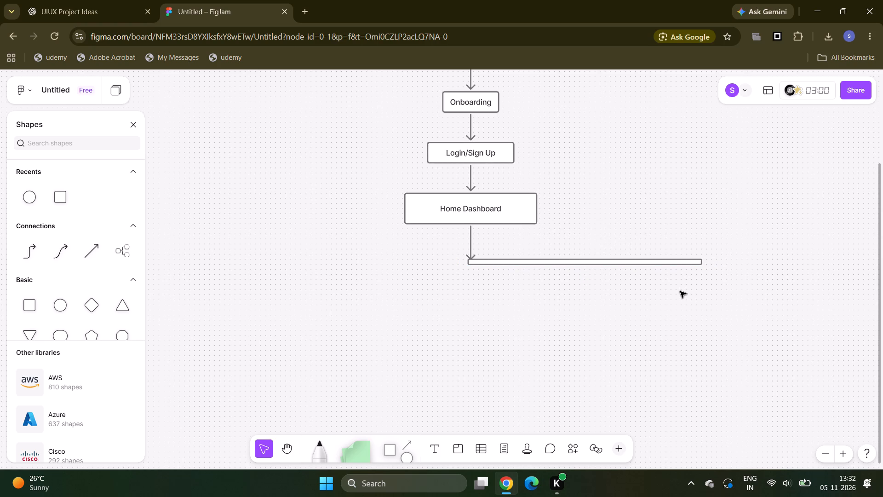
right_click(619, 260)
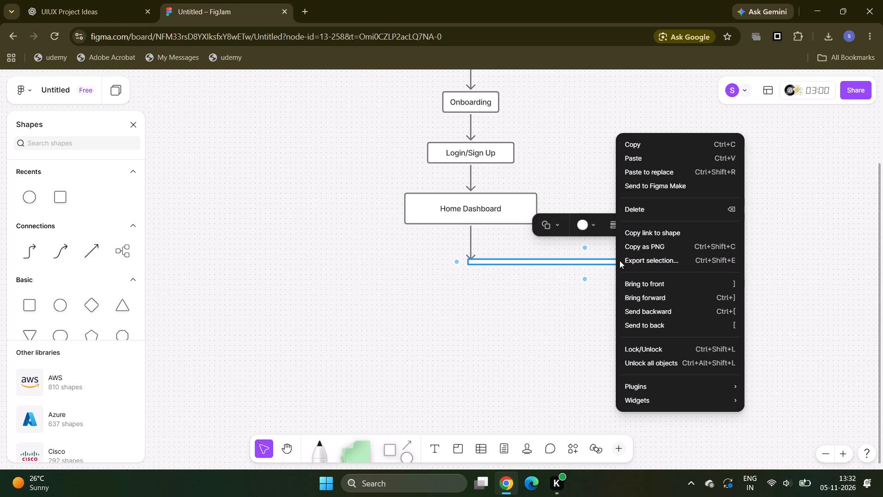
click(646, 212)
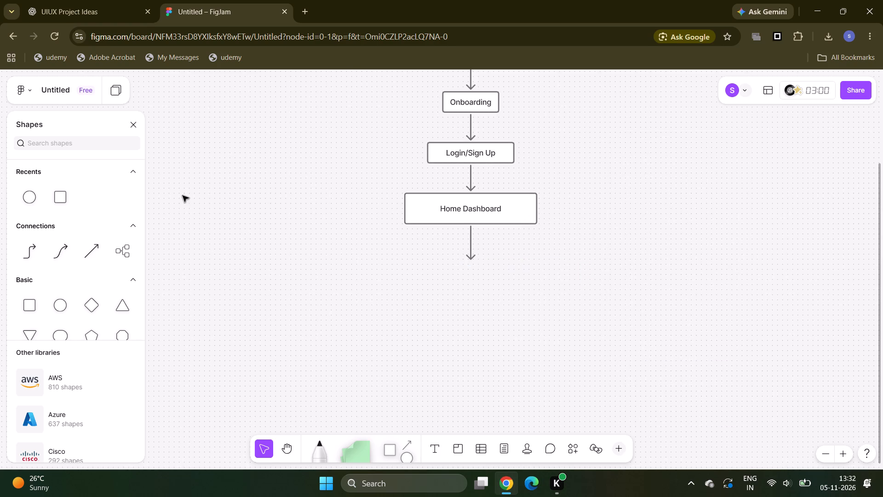
Draw a long horizontal straight arrow rightward from the tip of the arrow below Home Dashboard.
click(91, 249)
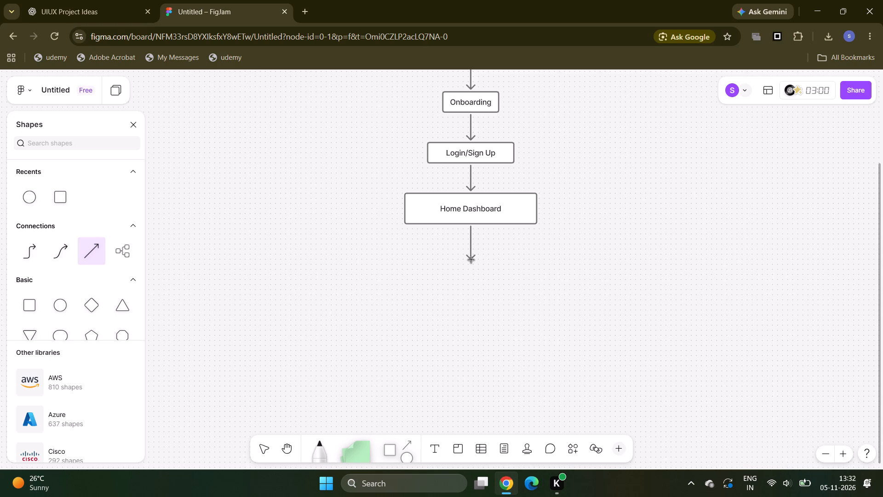
drag(471, 260, 683, 262)
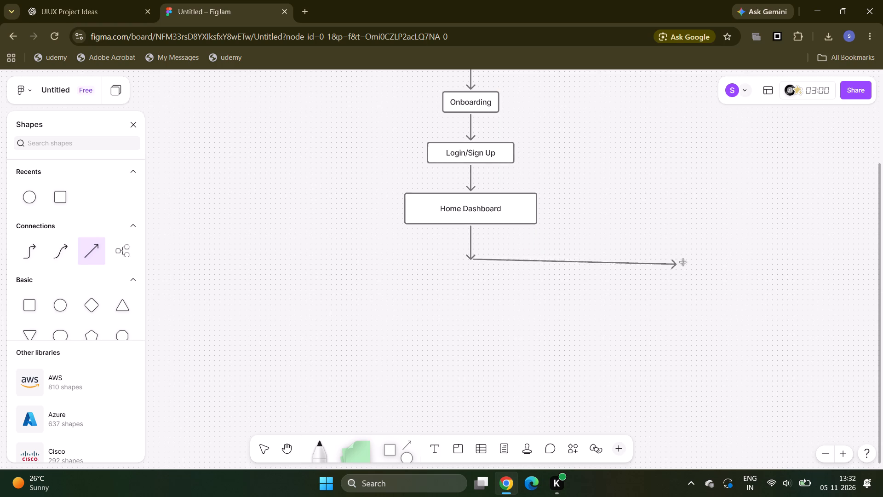
drag(683, 262, 757, 259)
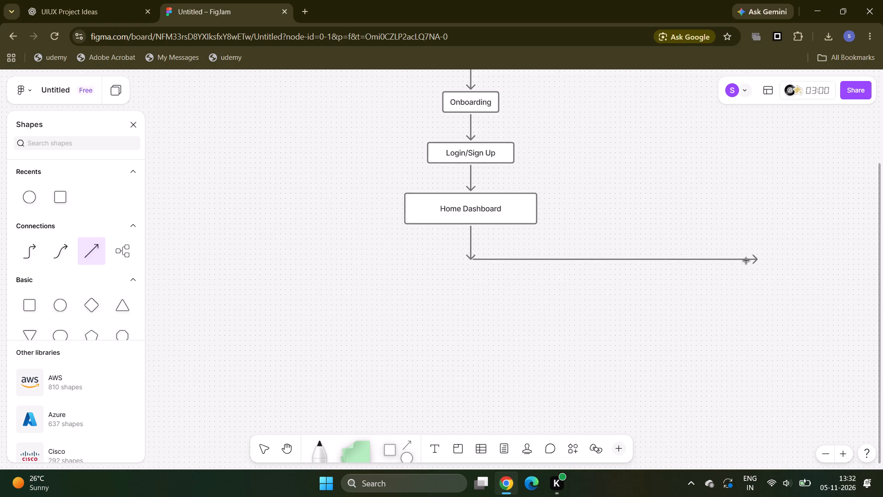
Remove the arrowhead from the horizontal connector by setting its end point to a plain line.
right_click(745, 260)
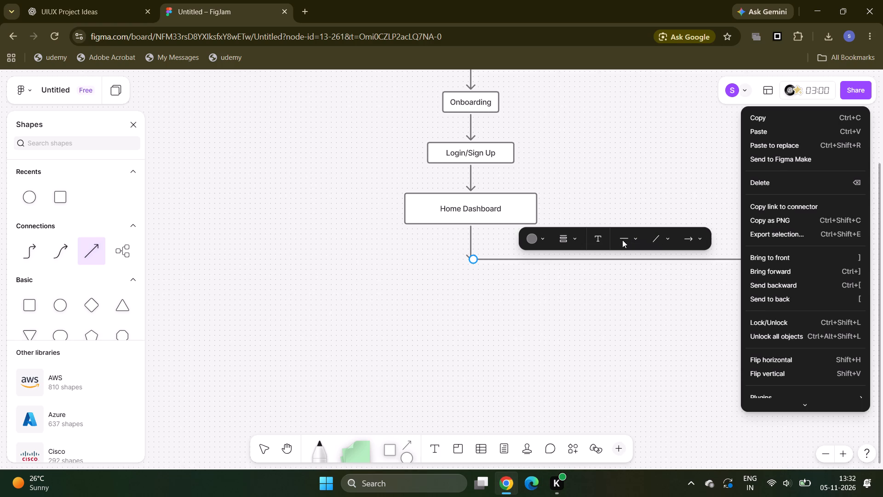
click(622, 240)
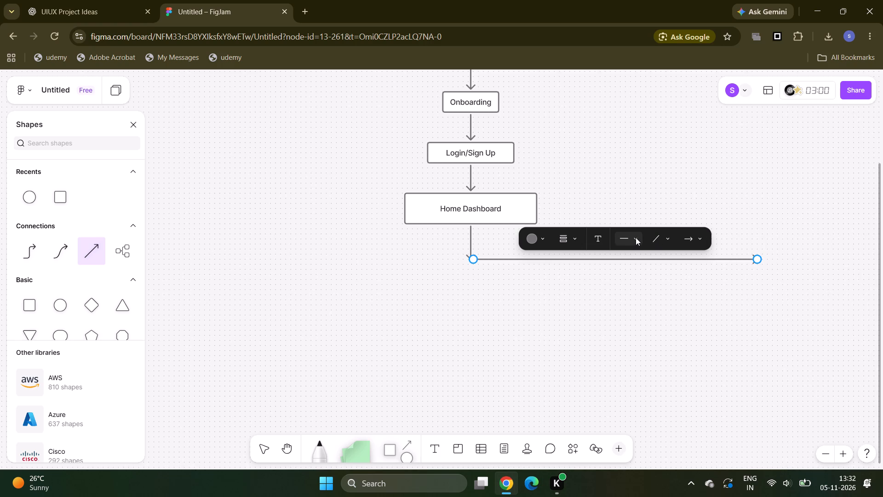
click(636, 237)
click(636, 237)
click(636, 237)
click(571, 212)
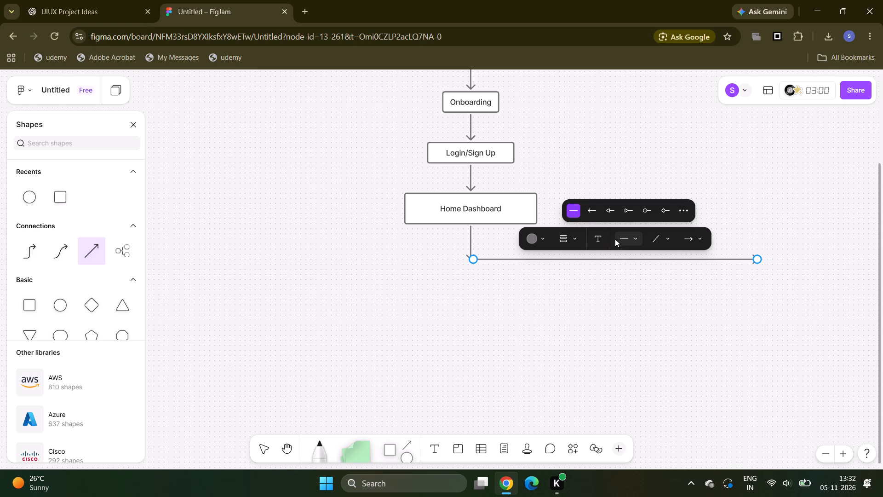
click(628, 238)
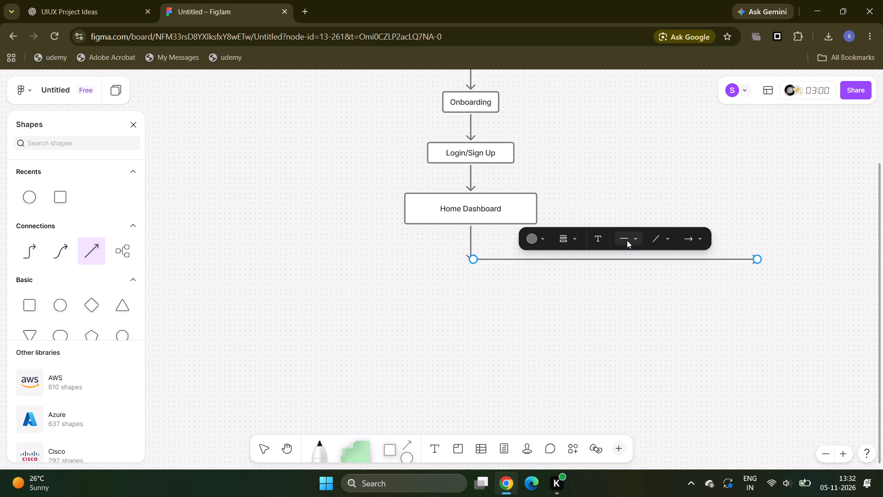
click(626, 240)
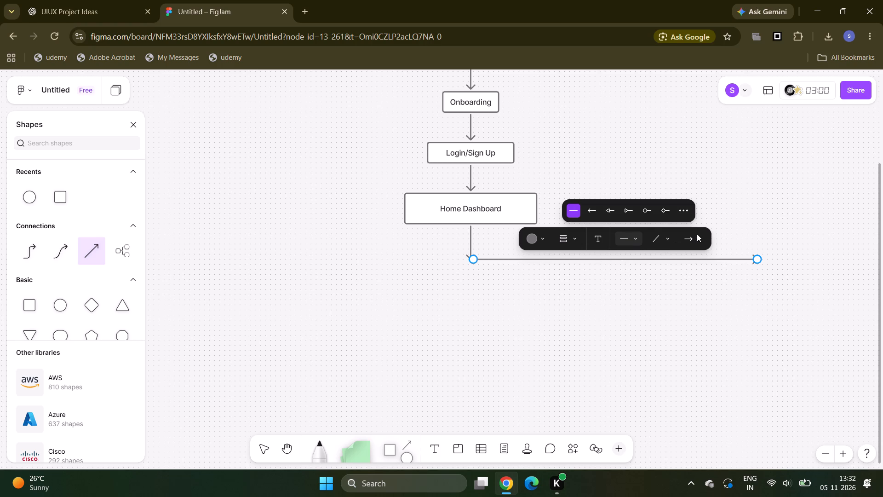
click(697, 234)
click(705, 241)
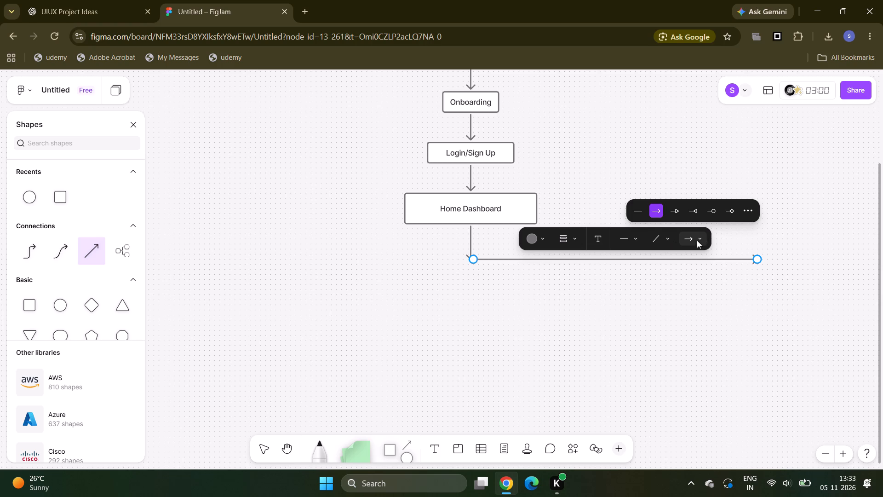
click(638, 211)
click(728, 277)
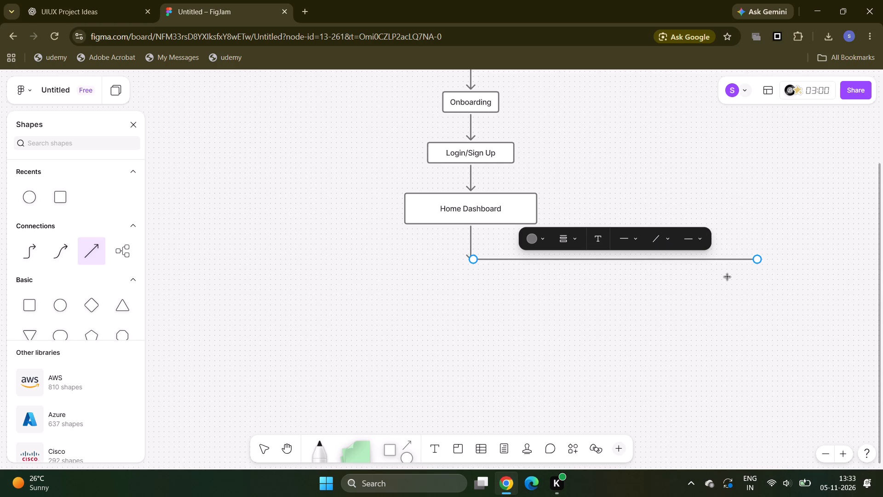
click(710, 281)
Extend the horizontal line's start leftward past the Home Dashboard arrow so that it branches out on both sides.
drag(470, 260, 378, 262)
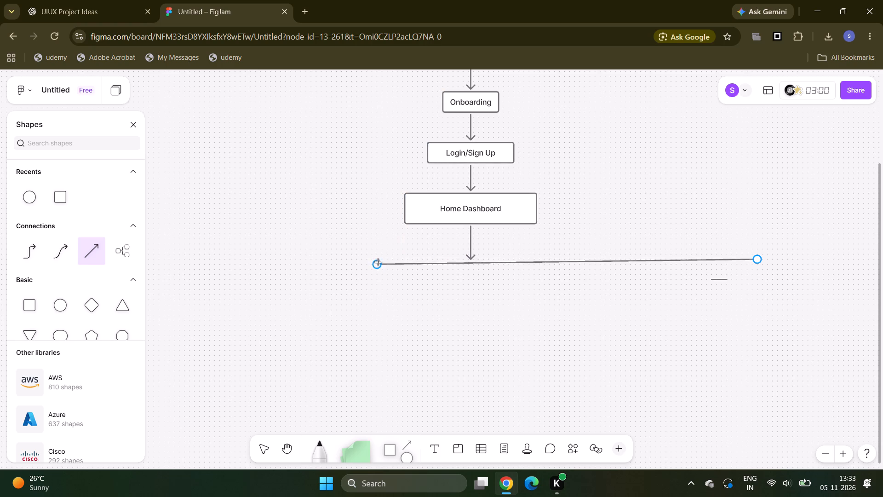
drag(378, 262, 289, 263)
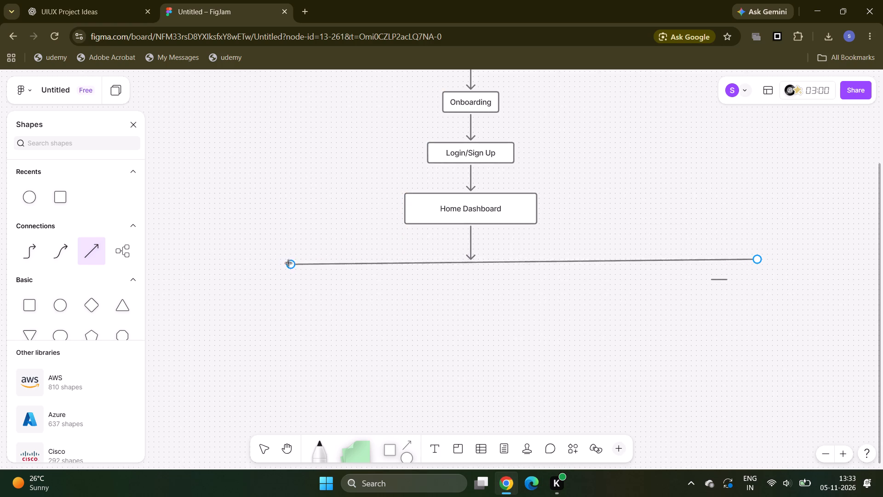
drag(289, 263, 248, 263)
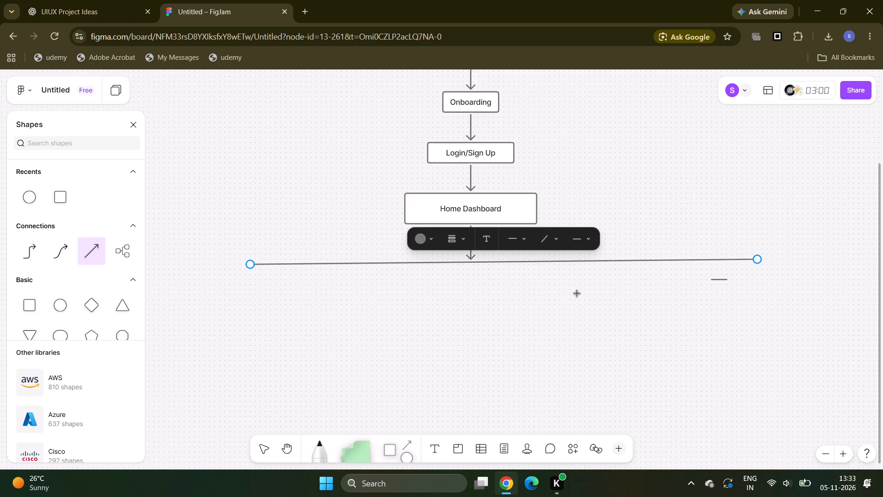
Delete the stray short line beneath the far end of the horizontal connector.
right_click(720, 280)
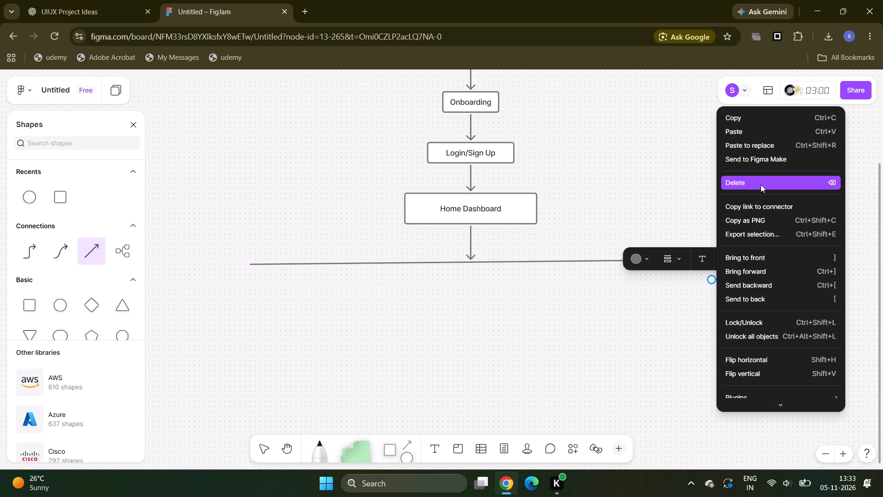
click(761, 185)
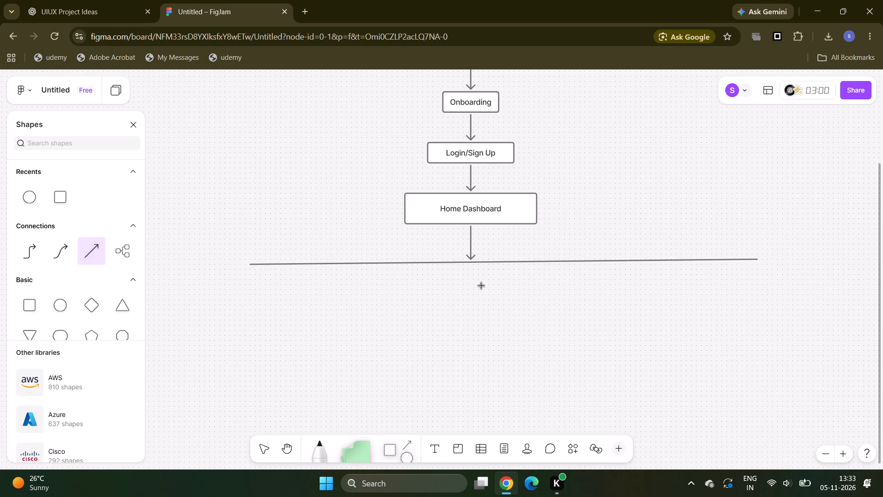
Place an empty square over the horizontal line, just beneath the tip of the arrow below Home Dashboard.
click(68, 209)
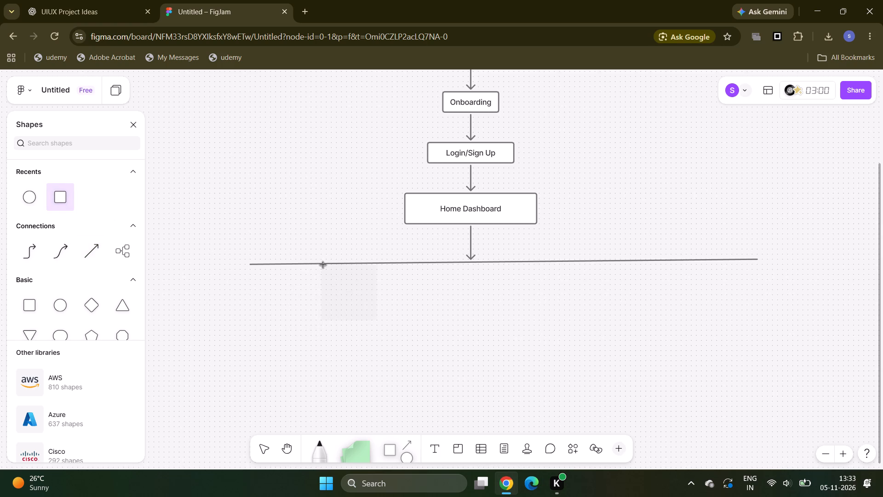
click(459, 262)
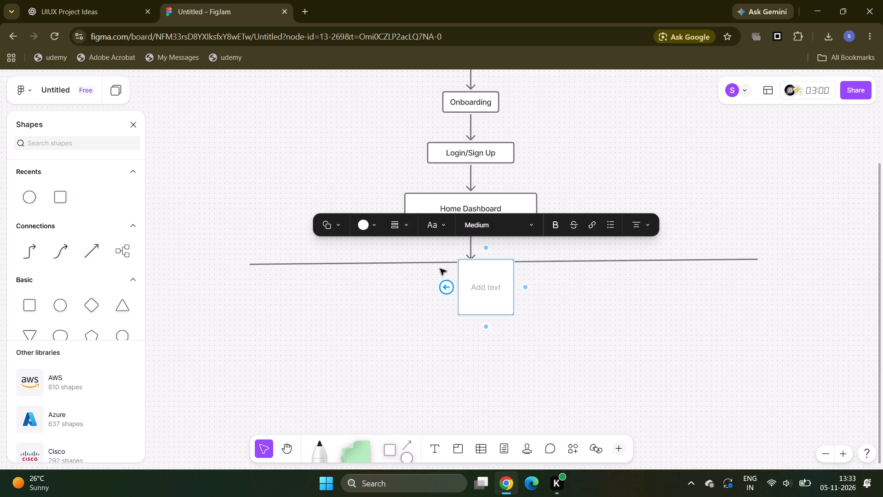
drag(438, 262, 437, 261)
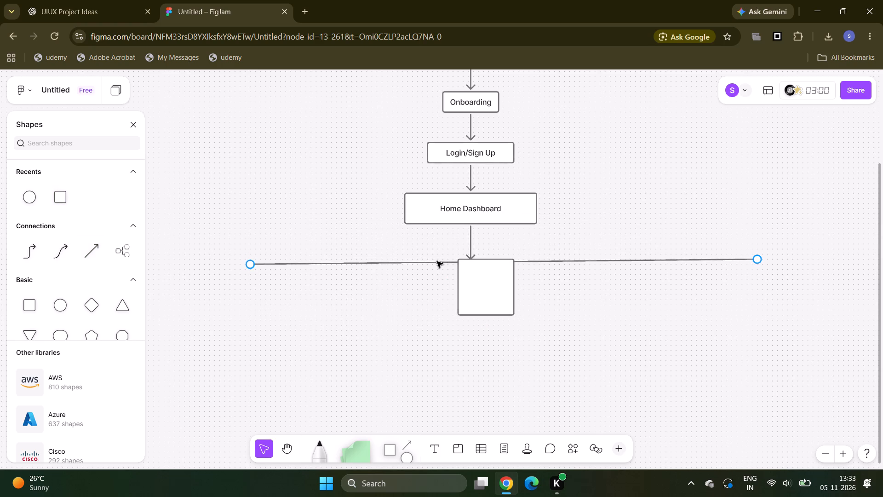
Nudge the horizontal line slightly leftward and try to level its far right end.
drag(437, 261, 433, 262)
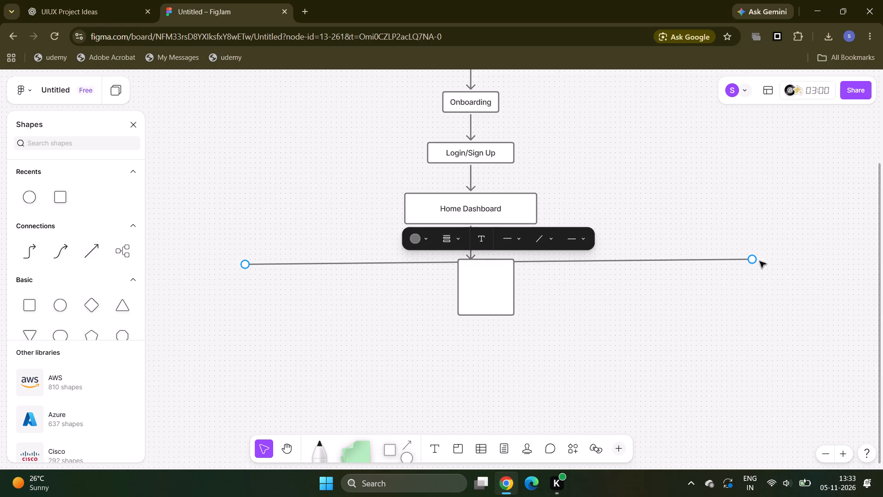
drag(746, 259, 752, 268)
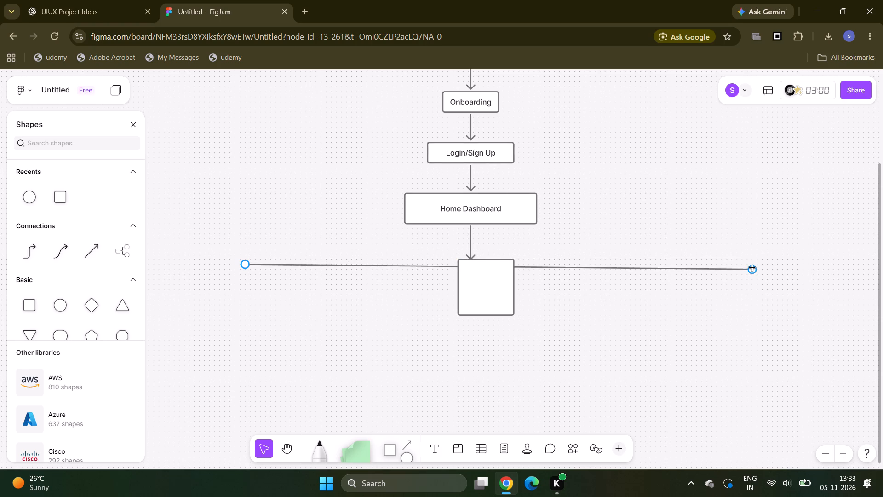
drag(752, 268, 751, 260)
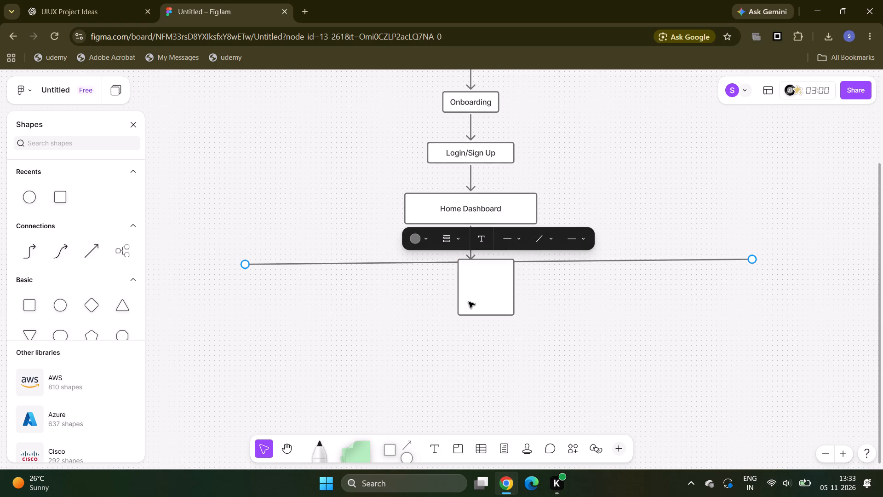
Delete the empty square sitting over the horizontal line beneath the Home Dashboard arrow.
right_click(469, 302)
click(499, 213)
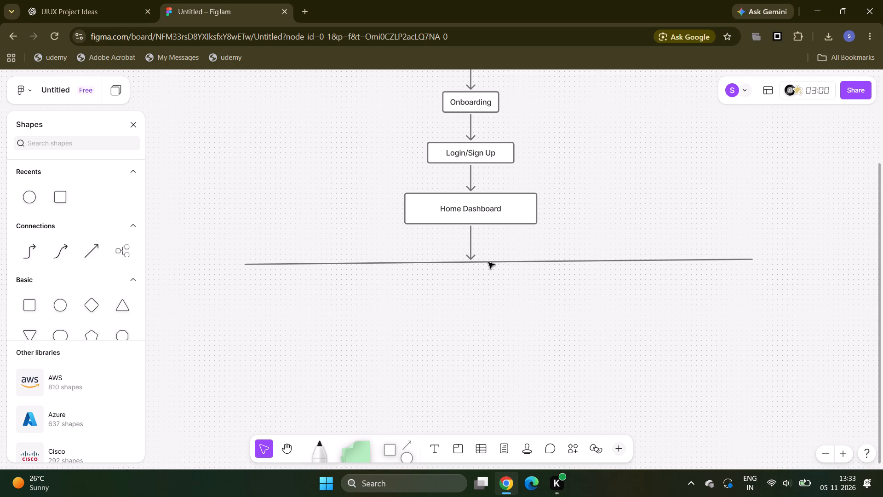
Move the horizontal line leftward and slightly up so it crosses the tip of the arrow below Home Dashboard, roughly centred.
drag(488, 262, 476, 264)
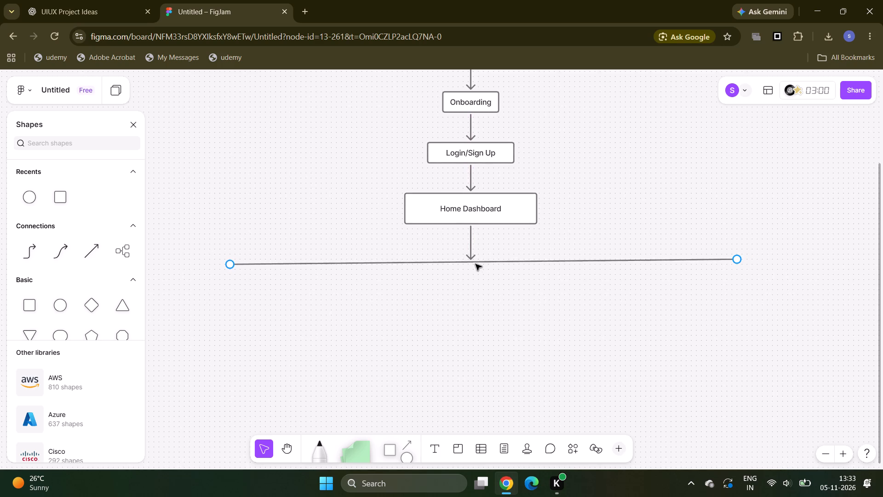
drag(476, 264, 470, 261)
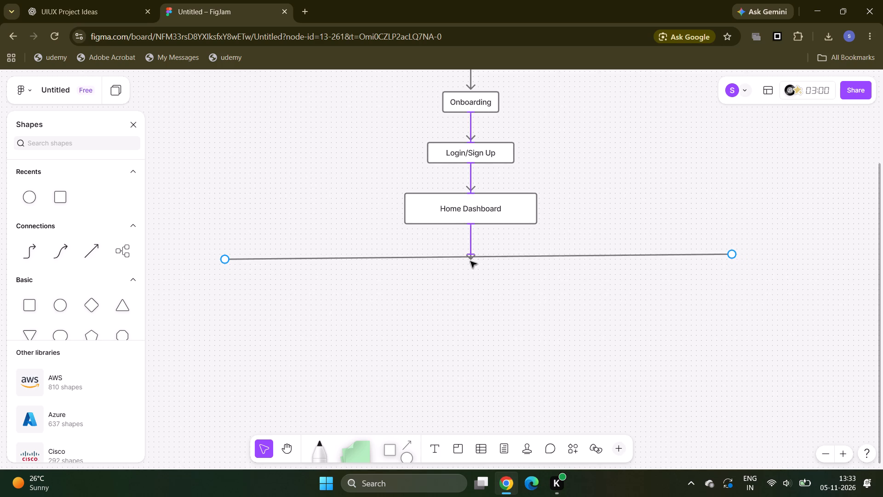
drag(470, 261, 472, 263)
drag(472, 263, 472, 265)
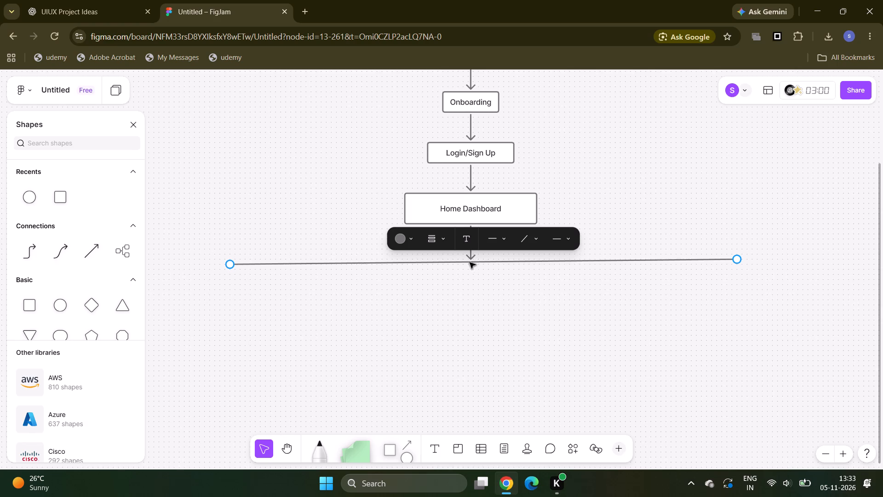
click(470, 262)
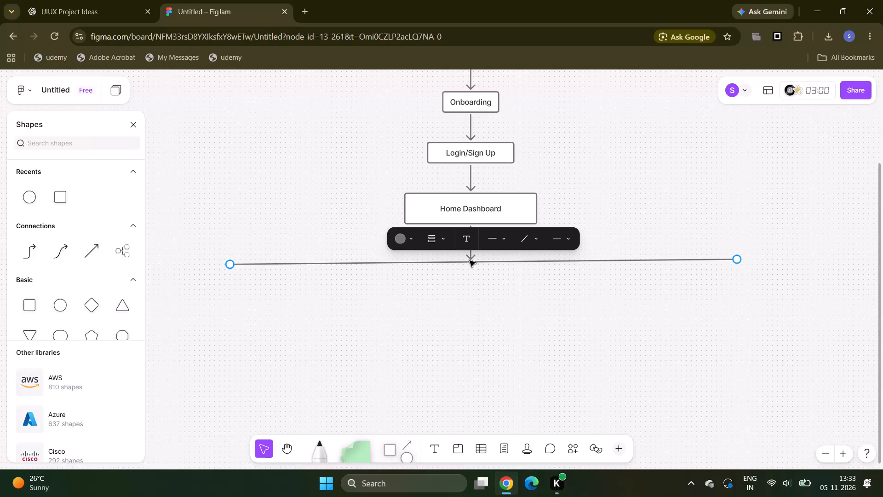
drag(474, 268, 474, 261)
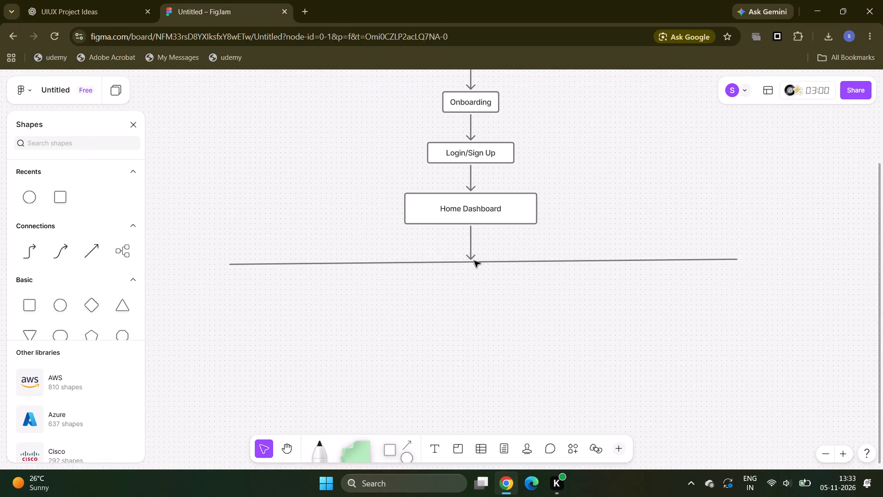
click(474, 261)
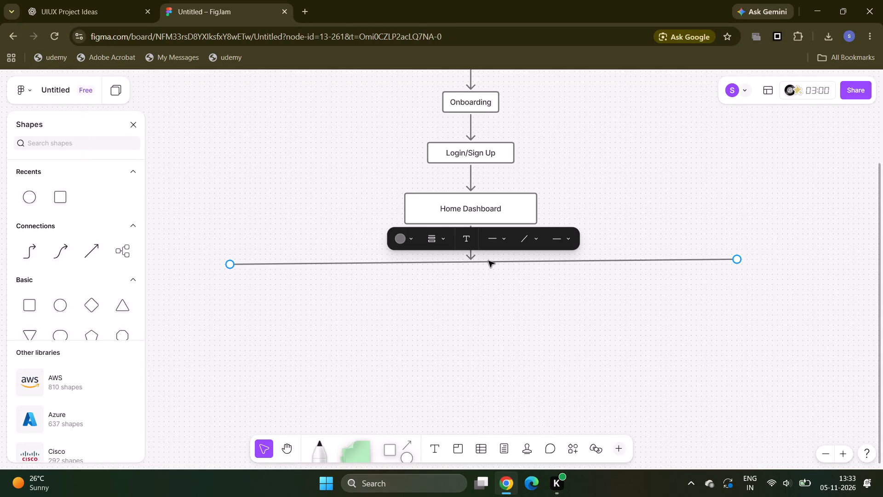
click(488, 261)
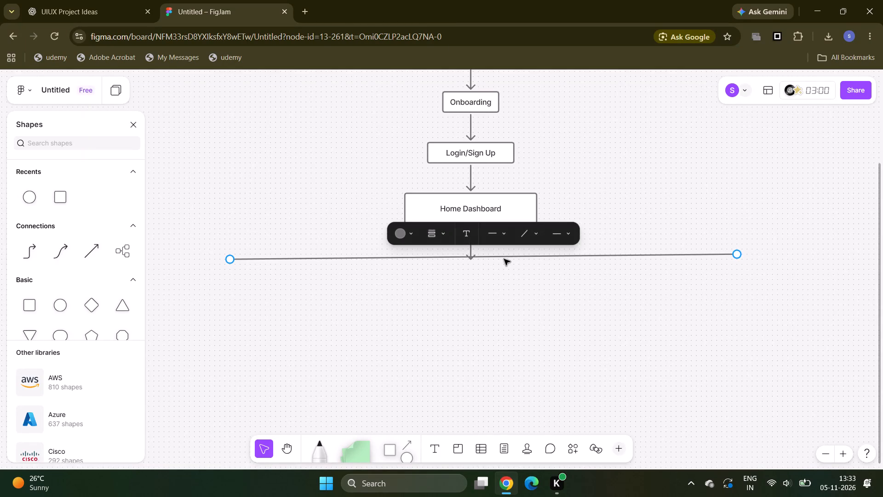
click(508, 265)
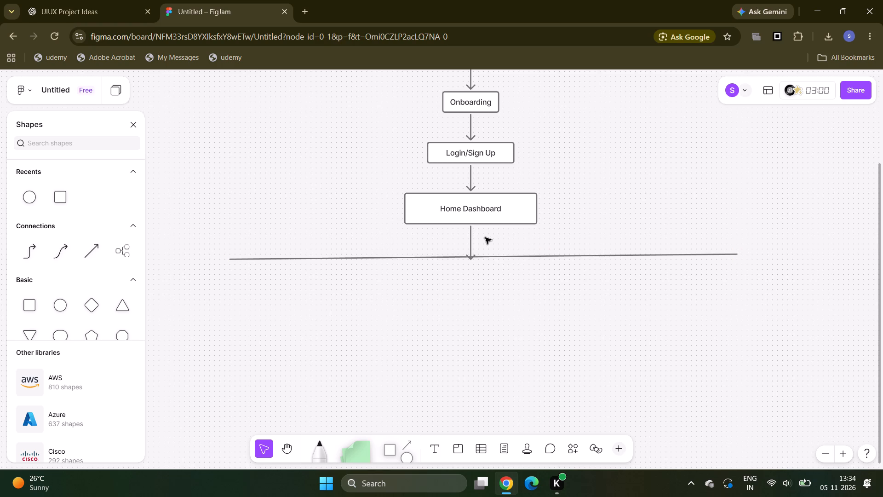
Shorten the arrow below Home Dashboard so that its tip ends just at the horizontal line.
drag(471, 234, 471, 230)
drag(471, 230, 470, 227)
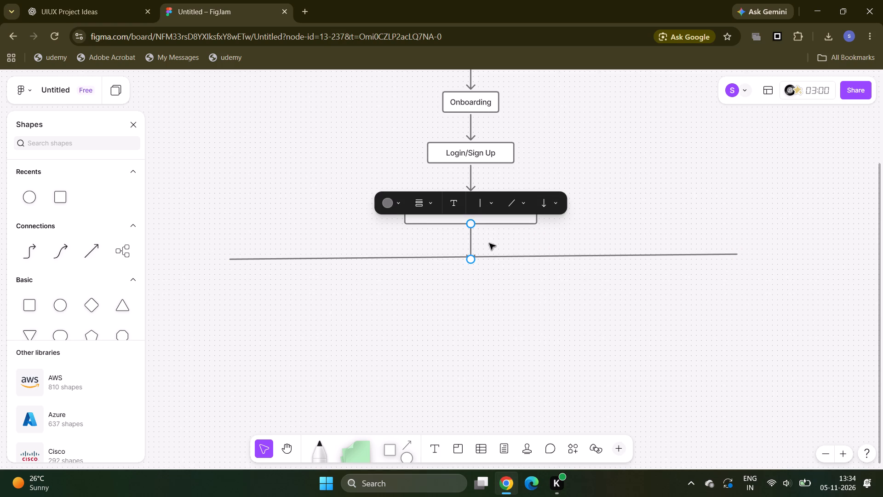
click(489, 243)
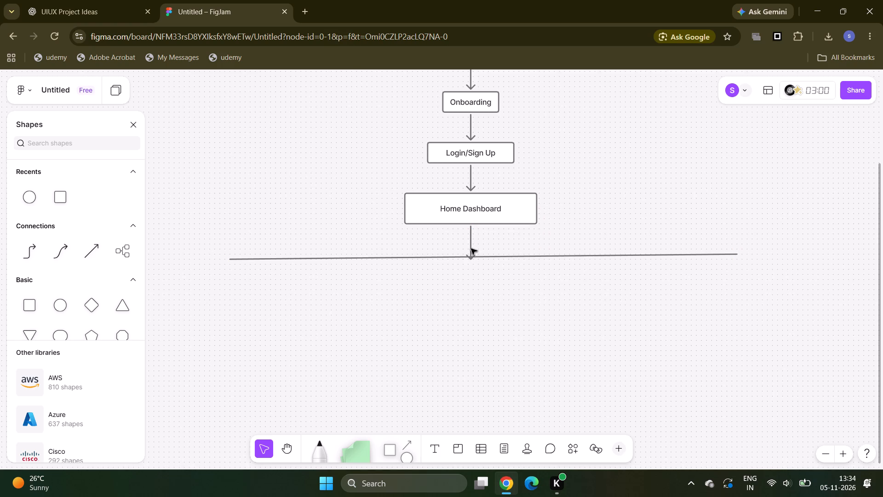
click(470, 247)
drag(472, 262, 472, 262)
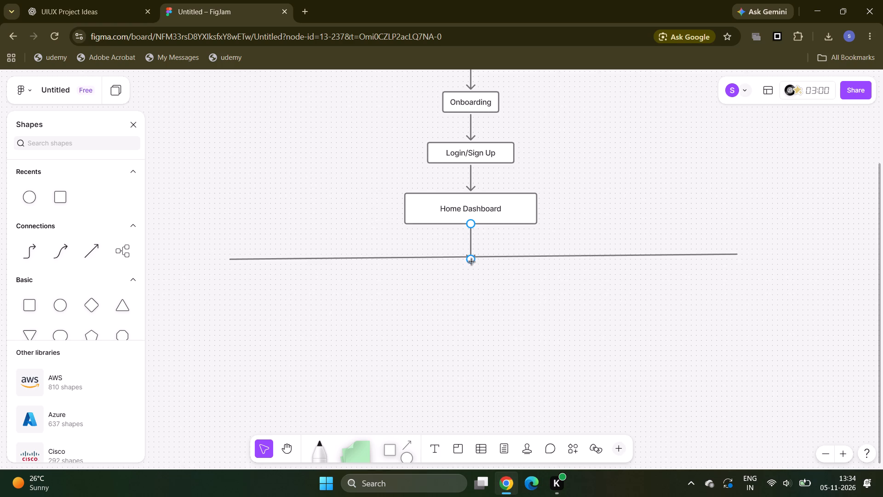
drag(472, 262, 471, 255)
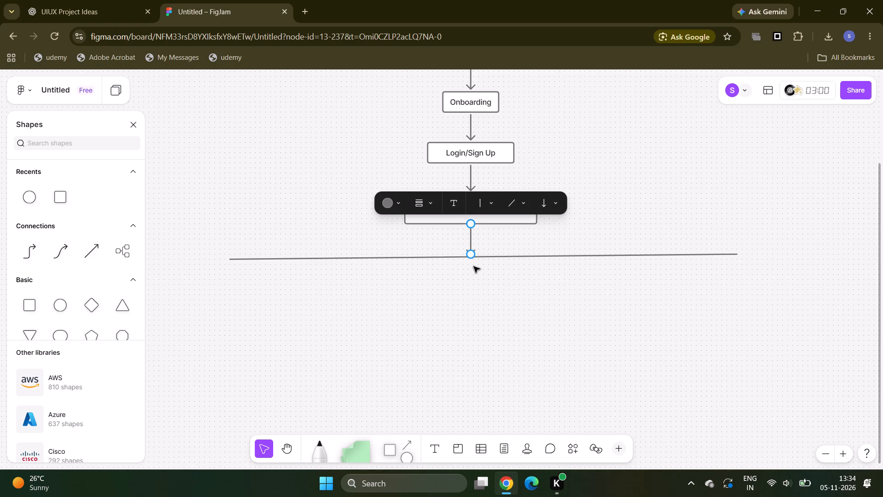
click(474, 267)
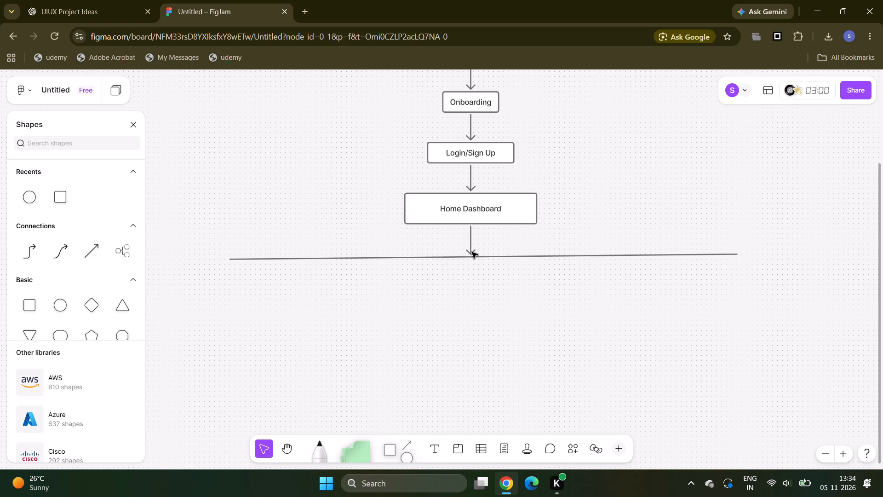
click(487, 299)
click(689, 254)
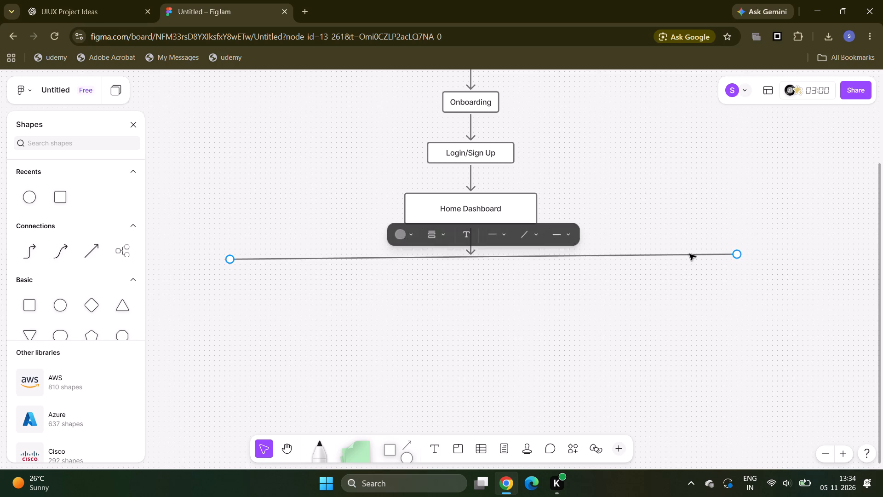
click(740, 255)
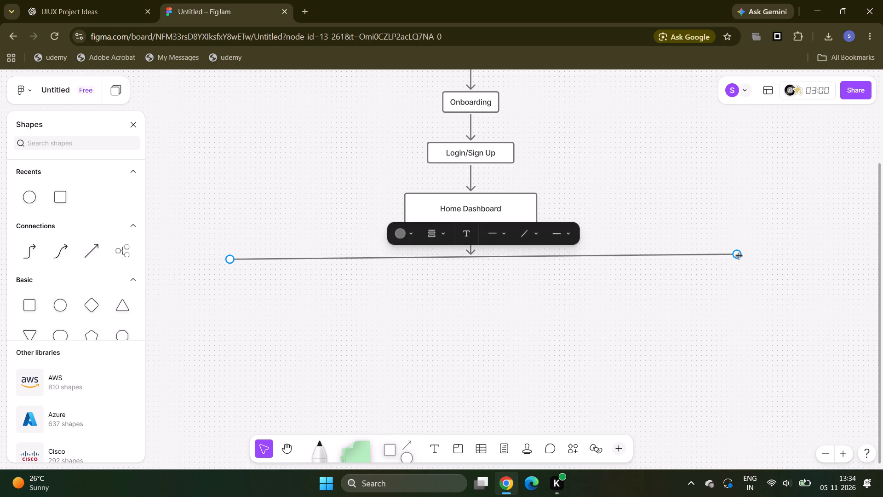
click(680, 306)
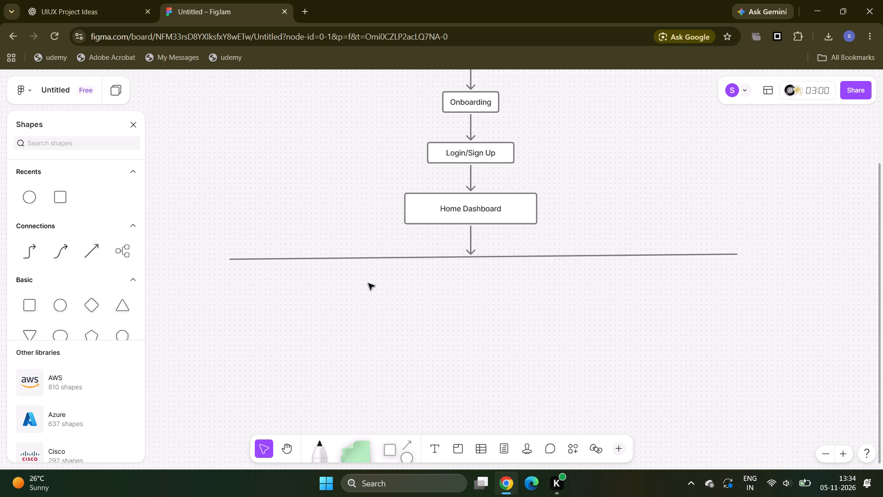
Draw a short vertical connector down from the left end of the horizontal line, with an arrowhead at its lower end.
click(407, 443)
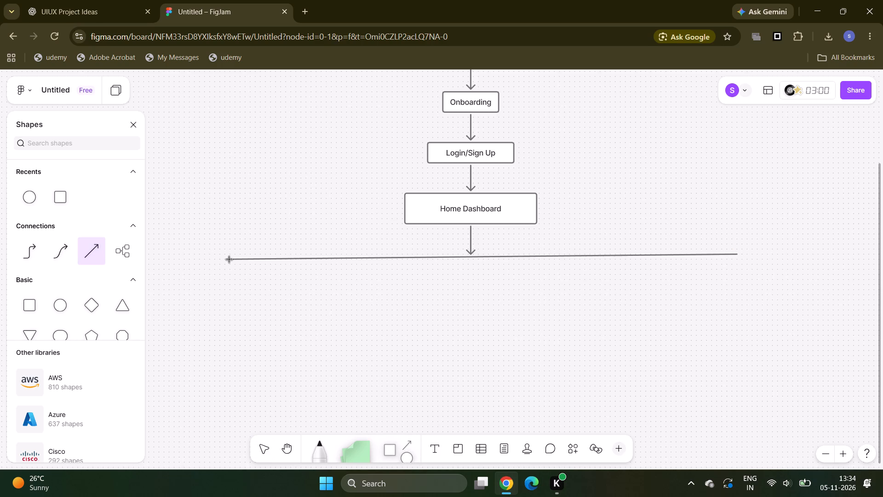
drag(229, 260, 229, 300)
right_click(229, 300)
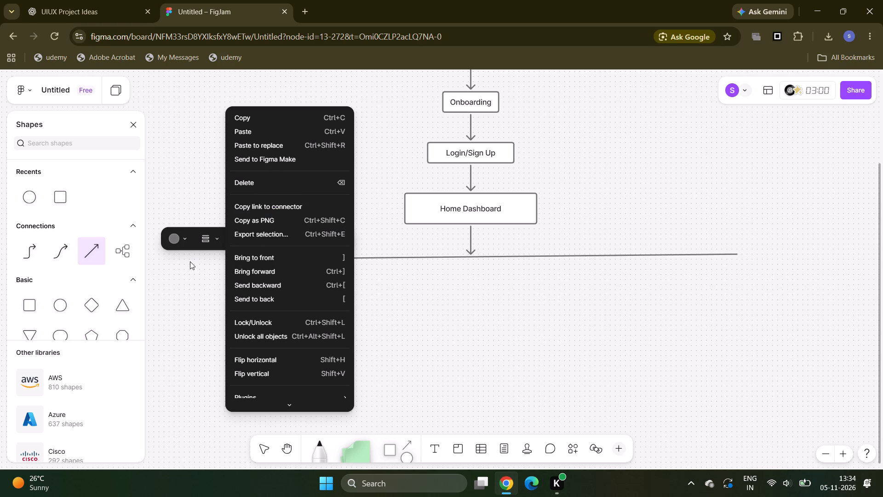
click(191, 240)
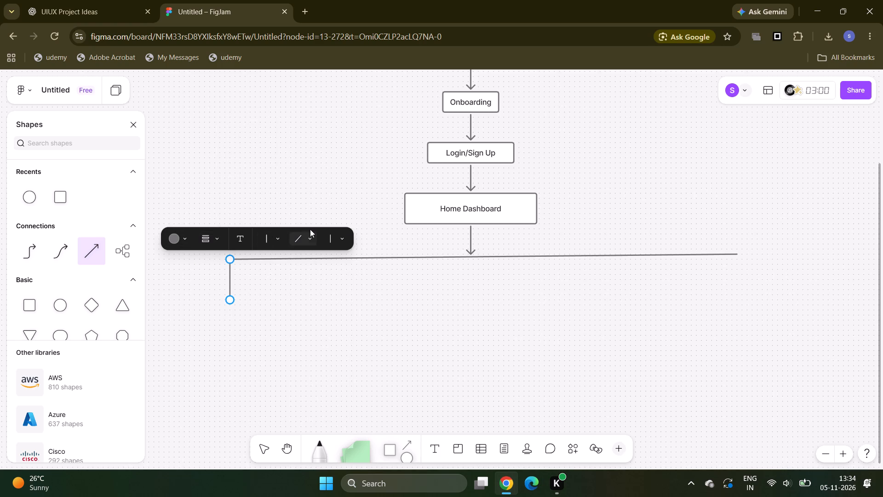
click(276, 238)
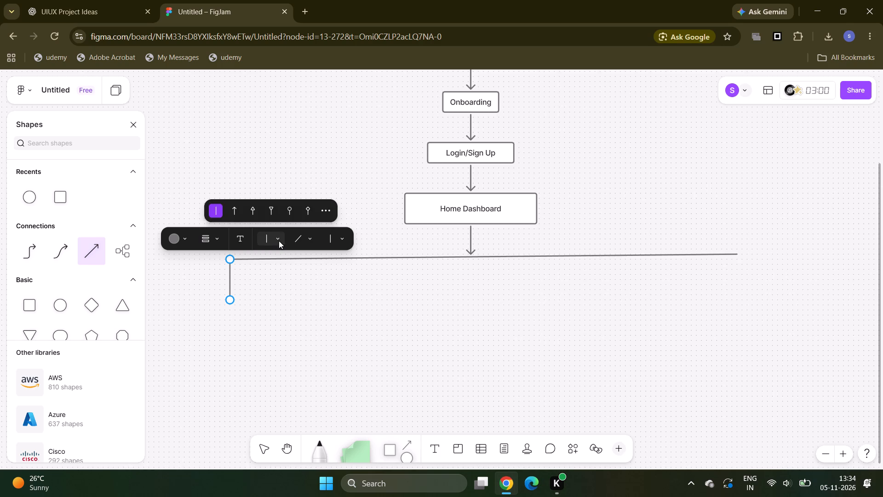
click(279, 241)
click(343, 240)
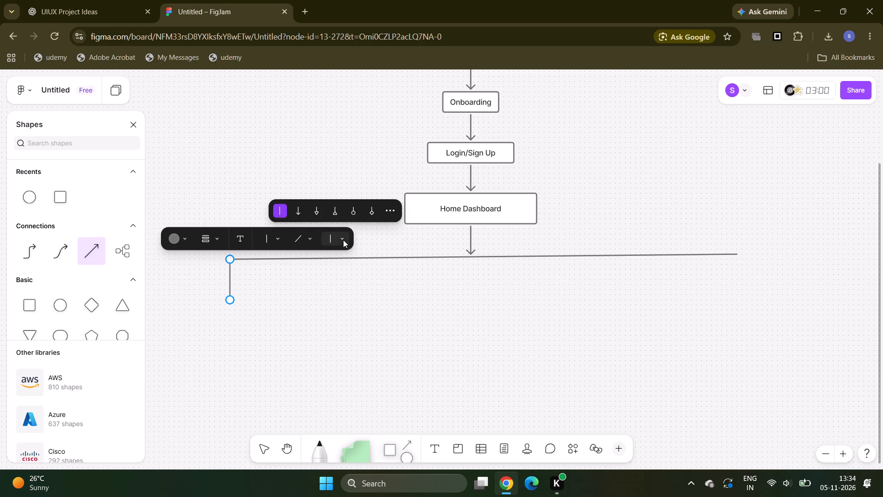
click(298, 214)
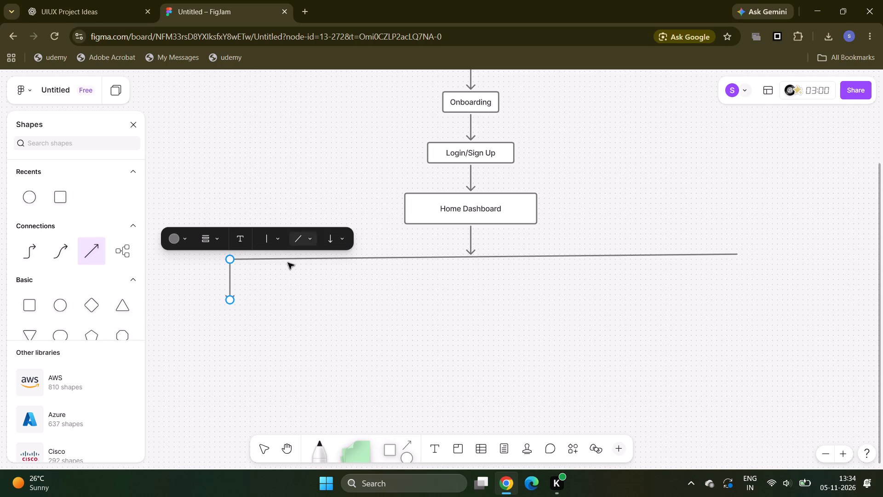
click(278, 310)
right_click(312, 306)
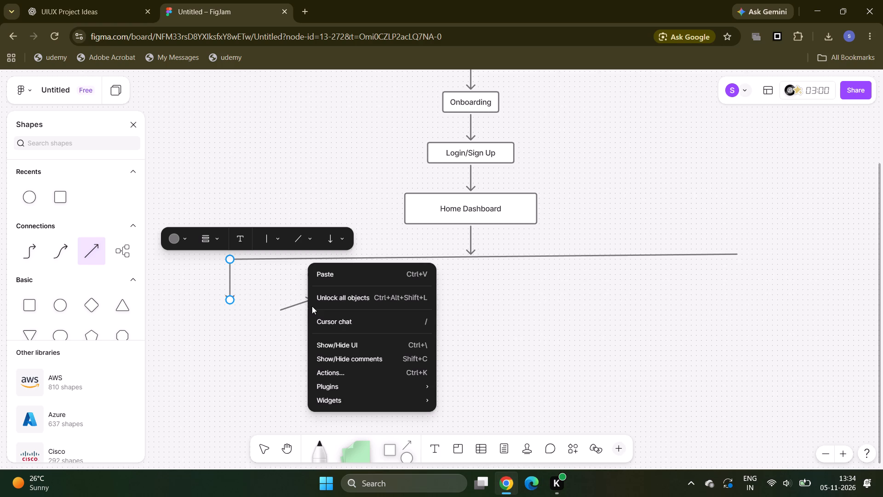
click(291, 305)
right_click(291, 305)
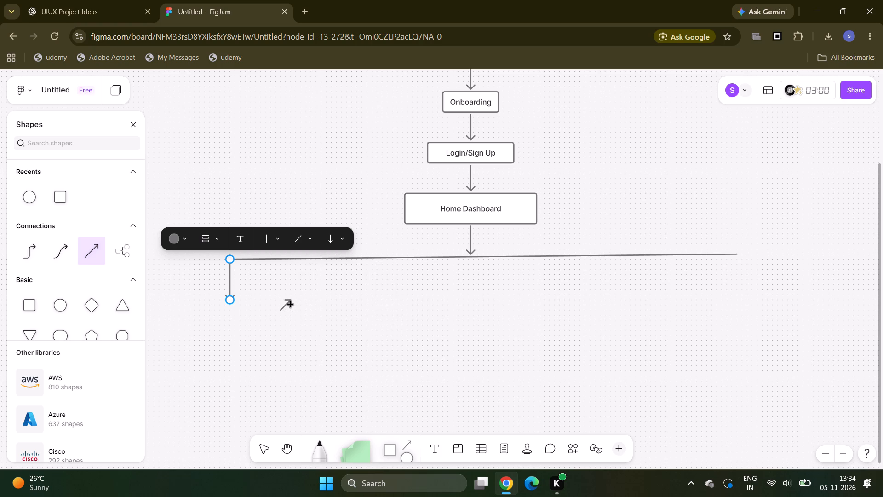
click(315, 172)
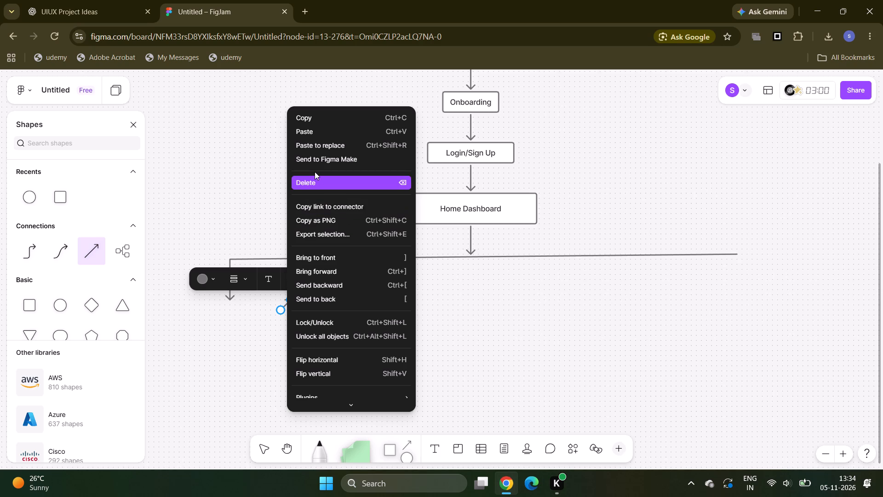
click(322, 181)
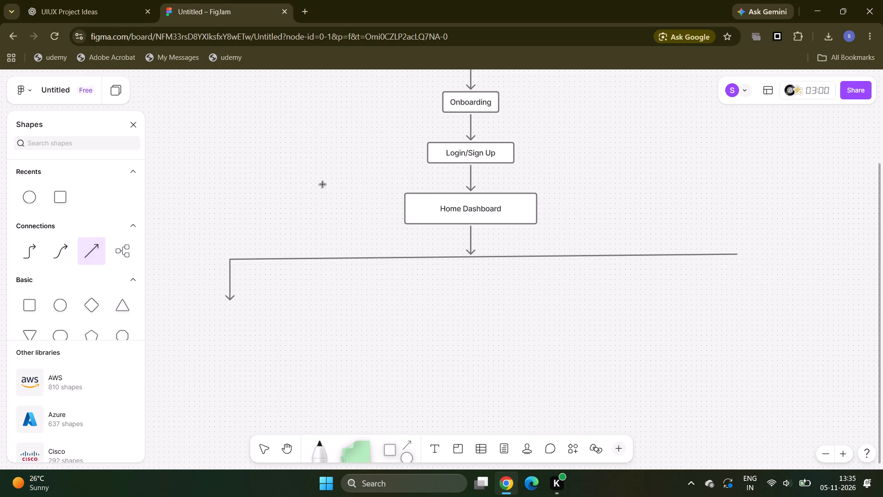
Draw a second downward arrow from the horizontal line, between its left end and the Home Dashboard arrow, ending level with the first branch.
click(395, 258)
drag(398, 259, 399, 277)
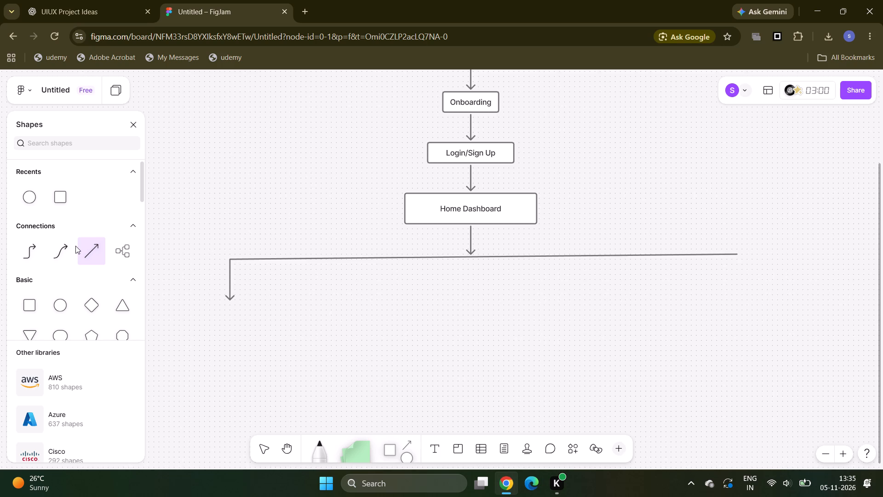
click(75, 246)
click(83, 248)
drag(384, 258, 385, 260)
drag(385, 260, 386, 275)
click(60, 194)
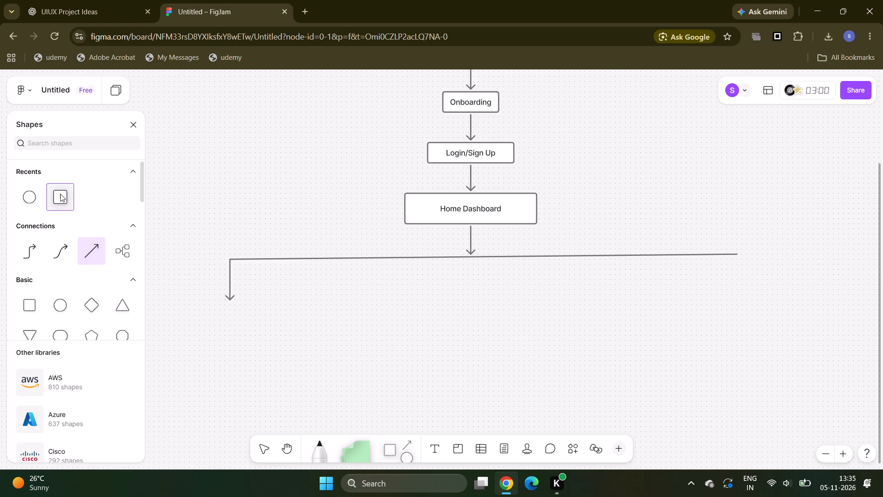
click(90, 252)
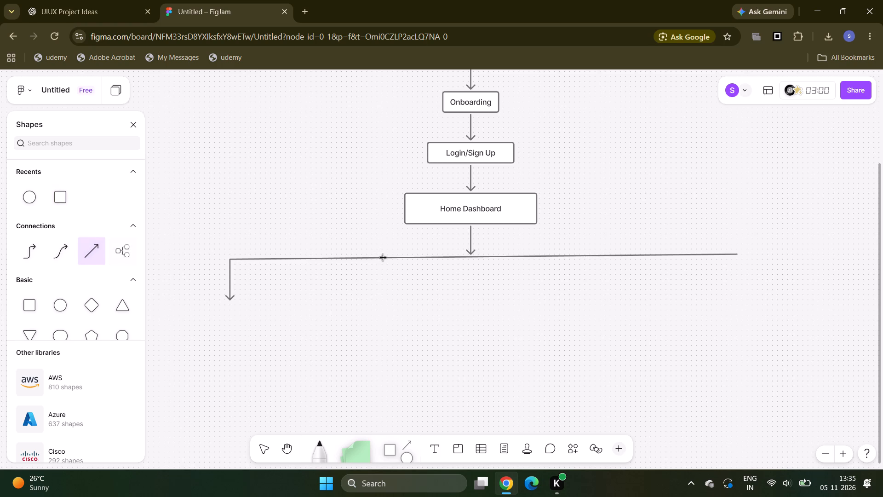
drag(384, 259, 383, 290)
drag(383, 290, 382, 295)
Draw two more downward arrows from the horizontal line, one right of the Home Dashboard arrow and one at the line's right end.
drag(544, 260, 545, 298)
drag(740, 255, 741, 289)
drag(741, 289, 737, 290)
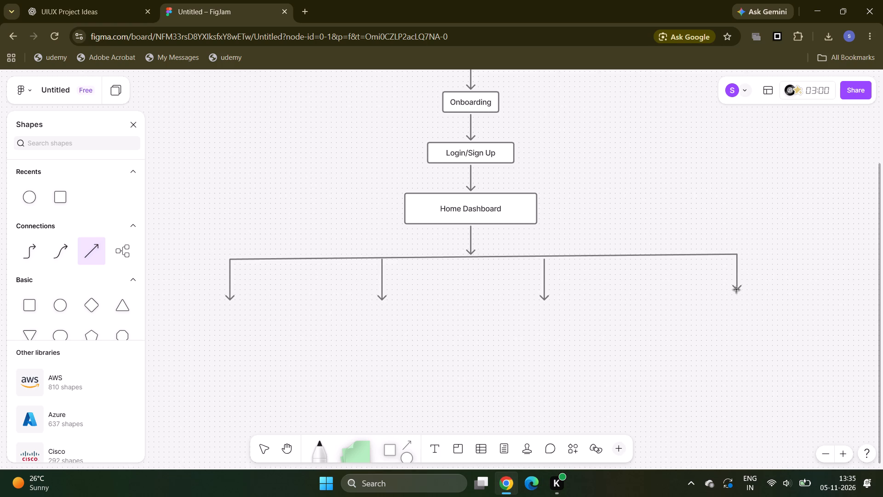
drag(737, 290, 737, 290)
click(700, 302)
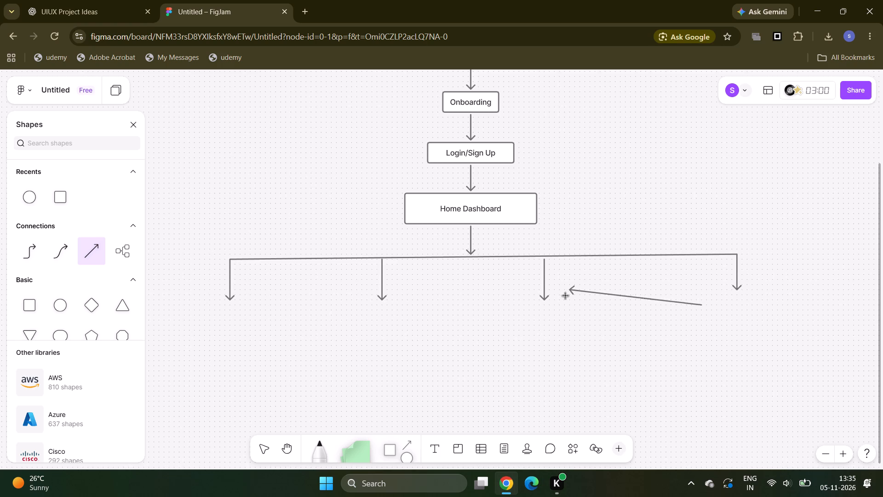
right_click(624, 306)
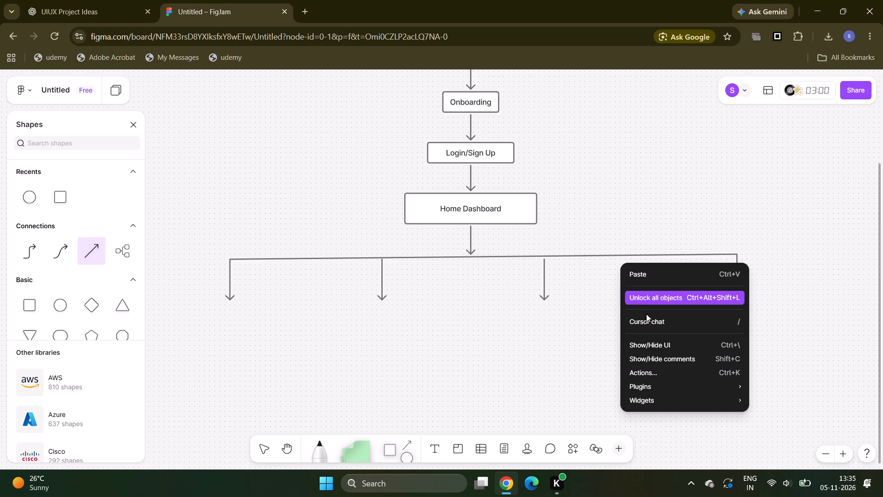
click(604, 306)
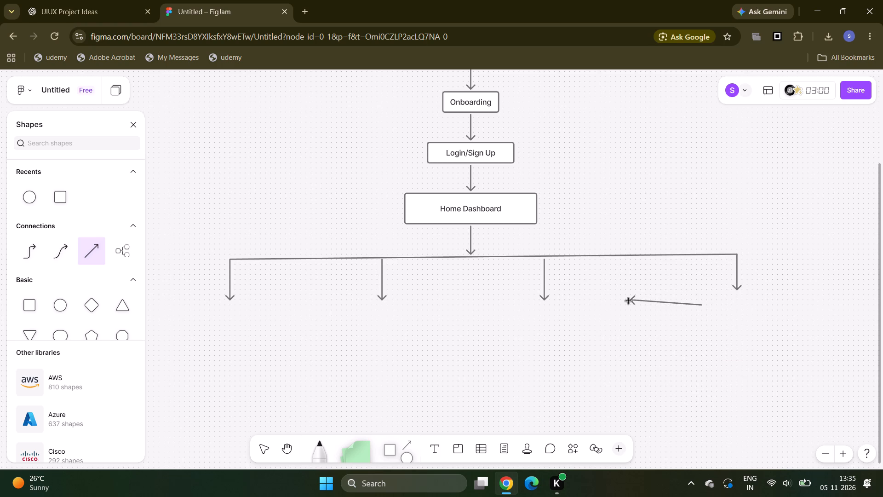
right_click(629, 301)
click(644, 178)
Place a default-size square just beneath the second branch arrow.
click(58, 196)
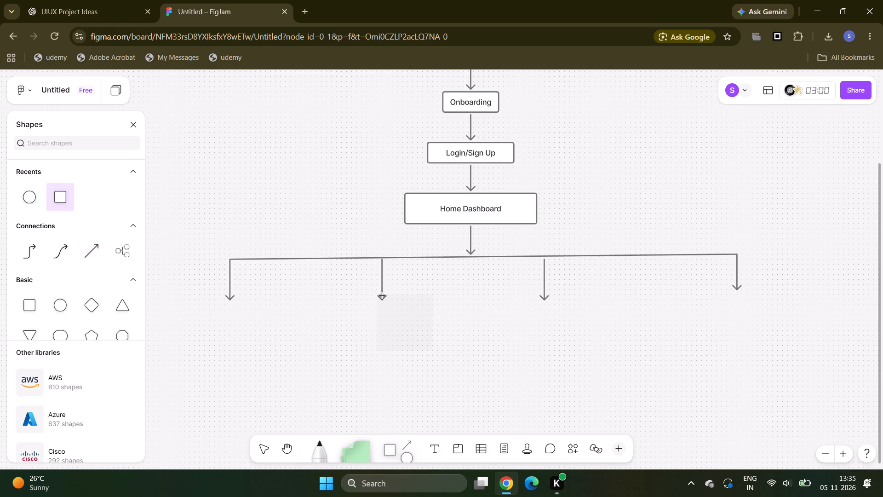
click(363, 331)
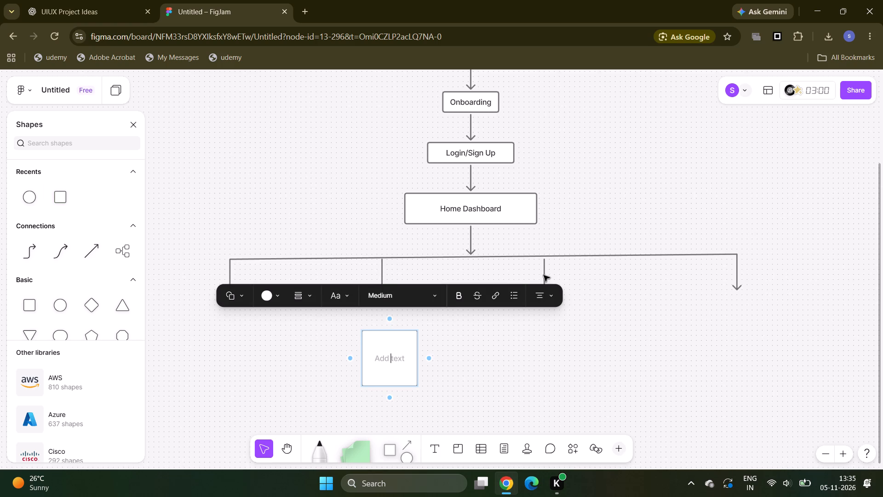
Move the two middle branch arrows slightly rightward to even out the spacing between the four branches.
drag(545, 275, 552, 274)
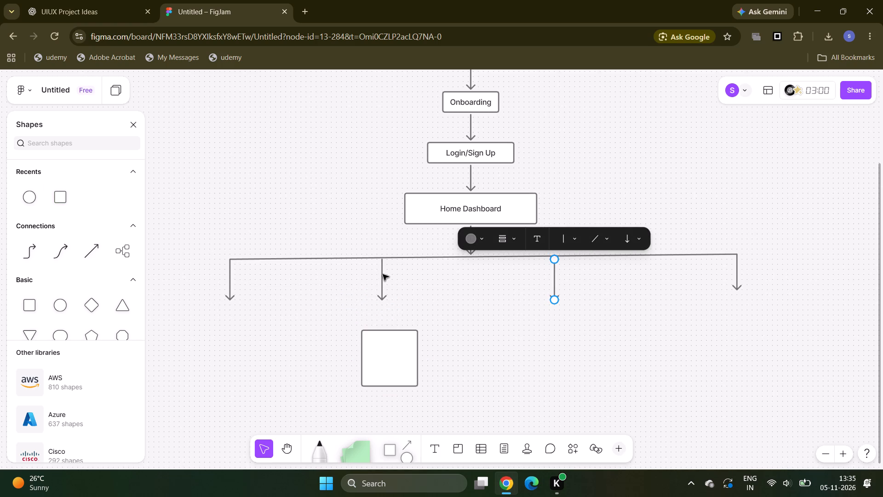
drag(383, 274, 391, 274)
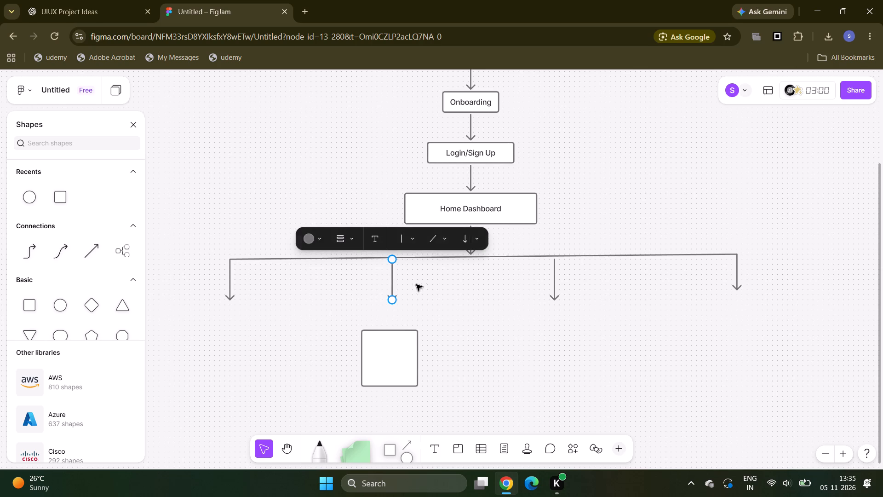
click(419, 286)
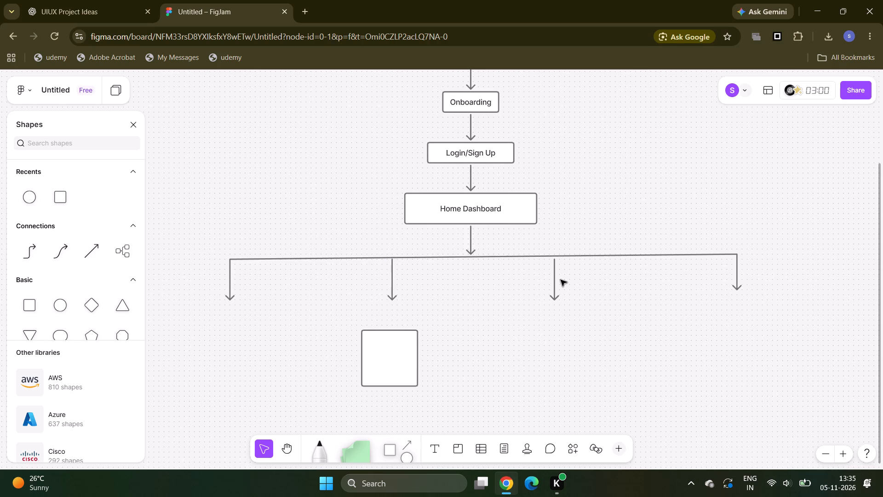
drag(554, 279, 562, 278)
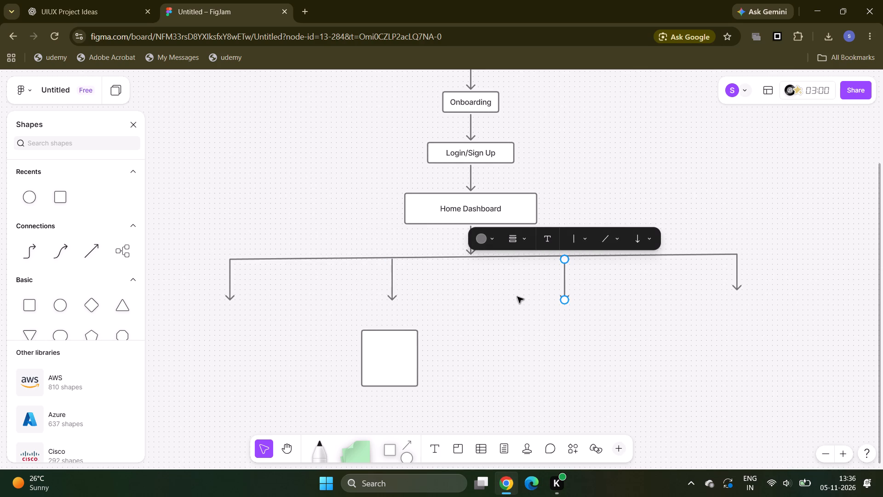
click(517, 298)
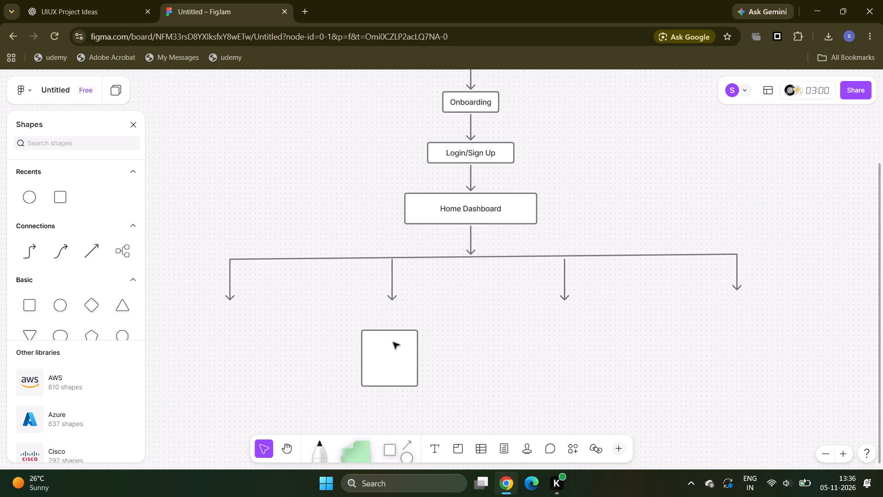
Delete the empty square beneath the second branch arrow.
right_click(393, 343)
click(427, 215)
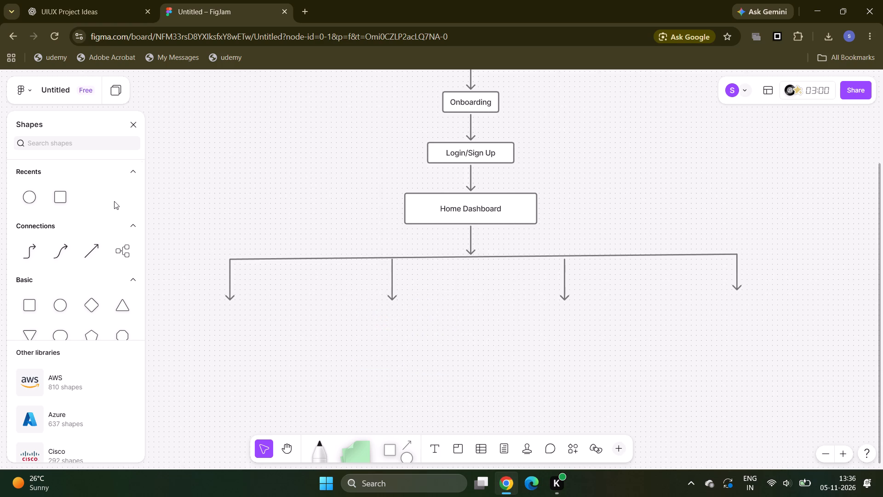
Draw a wide rectangle at the tip of the leftmost branch arrow and label it "Add Expense".
click(57, 202)
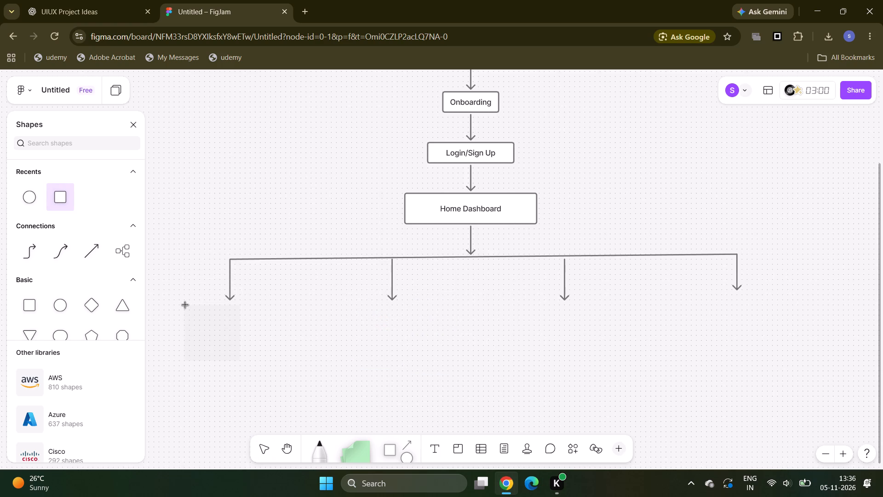
drag(183, 299, 266, 311)
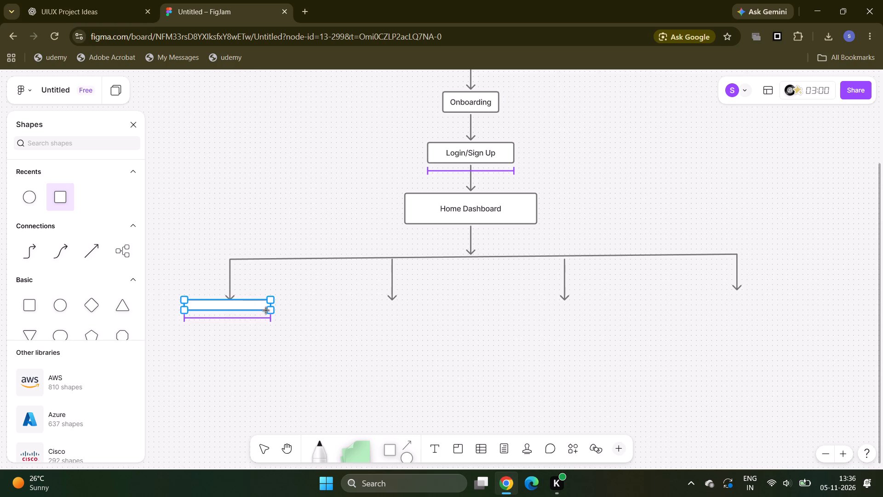
drag(266, 311, 276, 331)
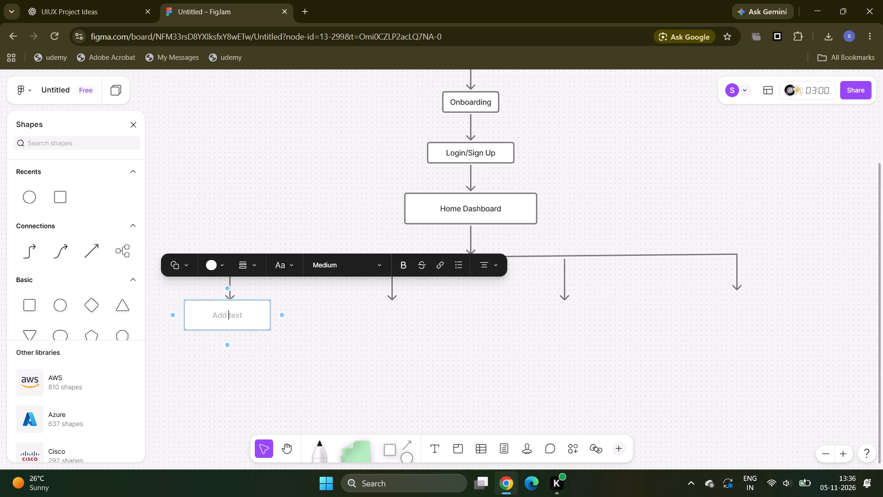
text(dd)
key(space)
key(e)
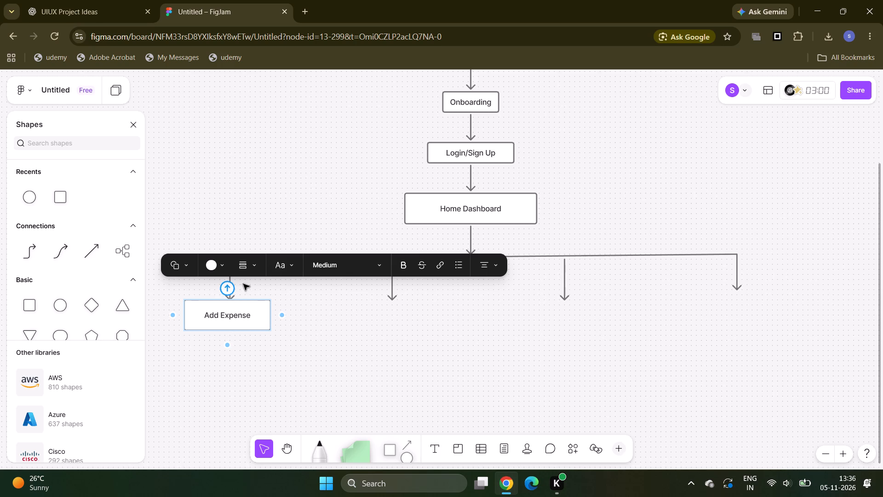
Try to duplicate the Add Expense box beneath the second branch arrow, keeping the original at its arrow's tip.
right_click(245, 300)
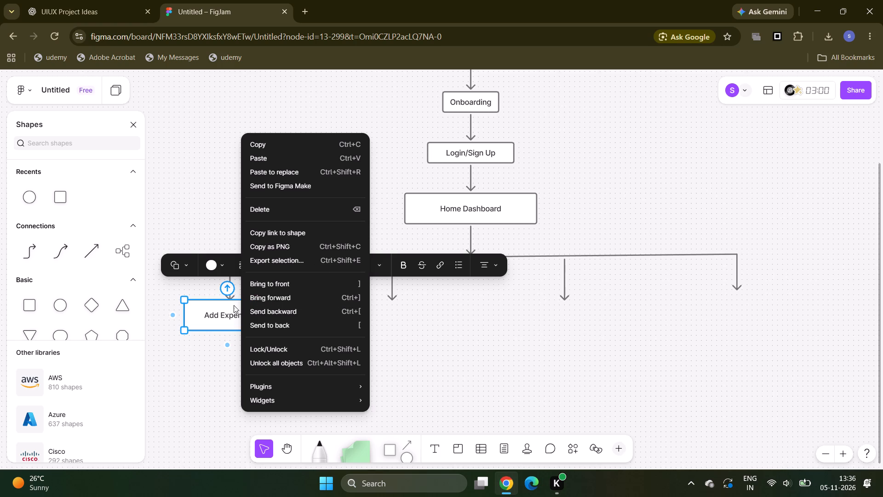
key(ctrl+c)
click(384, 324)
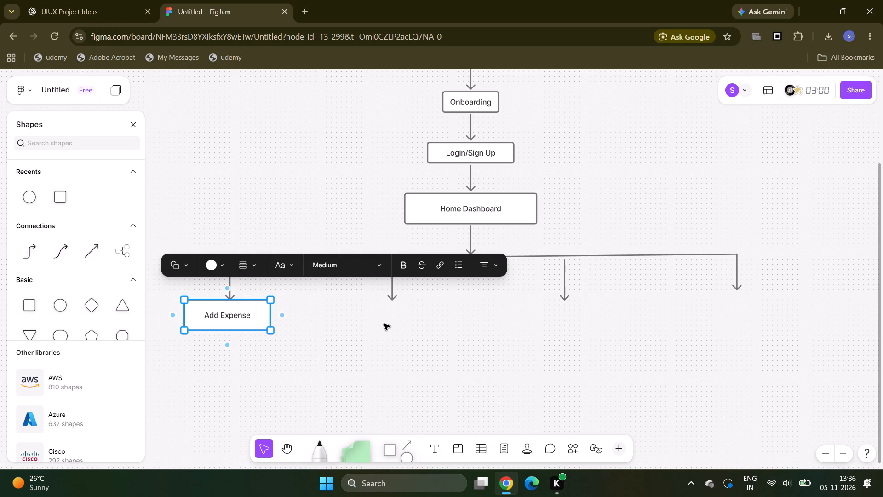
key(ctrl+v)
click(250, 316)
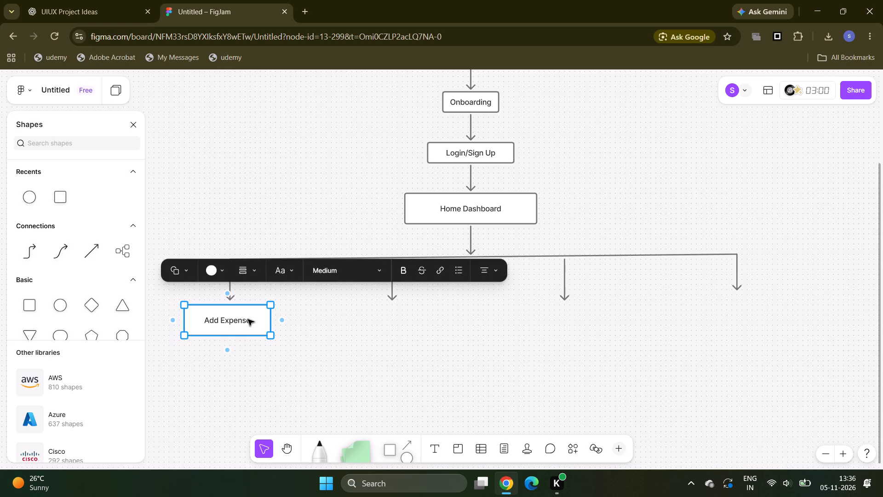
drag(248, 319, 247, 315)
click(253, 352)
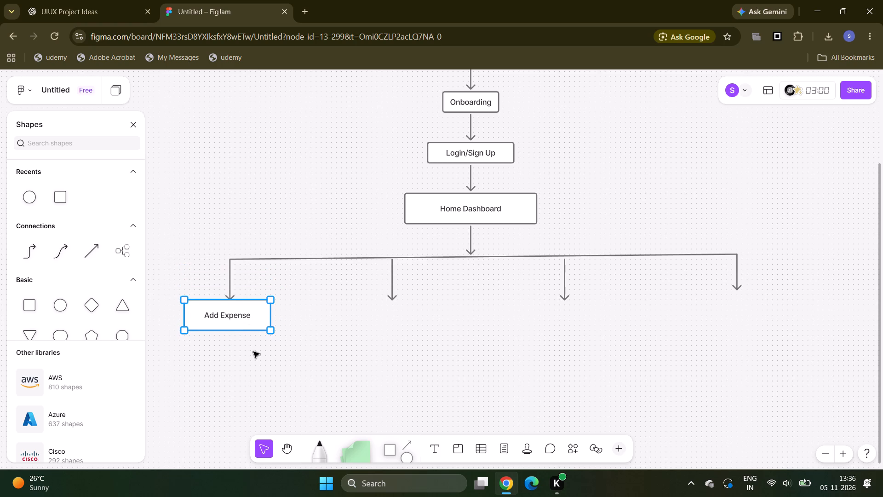
Draw a wide rectangle at the tip of the second branch arrow, matching the height of the Add Expense box.
click(60, 189)
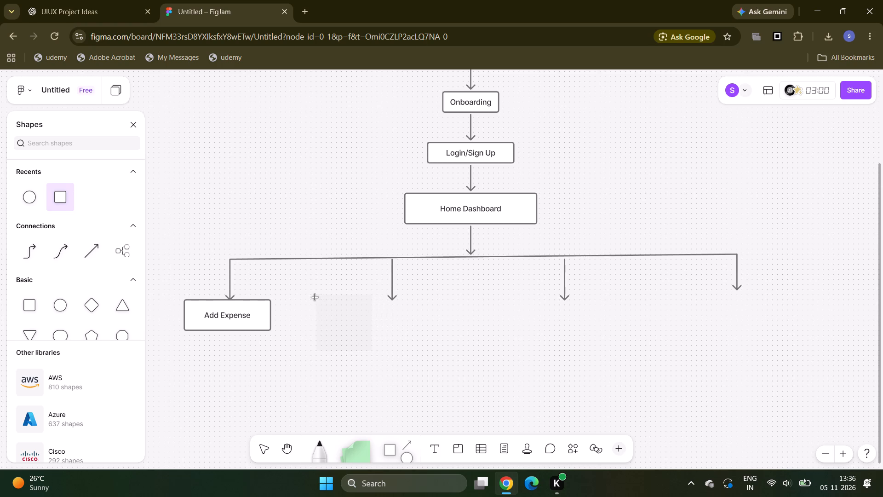
drag(310, 300, 317, 301)
drag(317, 301, 428, 324)
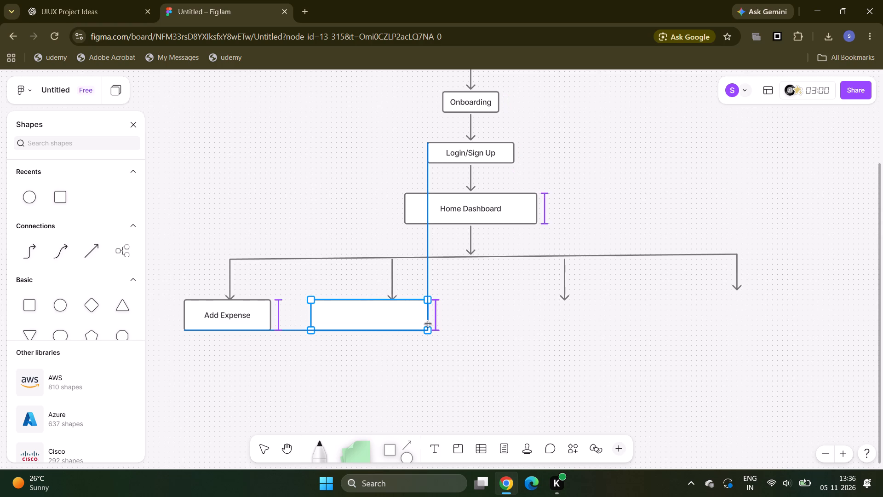
drag(428, 324, 436, 320)
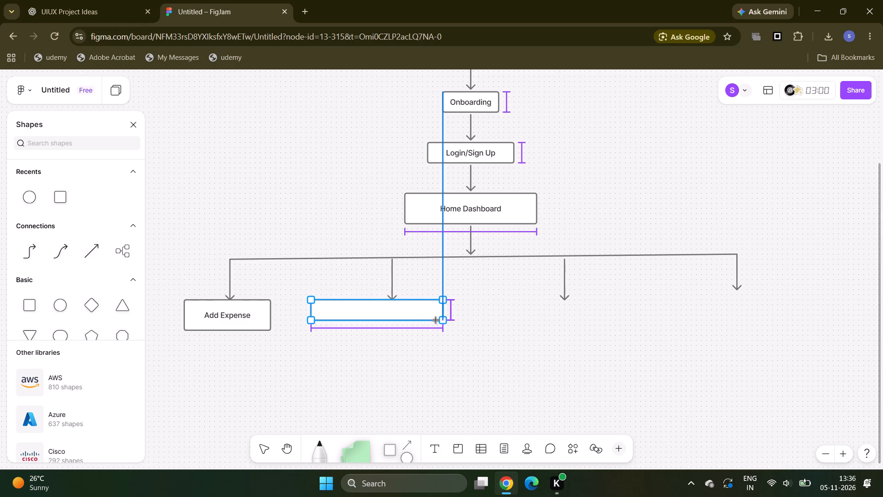
drag(436, 320, 444, 320)
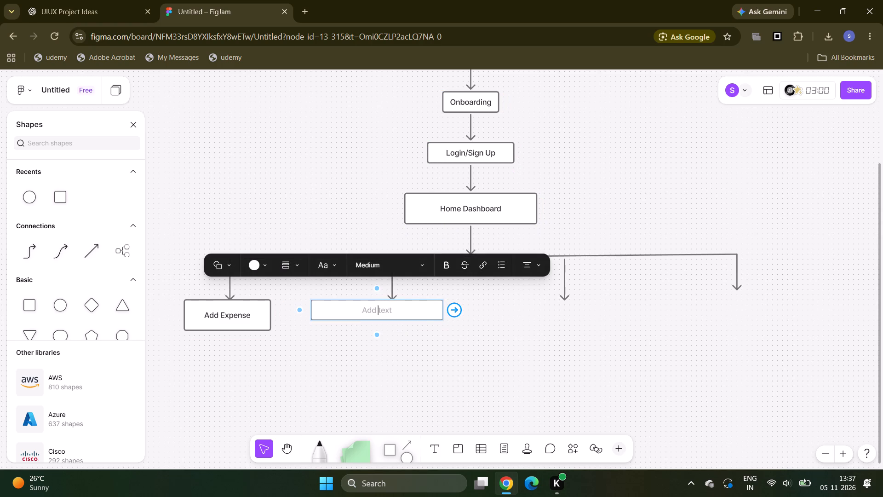
click(415, 312)
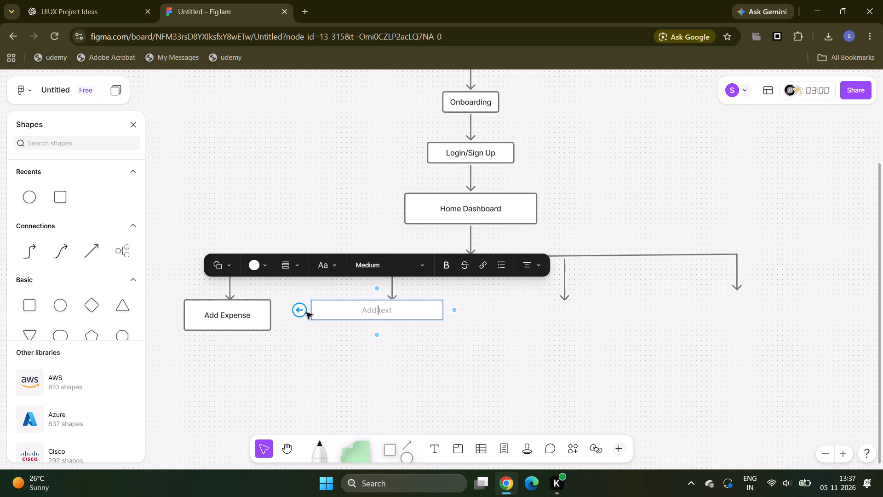
click(315, 313)
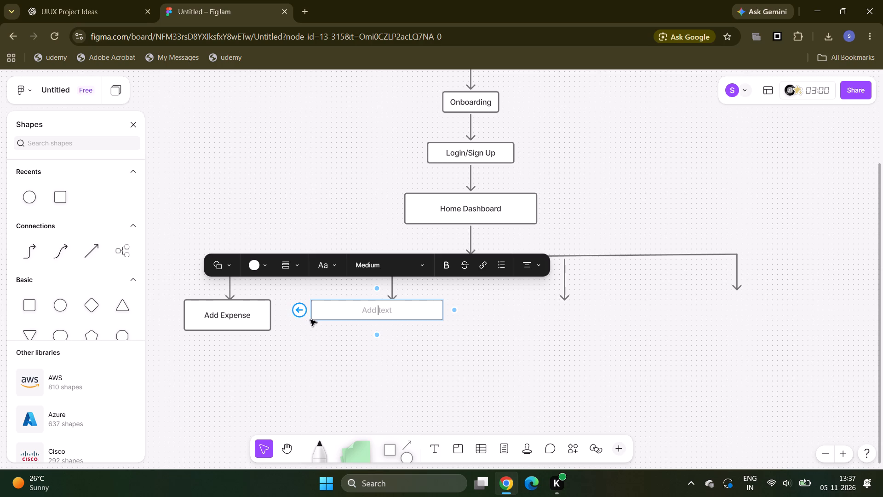
double_click(310, 320)
click(310, 320)
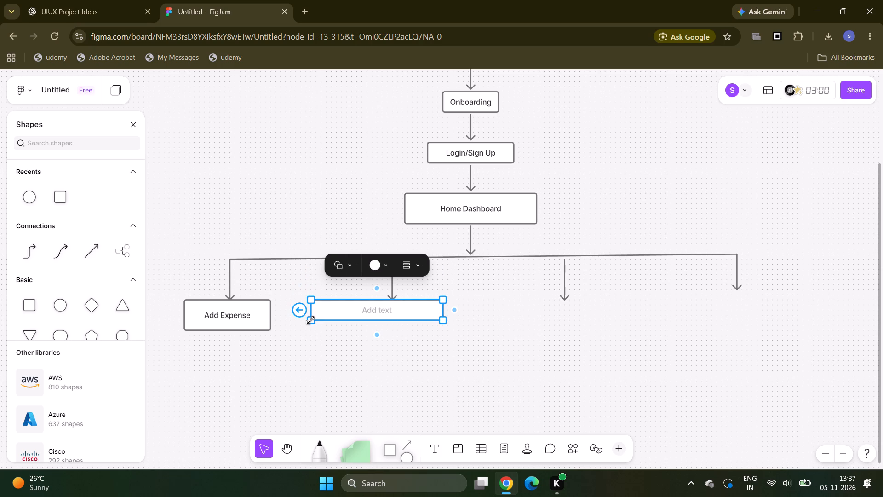
drag(310, 320, 320, 324)
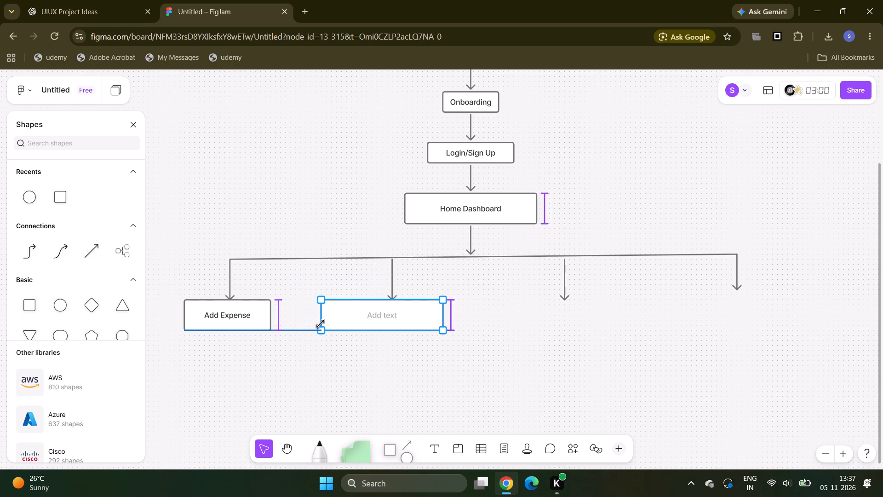
drag(320, 324, 320, 323)
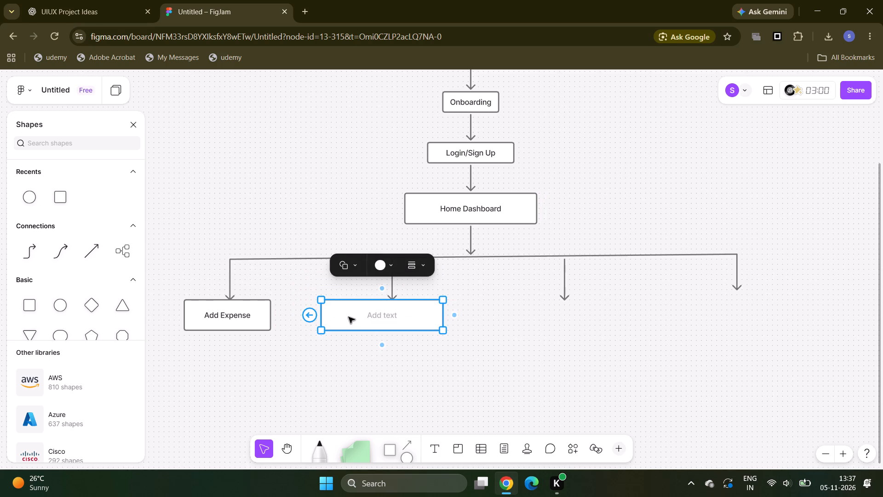
Label the rectangle under the second branch arrow "View Transactions".
click(349, 317)
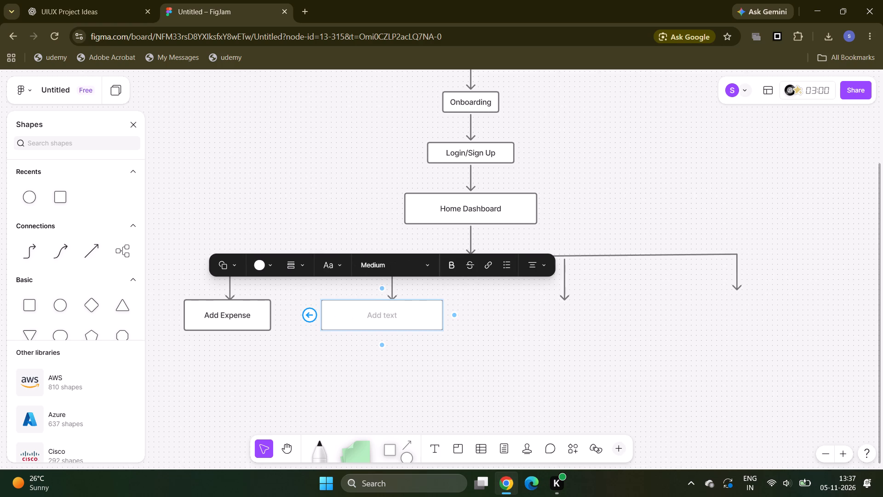
key(v)
text(iew)
key(space)
key(t)
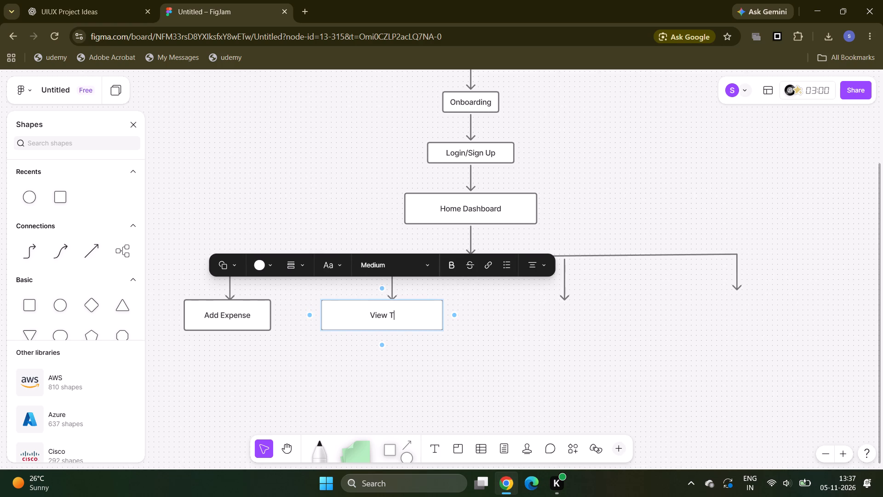
text(RANSACTIons)
Draw a wide unlabelled rectangle at the tip of the third branch arrow, matching the View Transactions box's height.
click(57, 199)
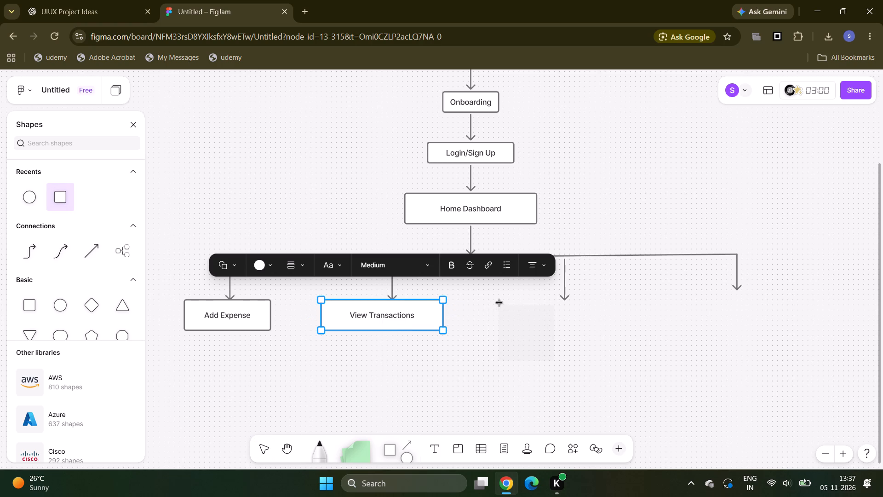
drag(499, 303, 585, 317)
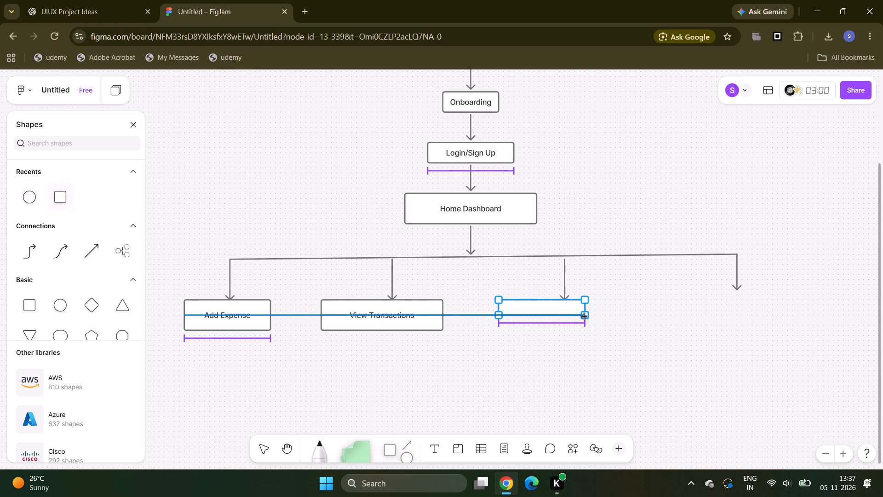
drag(585, 317, 653, 324)
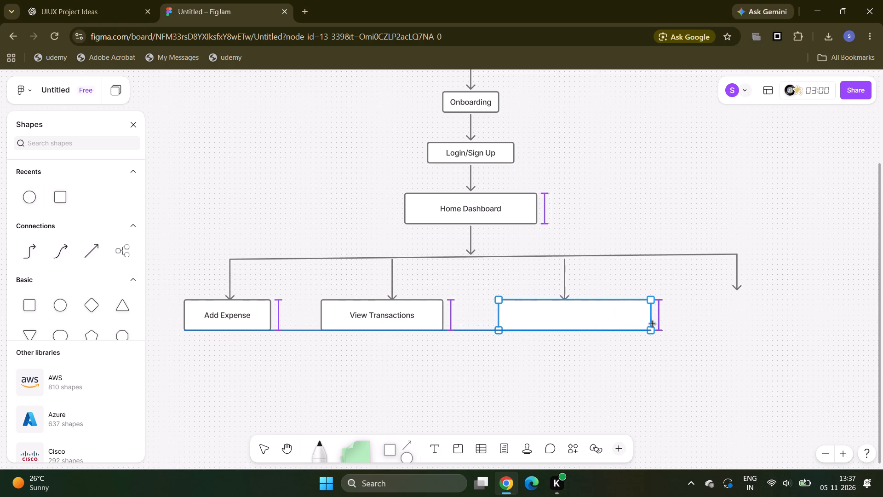
drag(653, 324, 632, 327)
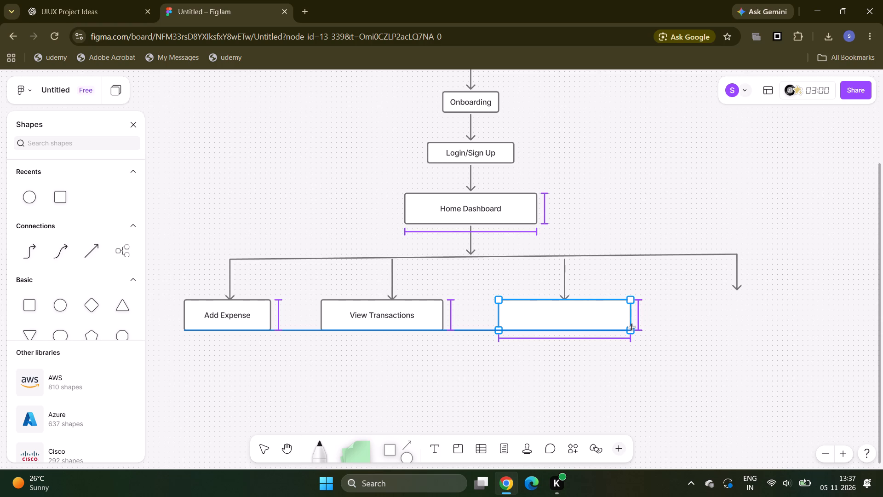
drag(632, 327, 623, 327)
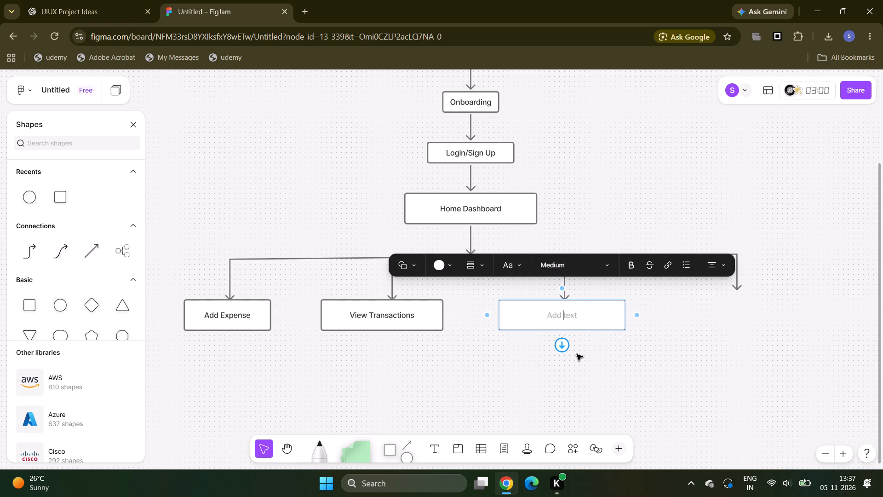
click(700, 213)
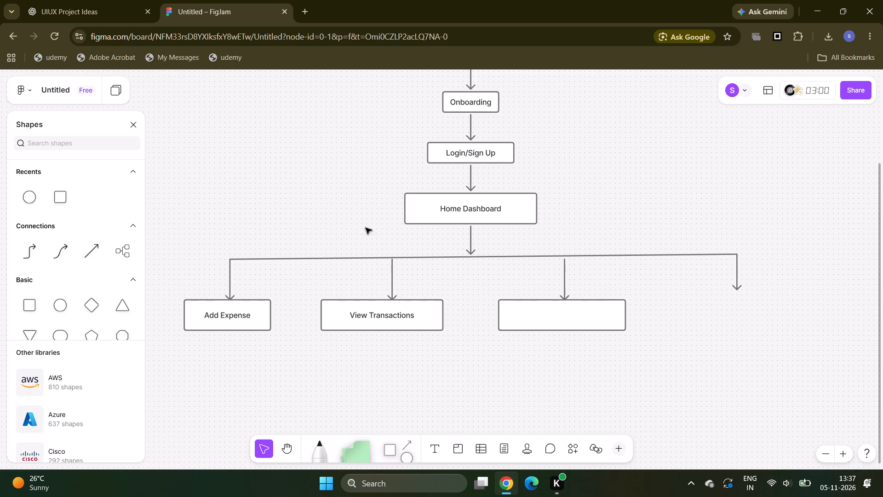
Level the long branch line below Home Dashboard by raising its left end, aligned with the Add Expense box's centre.
click(234, 258)
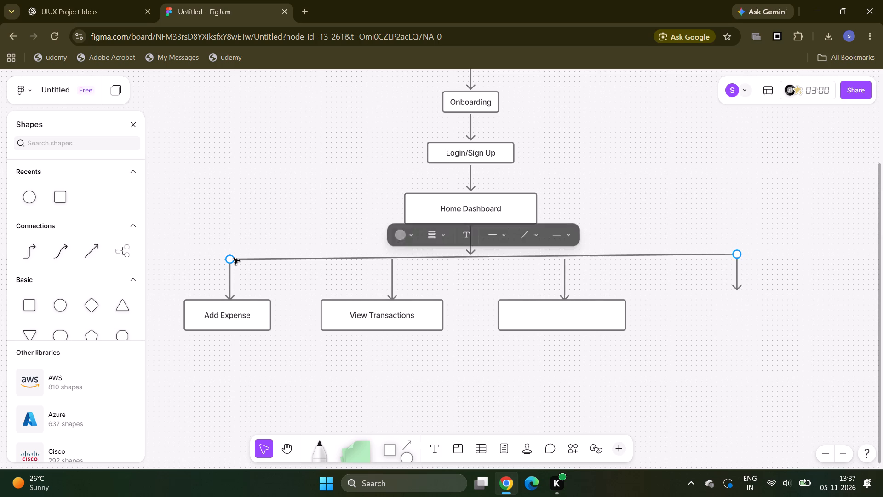
drag(231, 260, 230, 254)
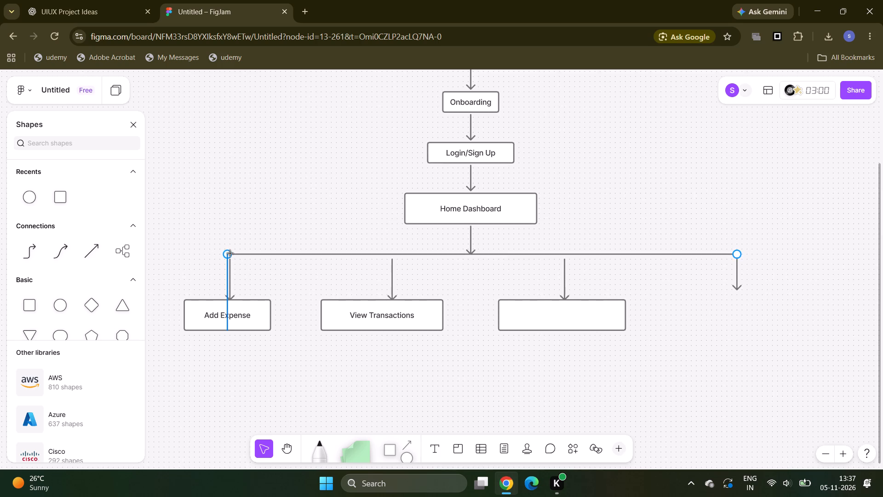
drag(230, 254, 230, 254)
click(300, 291)
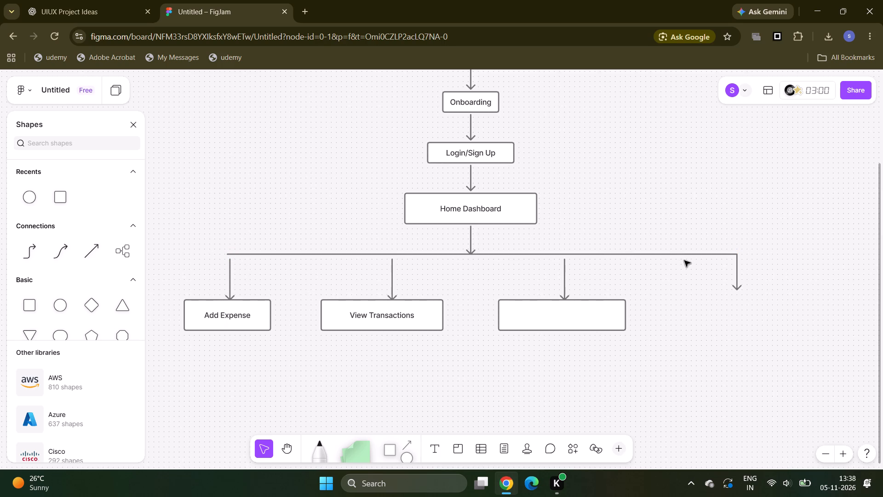
click(736, 253)
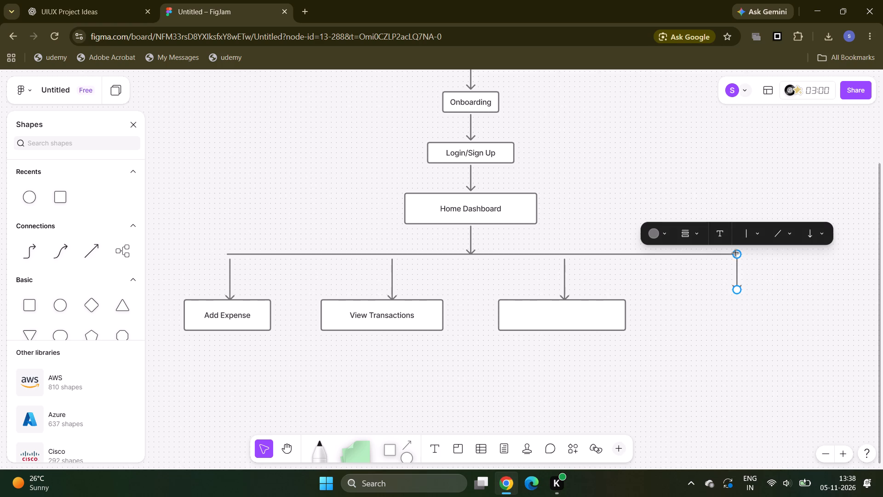
click(736, 253)
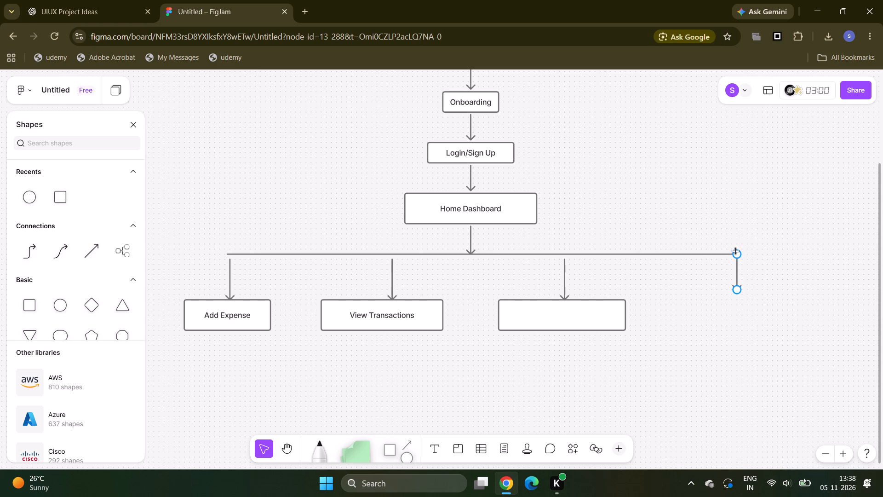
click(736, 254)
Join the leftmost branch arrow to the left end of the branch line and straighten it vertically above Add Expense.
click(230, 267)
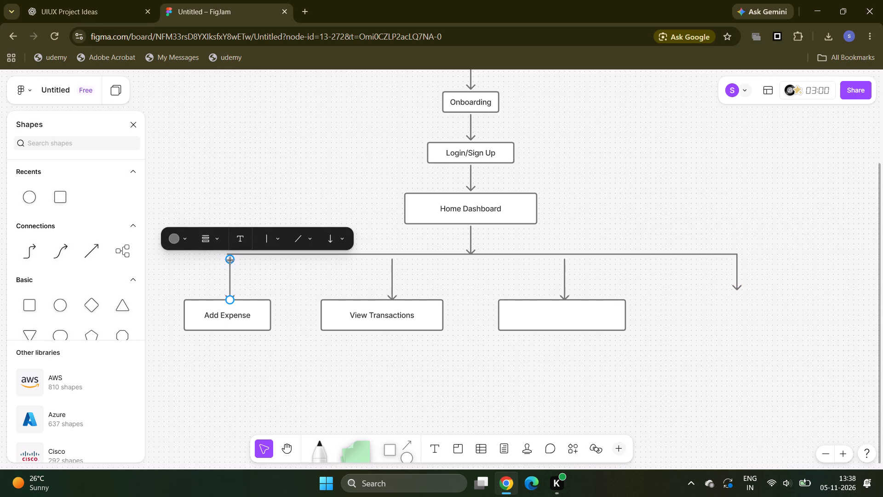
drag(230, 260, 232, 252)
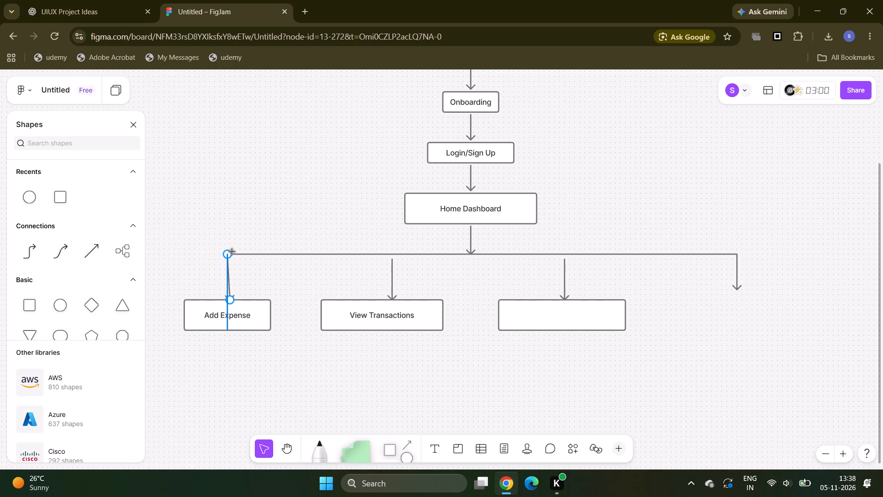
drag(232, 252, 231, 254)
drag(231, 254, 232, 254)
drag(232, 254, 233, 254)
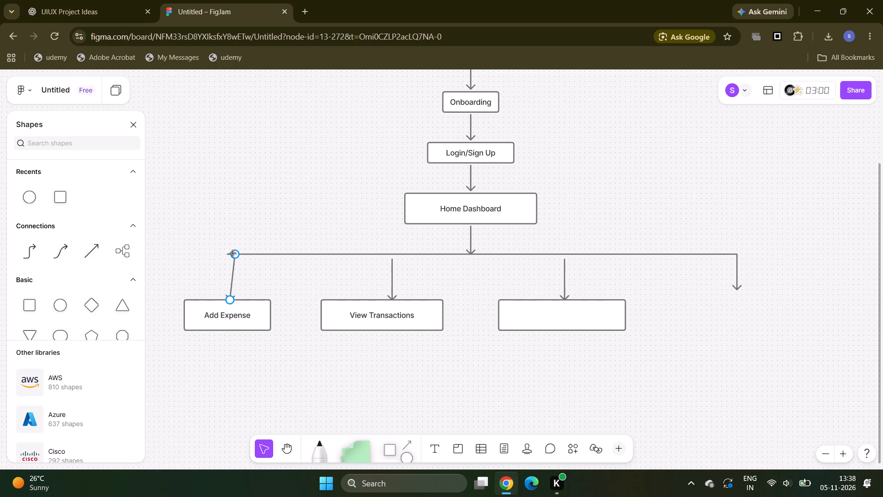
drag(233, 254, 232, 254)
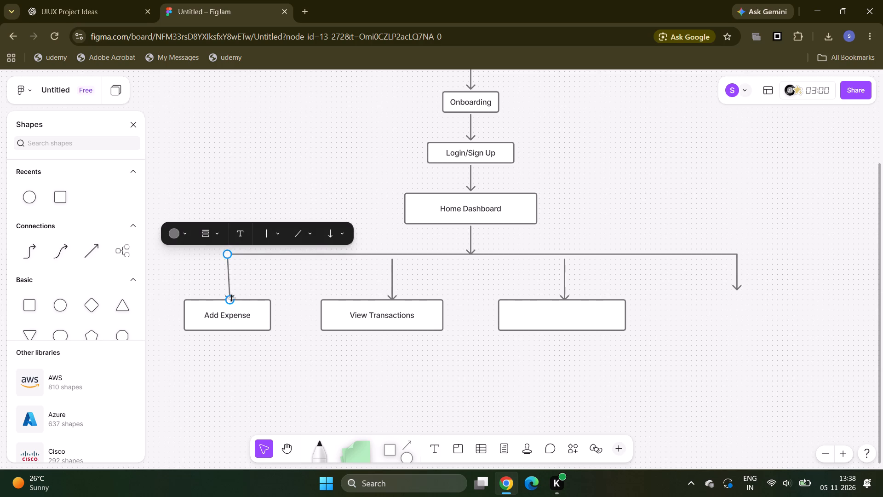
drag(232, 298, 223, 300)
click(258, 285)
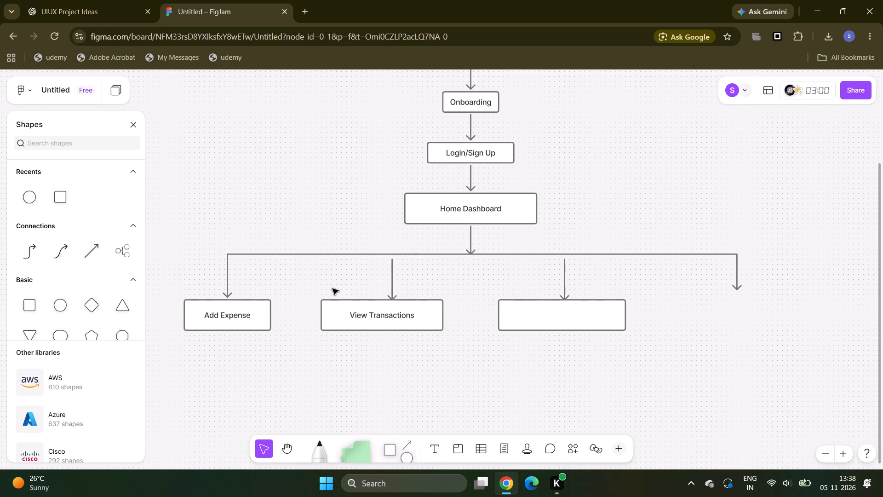
Extend the start of the View Transactions arrow up to meet the horizontal branch line.
click(392, 267)
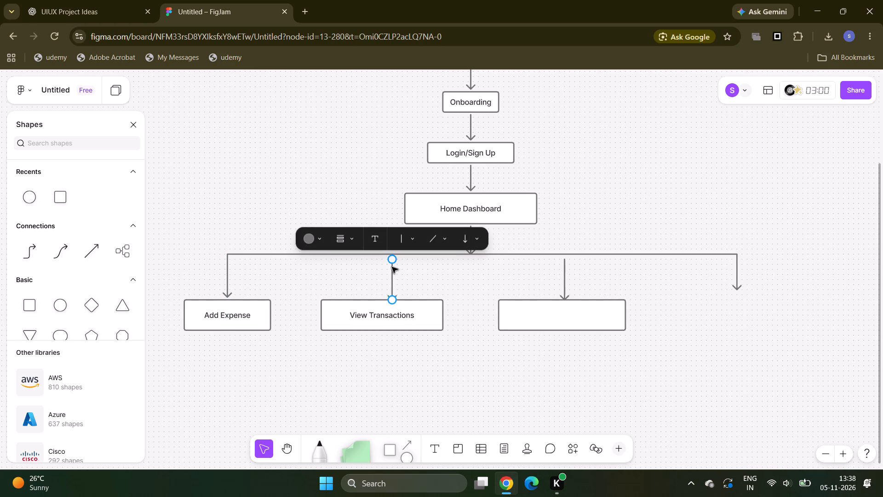
drag(390, 261, 390, 255)
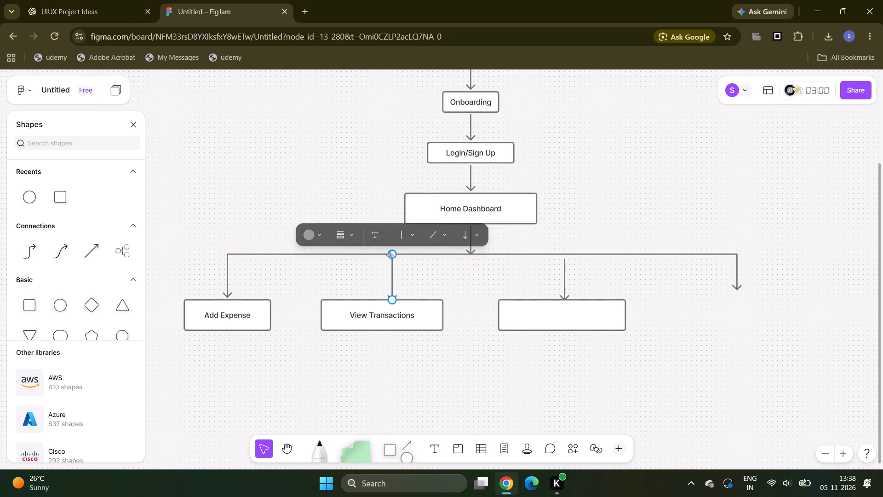
Move the third branch arrow straight up so its start meets the horizontal branch line.
click(413, 266)
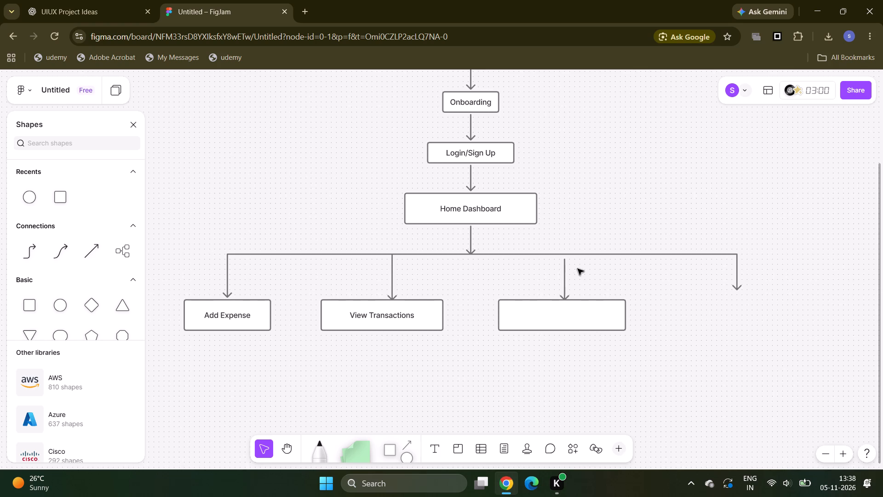
click(563, 266)
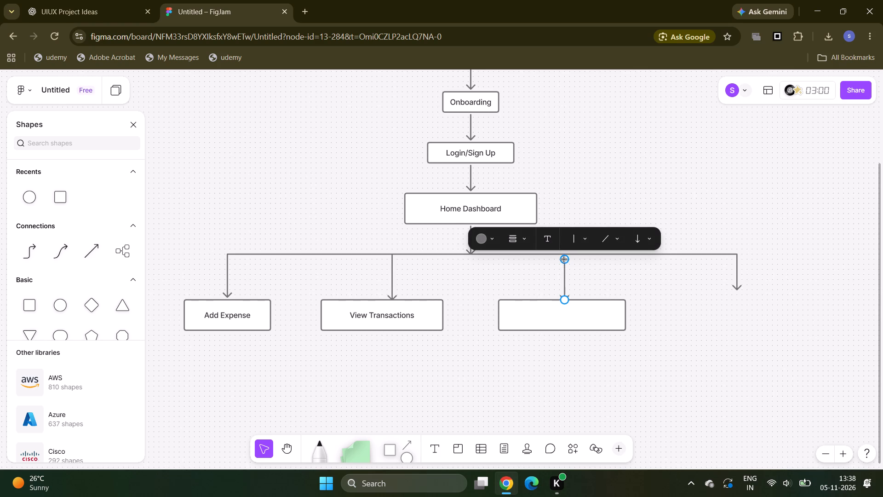
click(564, 259)
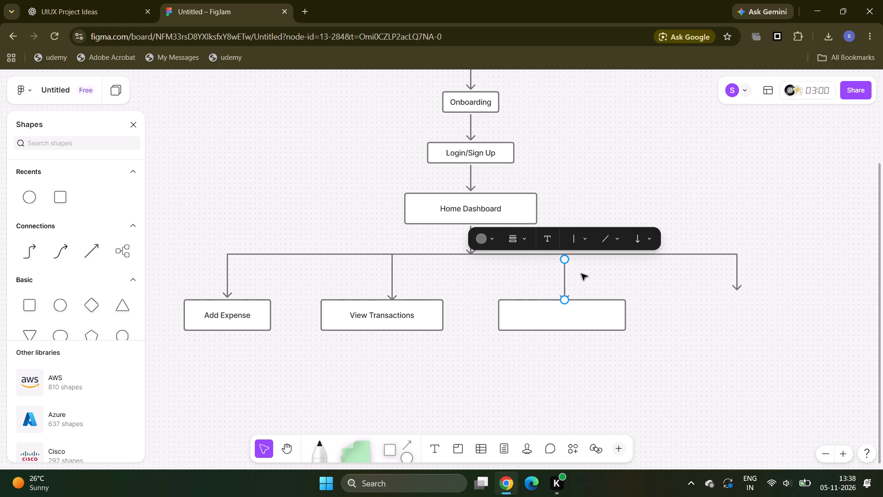
click(581, 274)
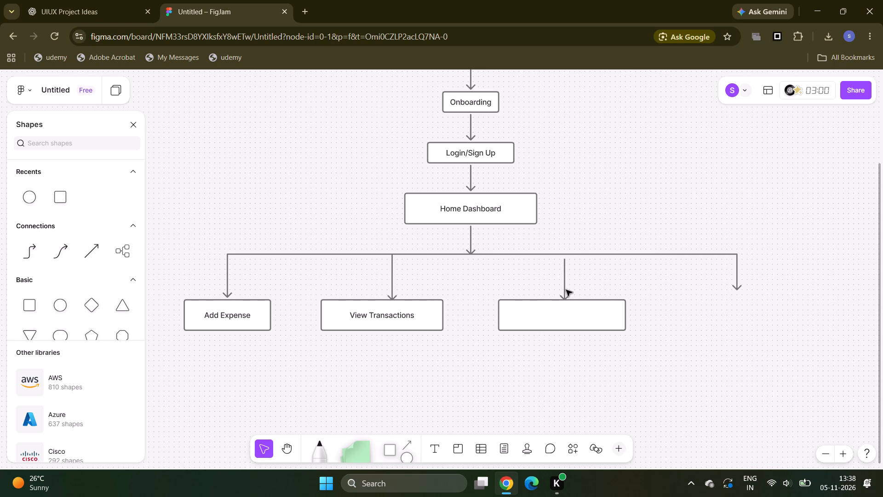
drag(566, 290, 566, 283)
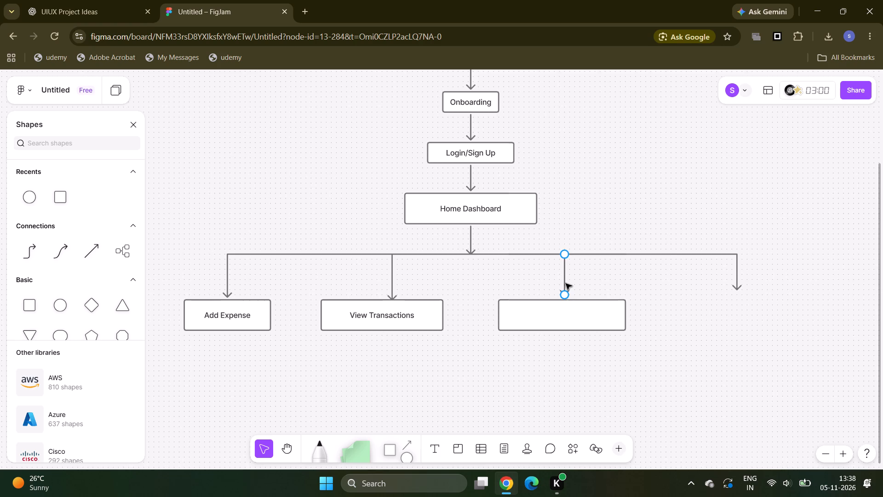
drag(566, 283, 566, 284)
click(580, 284)
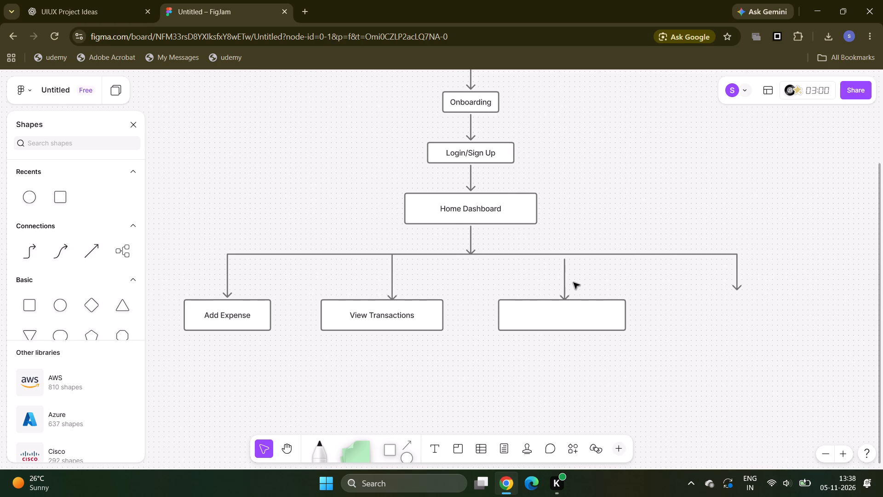
drag(565, 281, 564, 272)
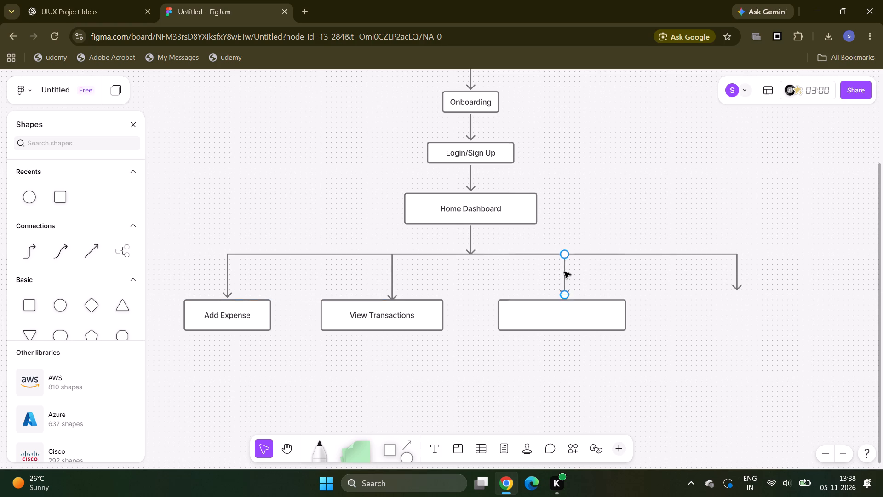
drag(564, 272, 565, 275)
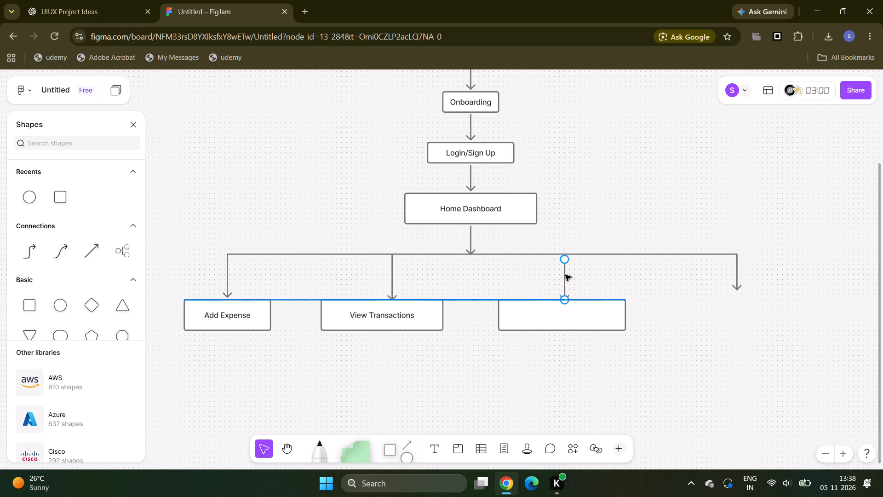
click(583, 273)
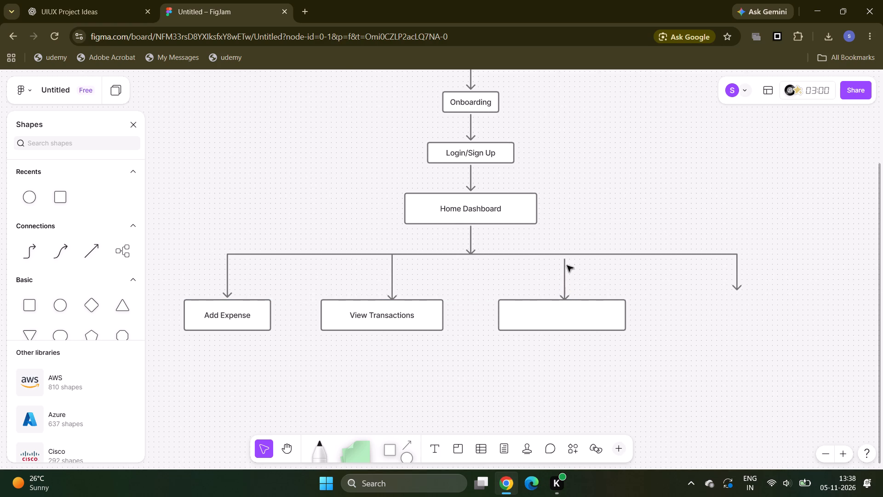
drag(565, 267, 565, 266)
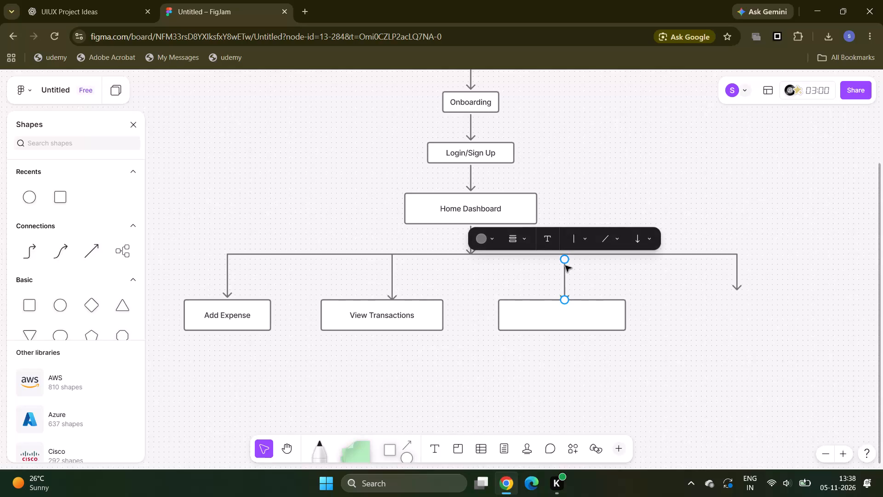
drag(565, 266, 565, 253)
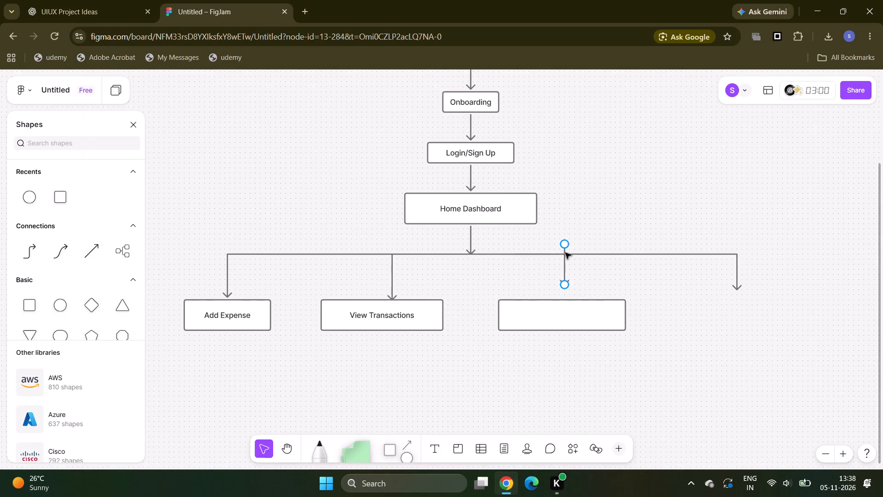
drag(565, 253, 566, 259)
drag(566, 259, 567, 260)
click(578, 264)
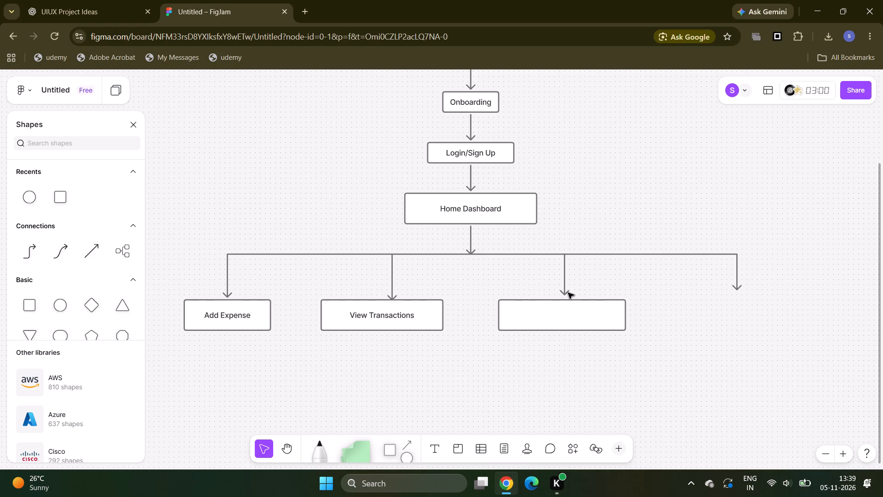
Attach the tip of the third branch arrow to the unlabelled box below it.
click(567, 294)
drag(566, 294, 573, 302)
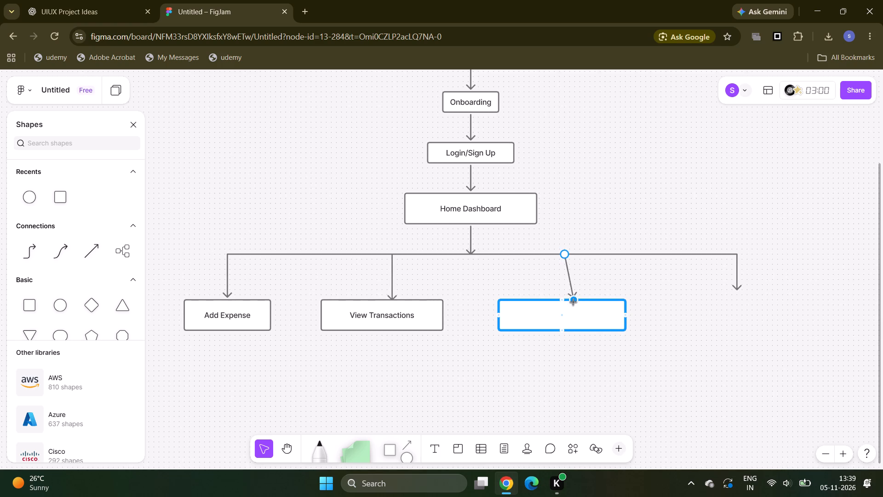
drag(573, 302, 573, 305)
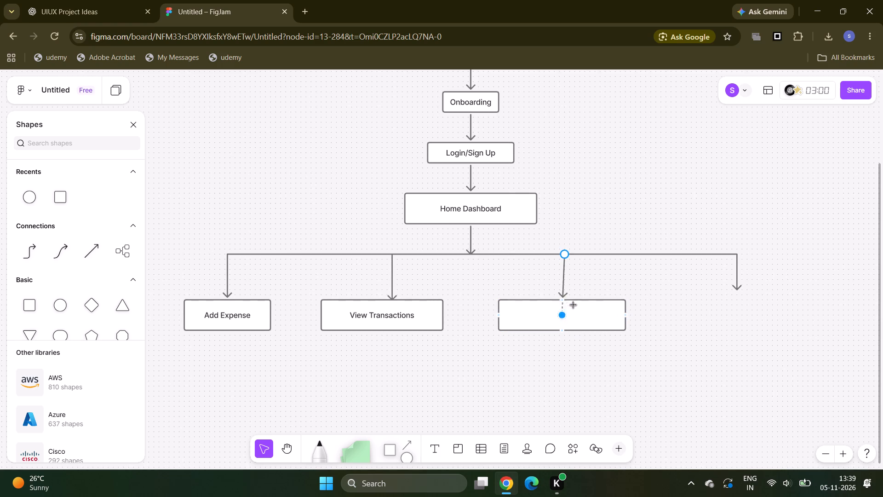
drag(573, 305, 569, 305)
drag(569, 305, 570, 306)
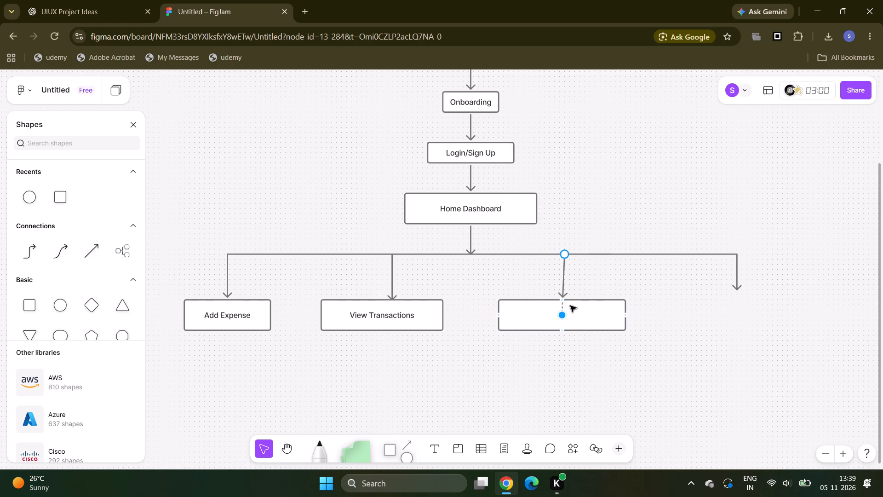
click(580, 287)
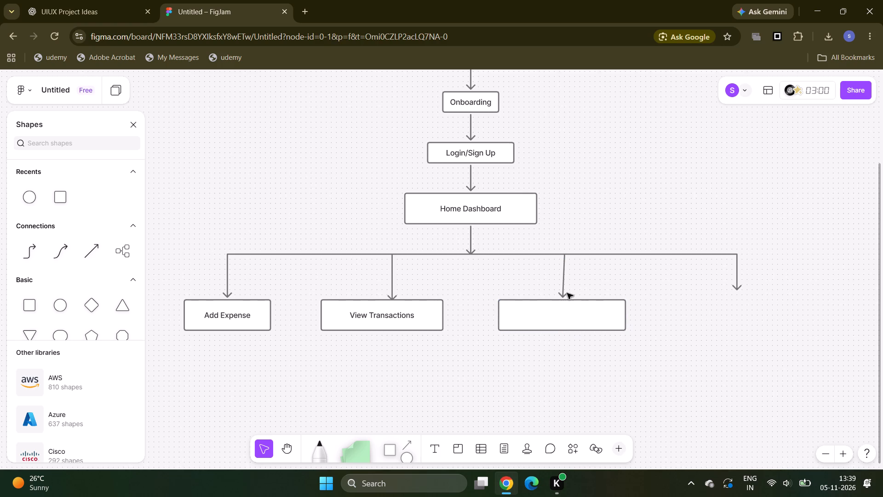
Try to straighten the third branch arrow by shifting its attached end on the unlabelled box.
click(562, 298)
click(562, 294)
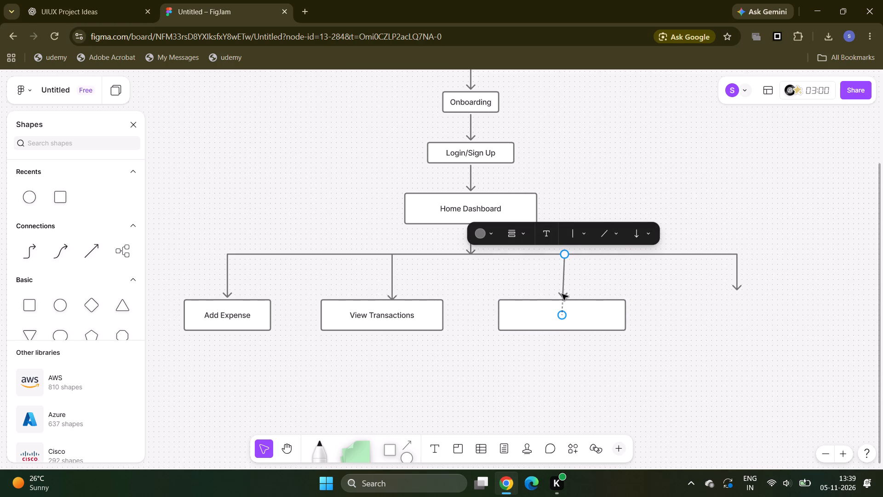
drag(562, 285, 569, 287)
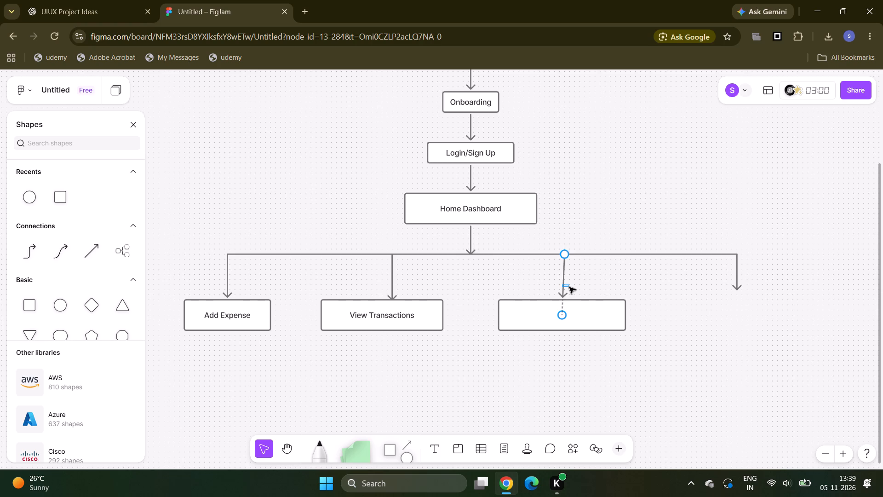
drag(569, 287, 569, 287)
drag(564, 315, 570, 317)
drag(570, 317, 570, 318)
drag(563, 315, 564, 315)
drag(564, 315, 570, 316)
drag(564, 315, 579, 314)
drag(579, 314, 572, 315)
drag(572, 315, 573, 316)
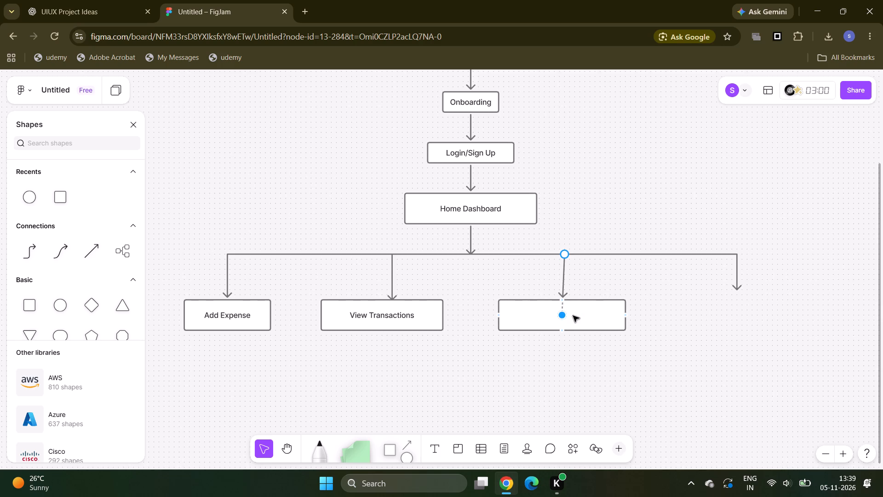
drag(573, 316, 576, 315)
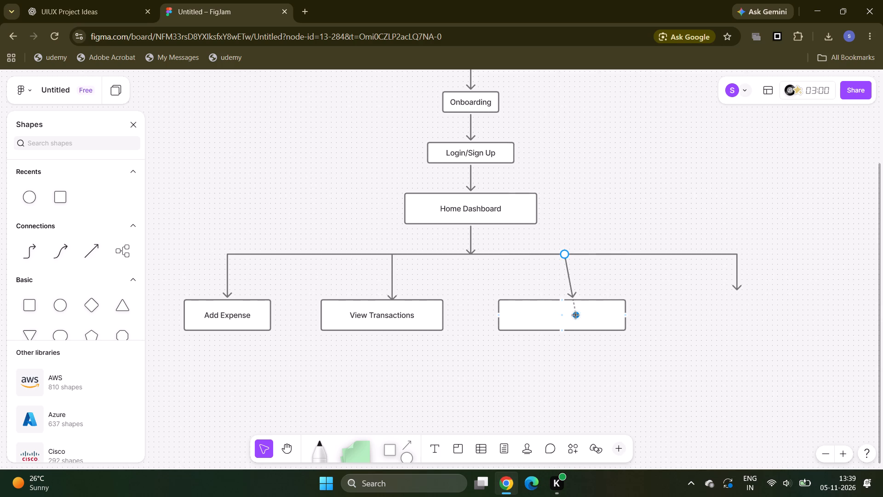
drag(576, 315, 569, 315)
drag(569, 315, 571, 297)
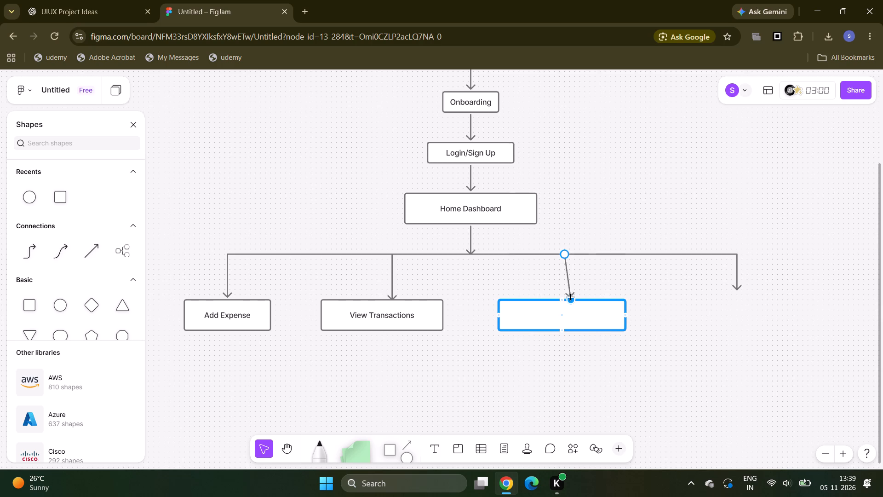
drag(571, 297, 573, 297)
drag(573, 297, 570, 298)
Shift the unlabelled box slightly right so its centre lines up under the branch arrow's start, making the arrow vertical.
click(588, 303)
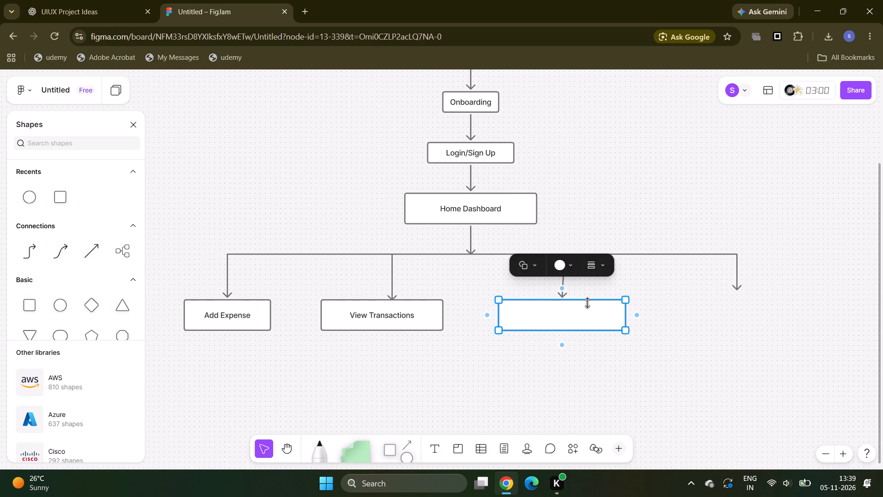
click(579, 313)
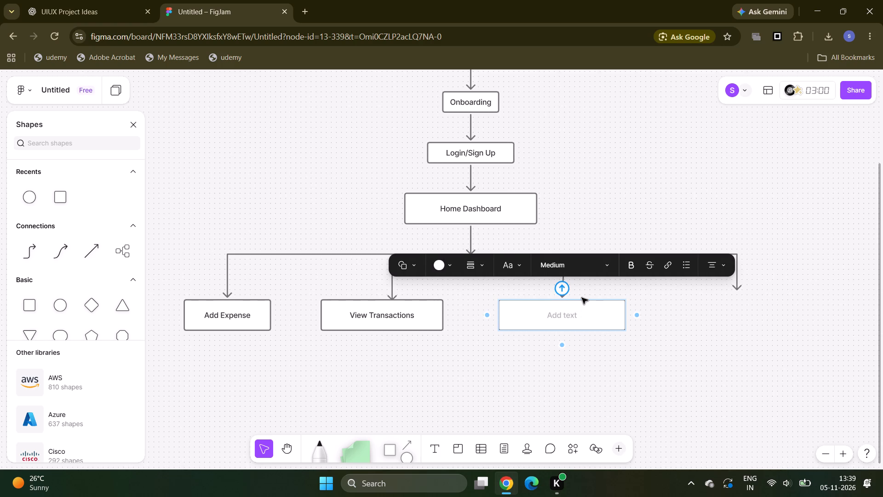
drag(582, 302, 584, 302)
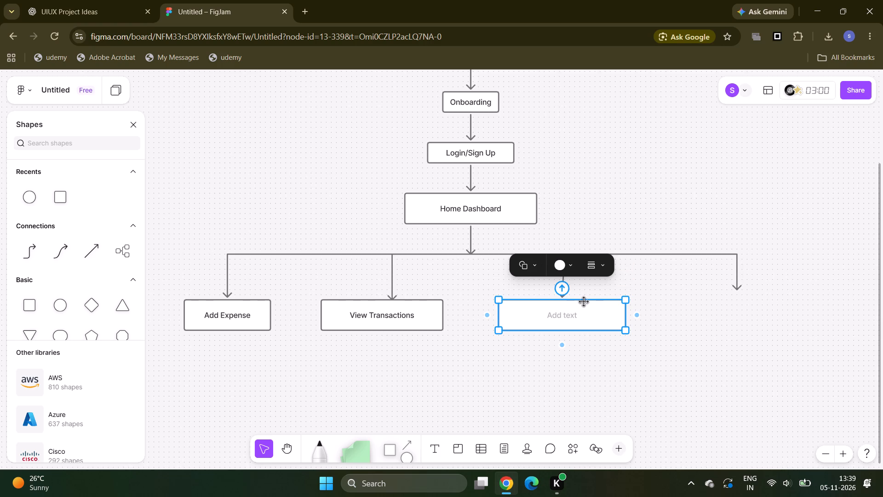
drag(584, 302, 587, 302)
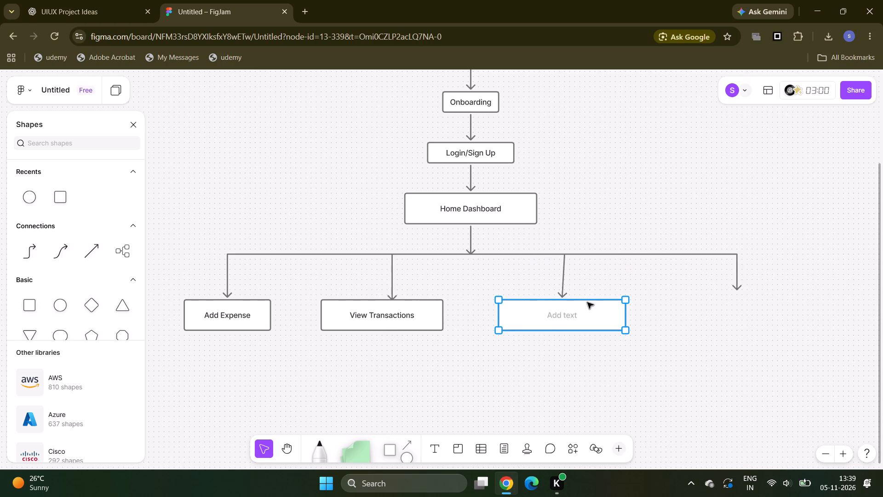
drag(587, 302, 590, 303)
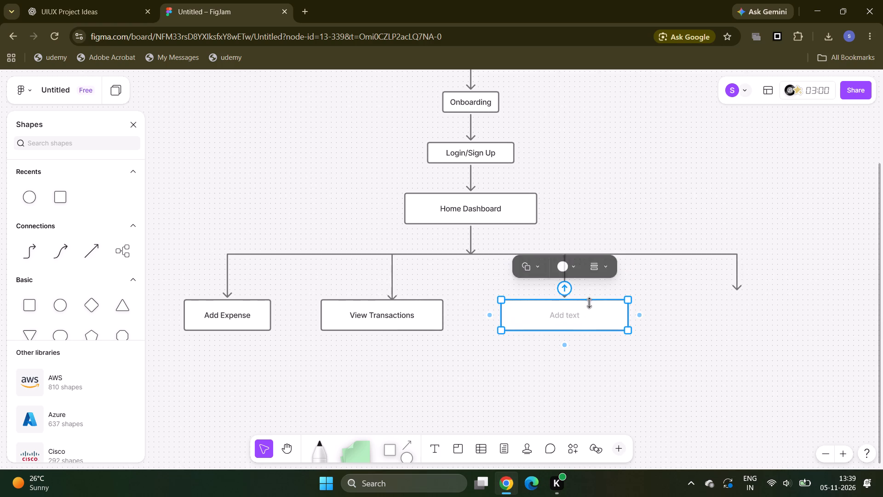
click(596, 280)
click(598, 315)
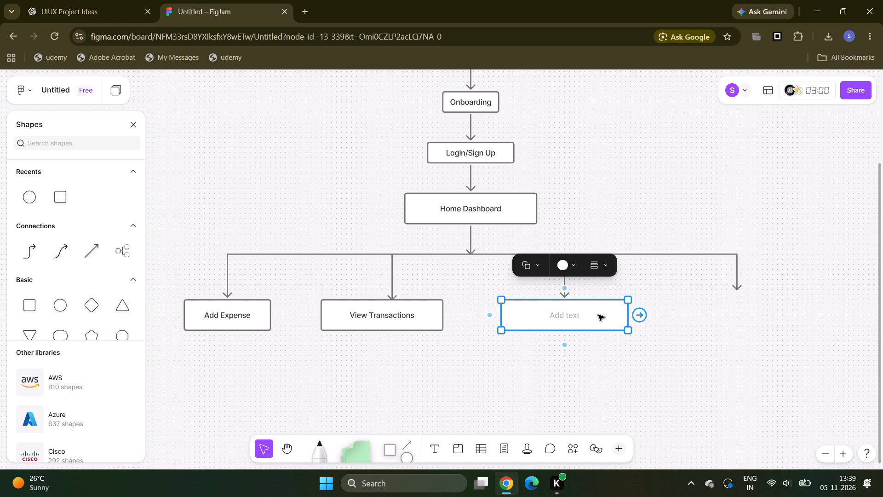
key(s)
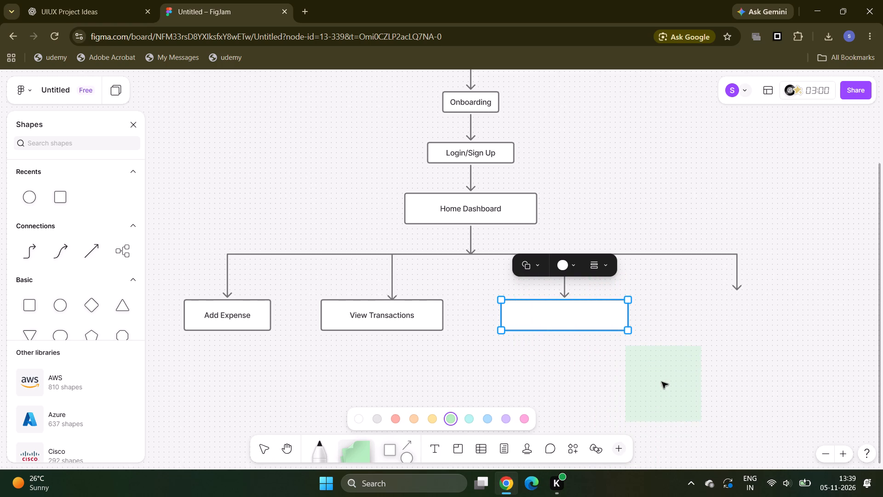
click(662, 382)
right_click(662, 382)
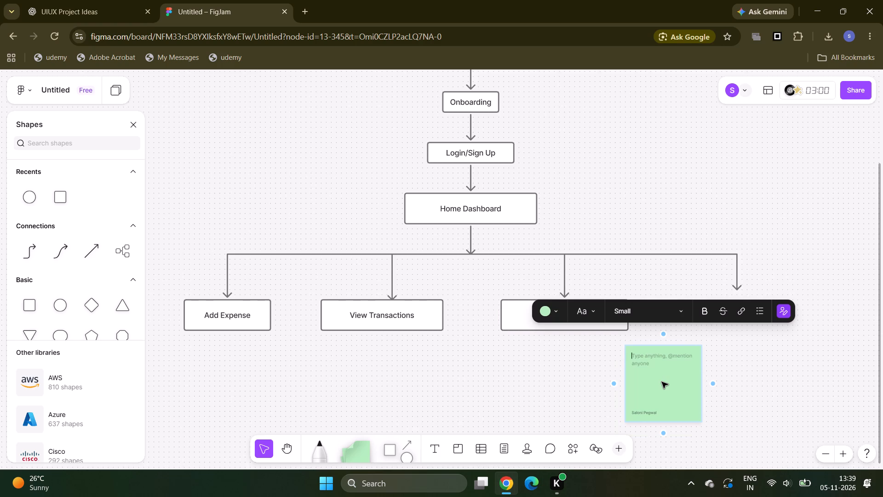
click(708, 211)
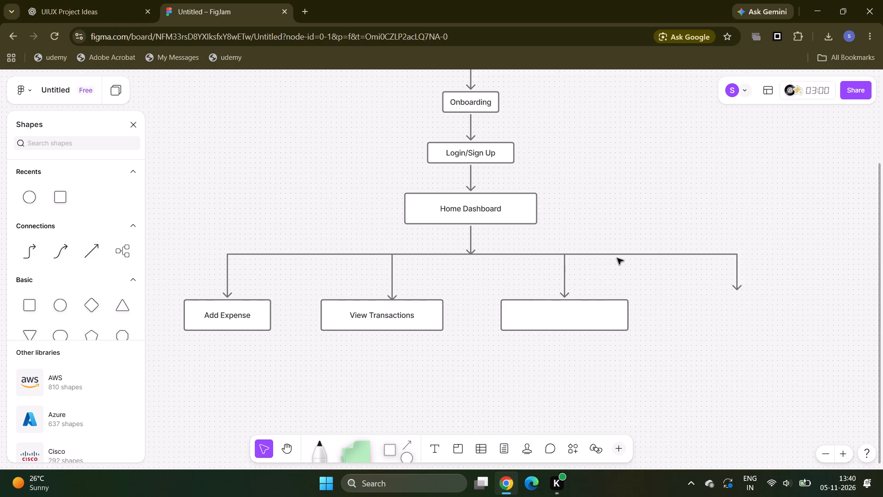
Label the unlabelled box under the third branch arrow "Set Budget".
click(575, 319)
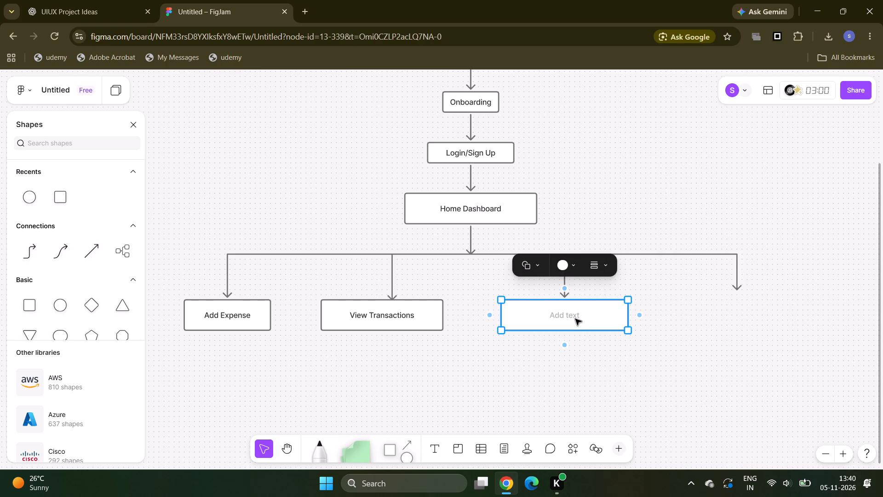
click(575, 319)
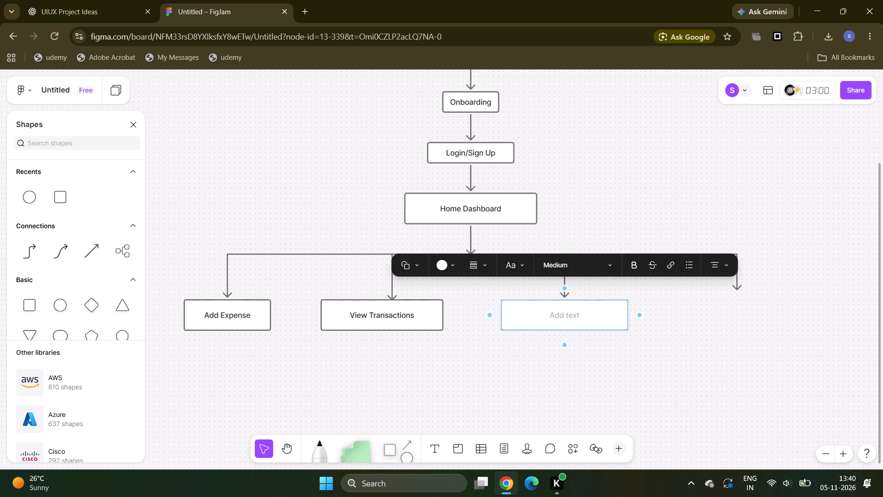
text(et)
key(space)
key(b)
Draw a rectangle under the fourth branch arrow, level with the Set Budget box and matching its height.
click(65, 199)
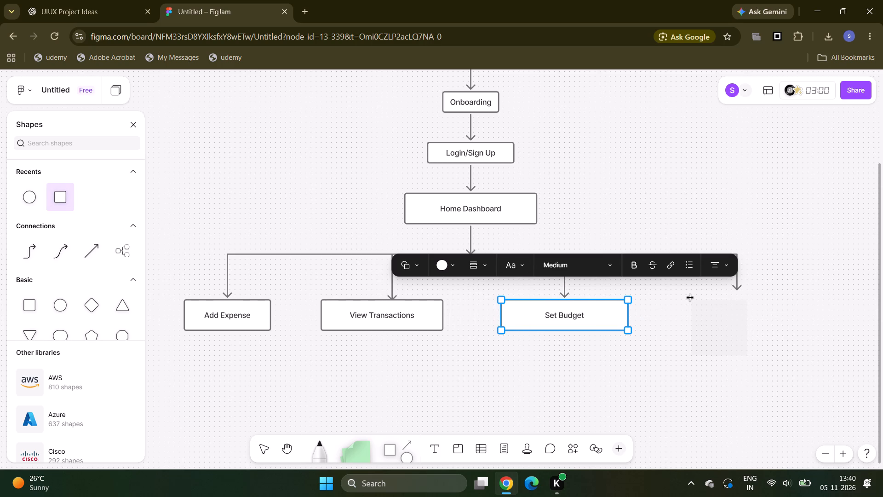
drag(690, 298, 779, 329)
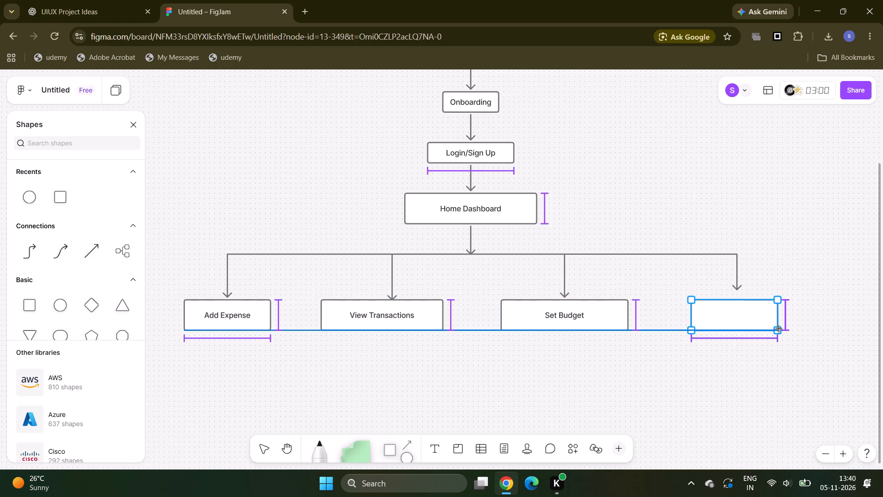
drag(779, 329, 789, 327)
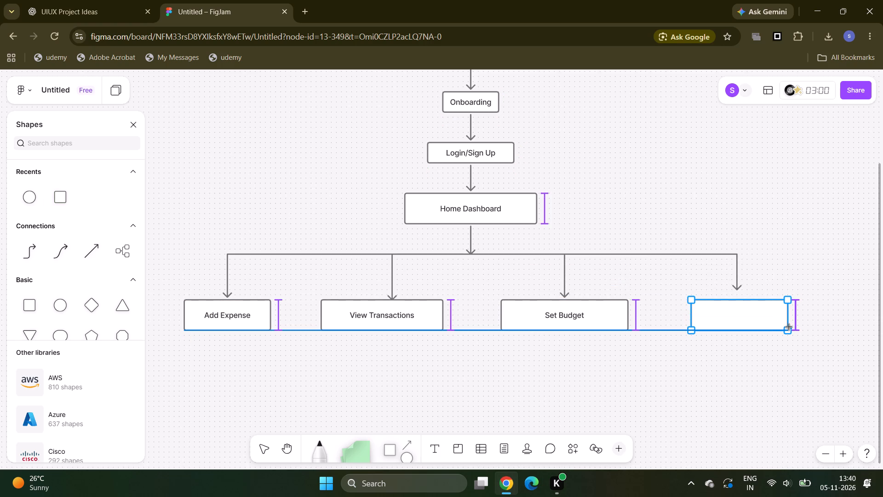
drag(789, 327, 793, 327)
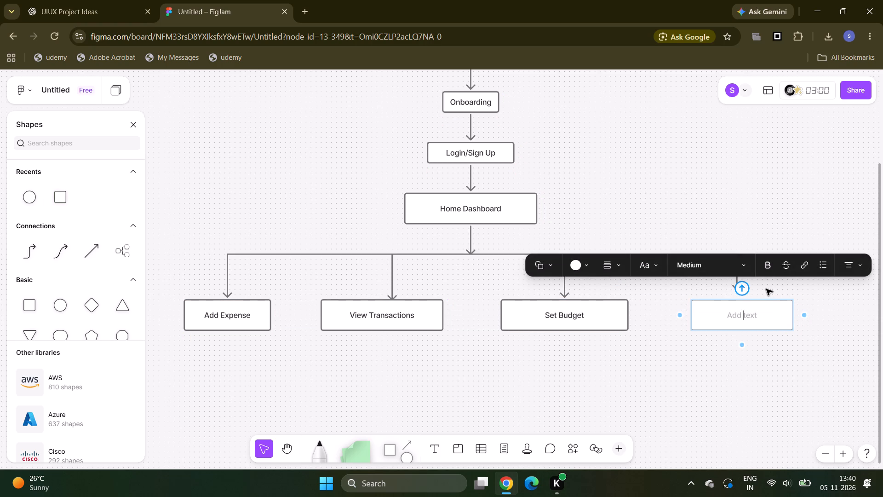
click(766, 289)
Attach the tip of the fourth branch arrow to the top of the unlabelled box below it.
click(737, 287)
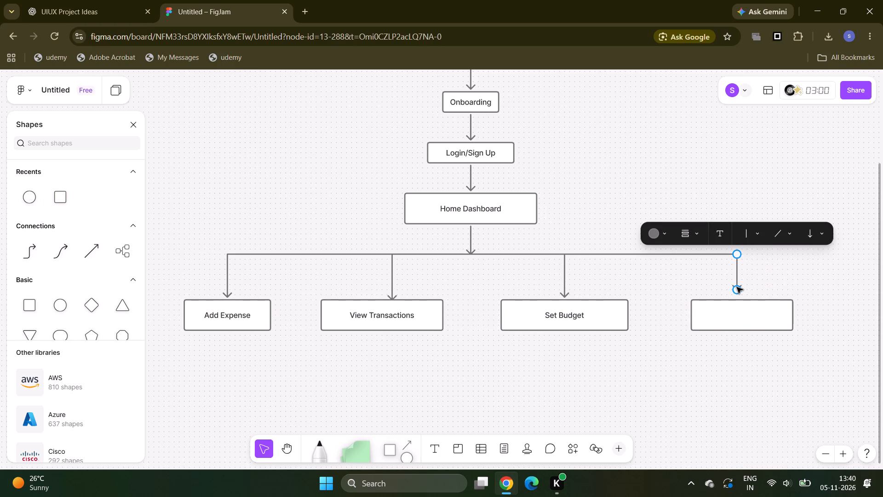
click(738, 293)
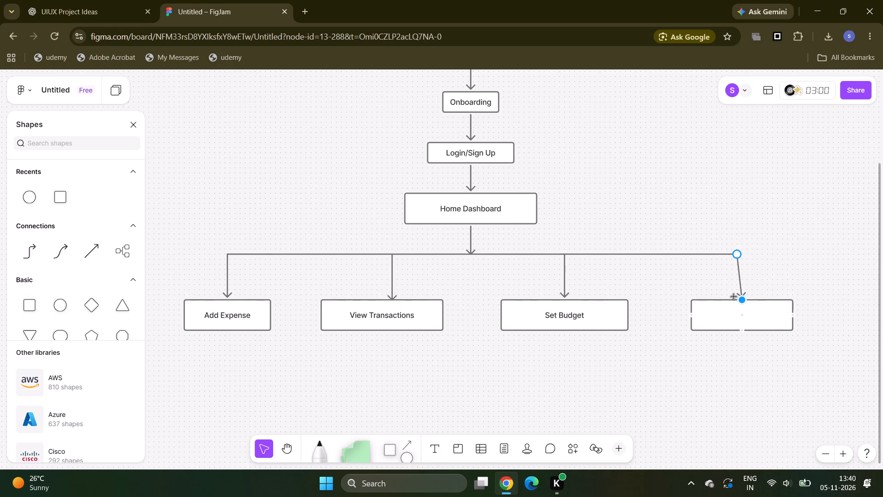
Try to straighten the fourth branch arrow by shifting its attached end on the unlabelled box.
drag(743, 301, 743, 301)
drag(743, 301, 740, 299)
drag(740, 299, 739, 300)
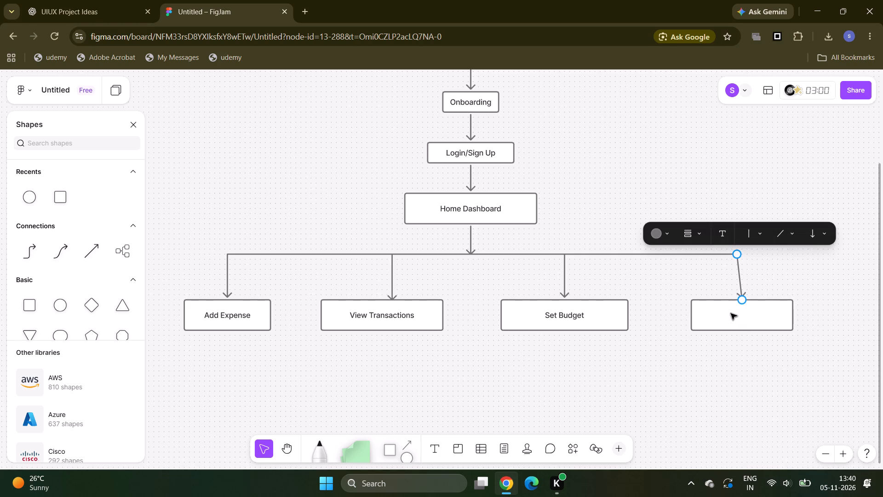
Shift the unlabelled box slightly left so its centre lines up under the fourth branch arrow's start, making the arrow vertical.
click(731, 313)
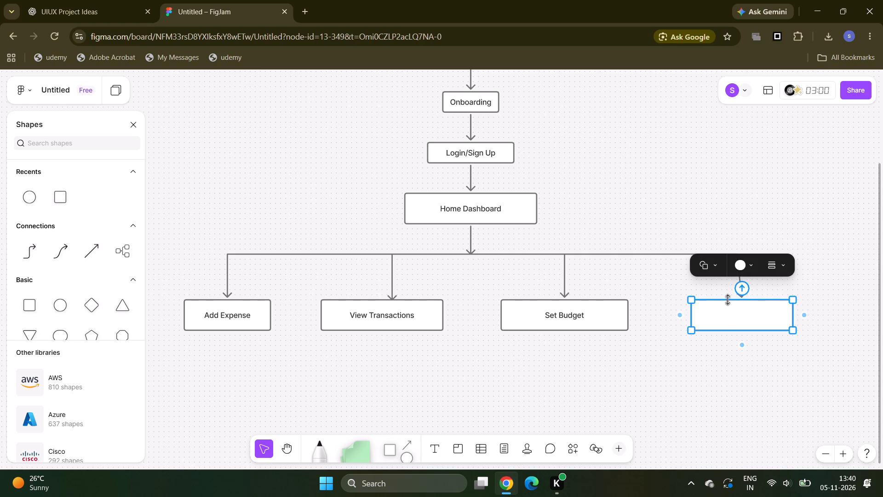
click(699, 316)
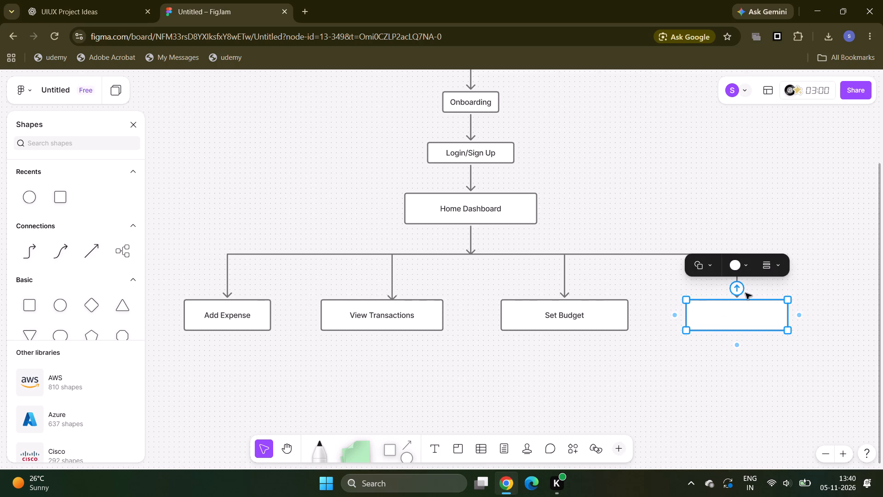
click(754, 291)
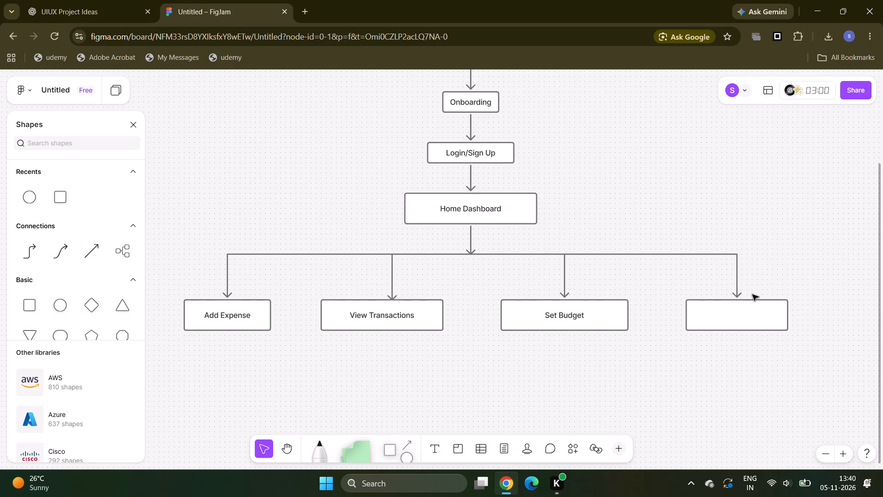
Label the box under the fourth branch arrow "Profile".
click(742, 312)
click(742, 312)
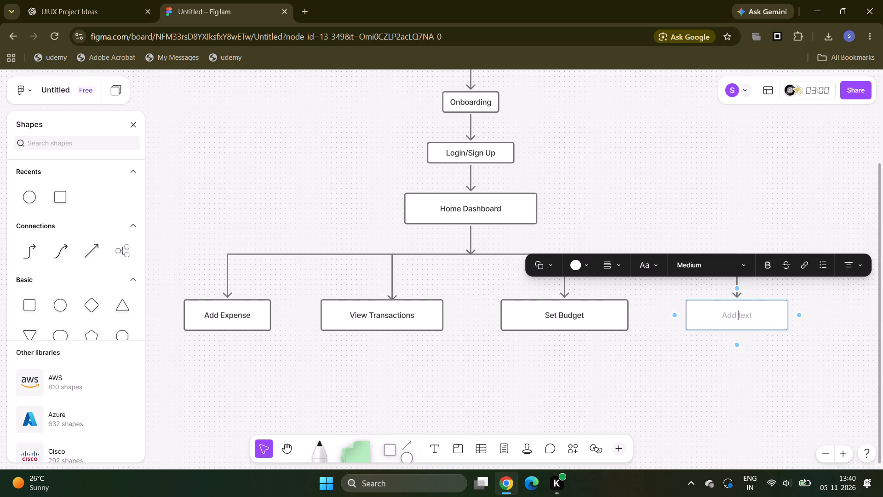
key(p)
text(rofile)
Add a connected box directly below Add Expense and label it "Expense/Income".
click(214, 326)
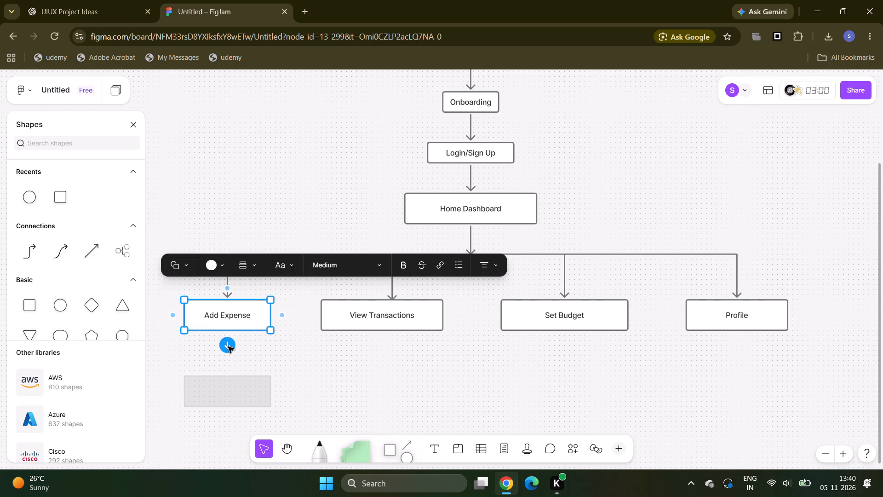
click(228, 347)
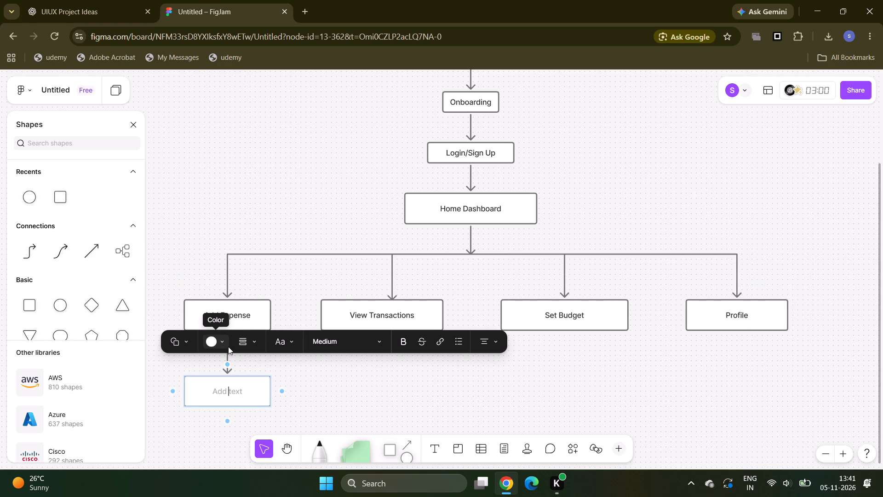
key(e)
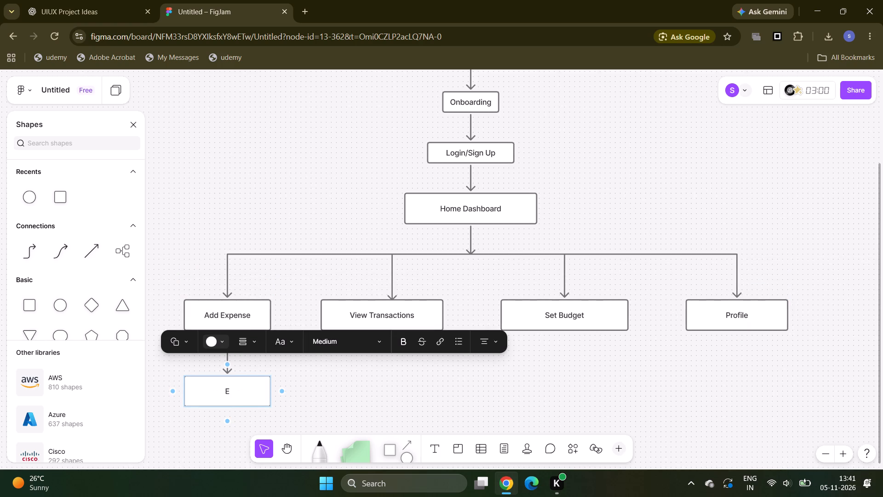
text(xpense/)
key(i)
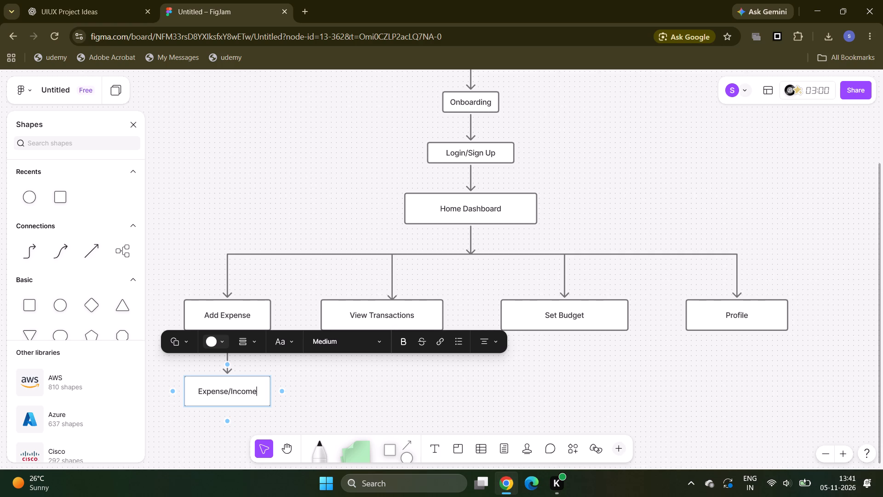
Add a connected box directly below View Transactions and label it "History".
click(356, 308)
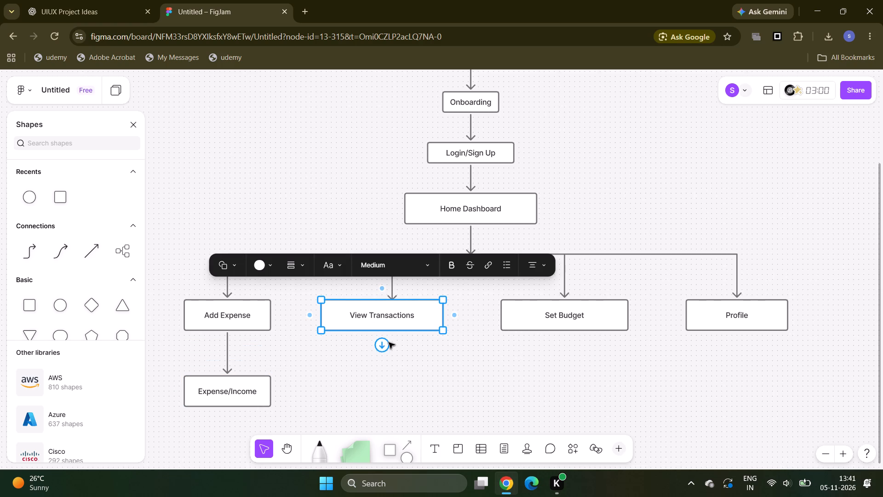
click(385, 345)
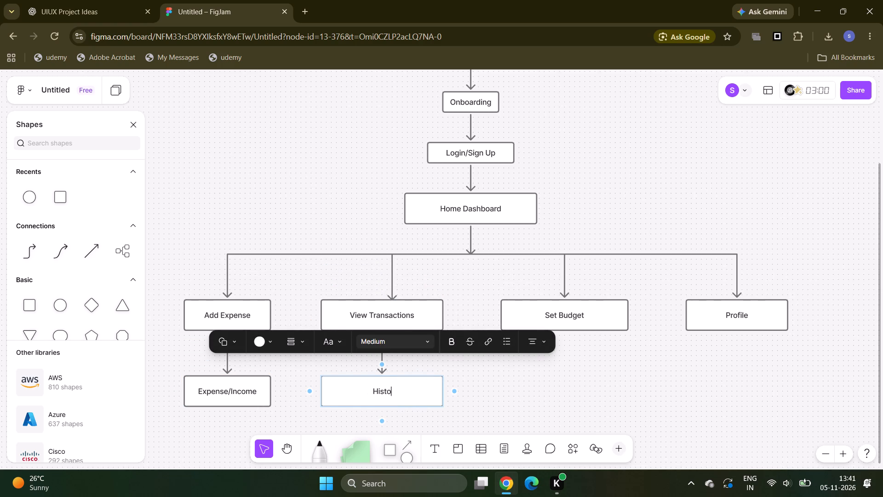
Add a connected box directly below Set Budget and label it "Budget Progress".
click(550, 309)
click(567, 344)
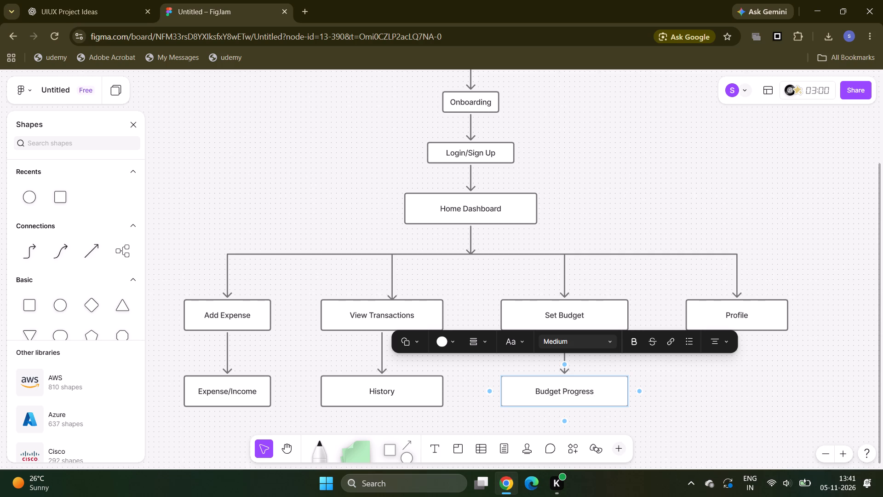
Add a connected box directly below Profile and label it "My Goals Settings".
click(738, 326)
click(736, 346)
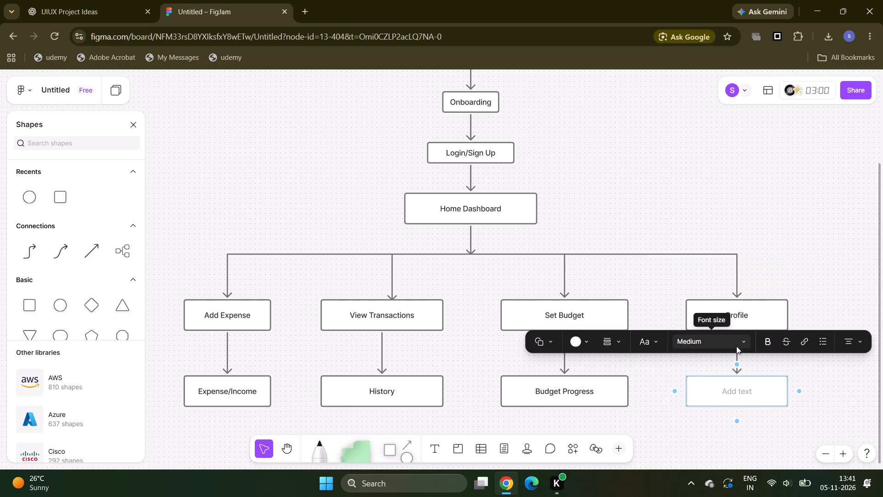
key(m)
text(y)
key(space)
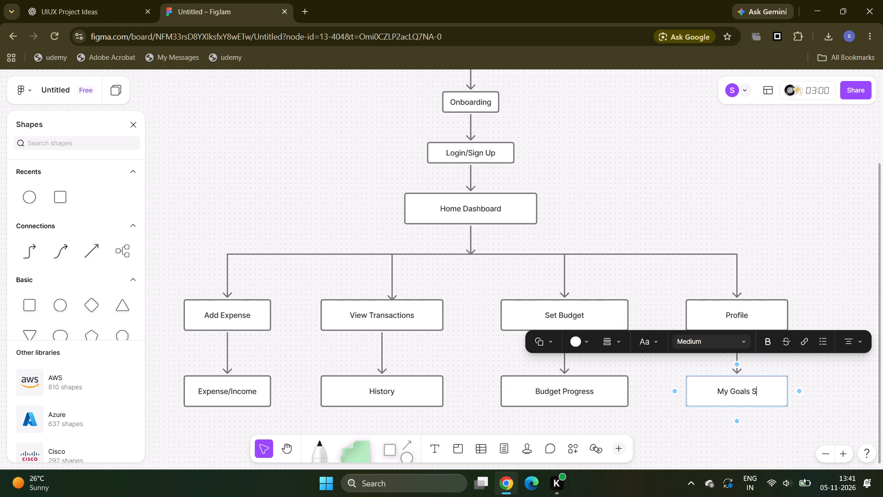
text(ettings)
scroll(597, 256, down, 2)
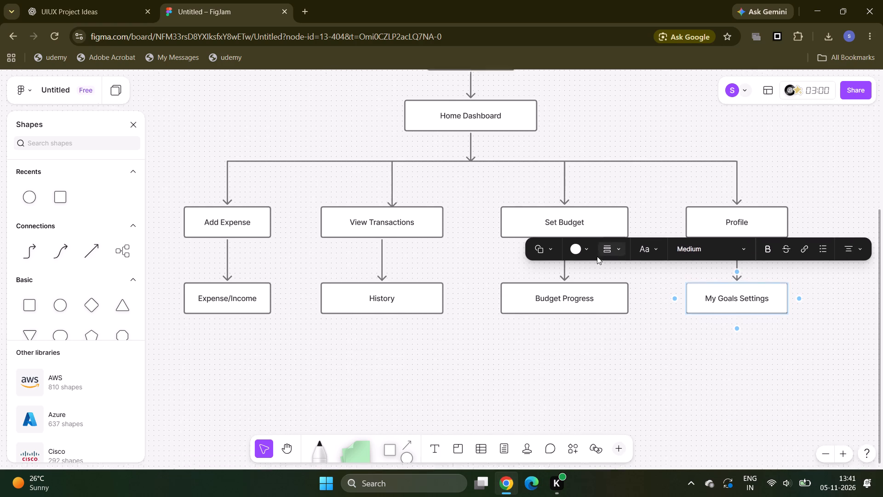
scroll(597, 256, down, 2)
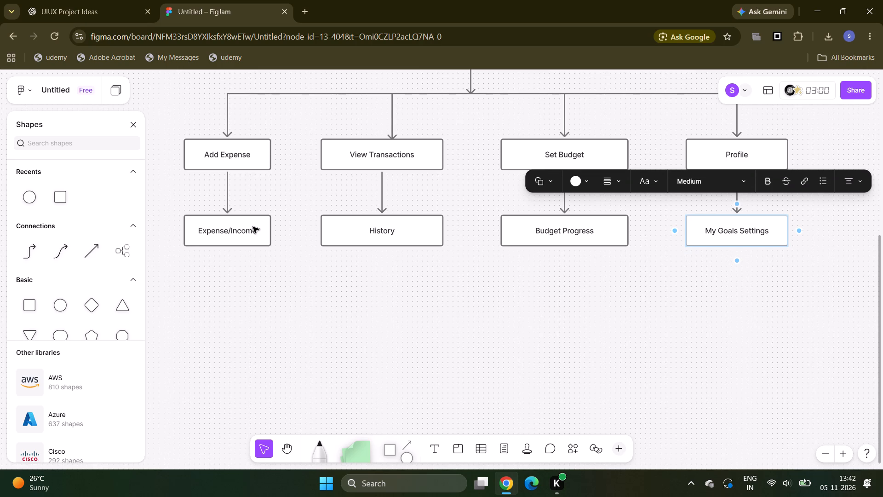
Add a connected box directly below Expense/Income and label it "Save".
click(239, 241)
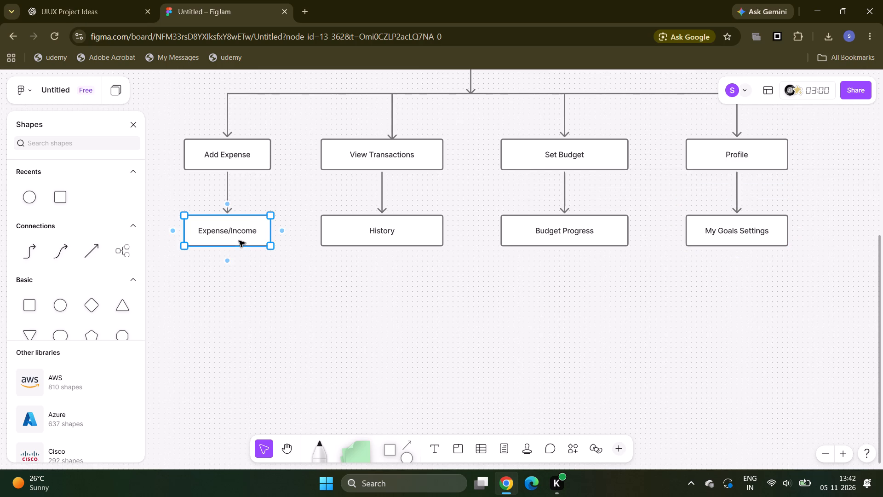
click(231, 265)
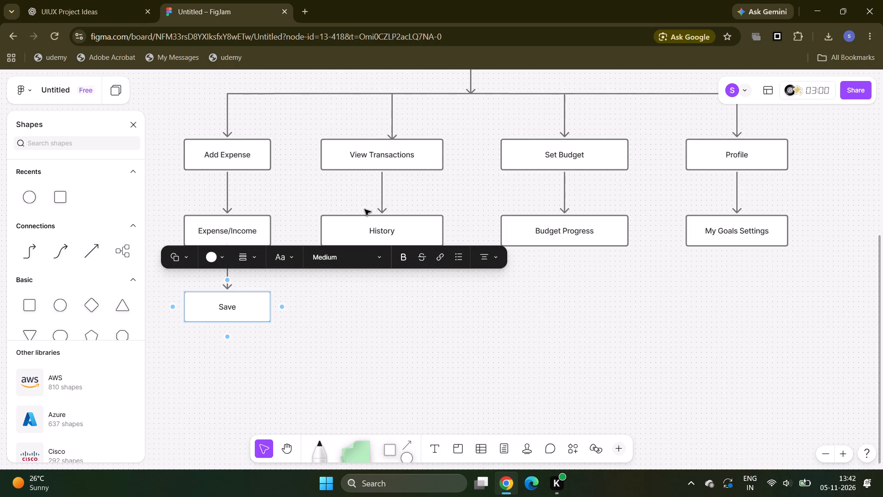
Add a connected box directly below History and label it "Review".
click(368, 232)
click(381, 260)
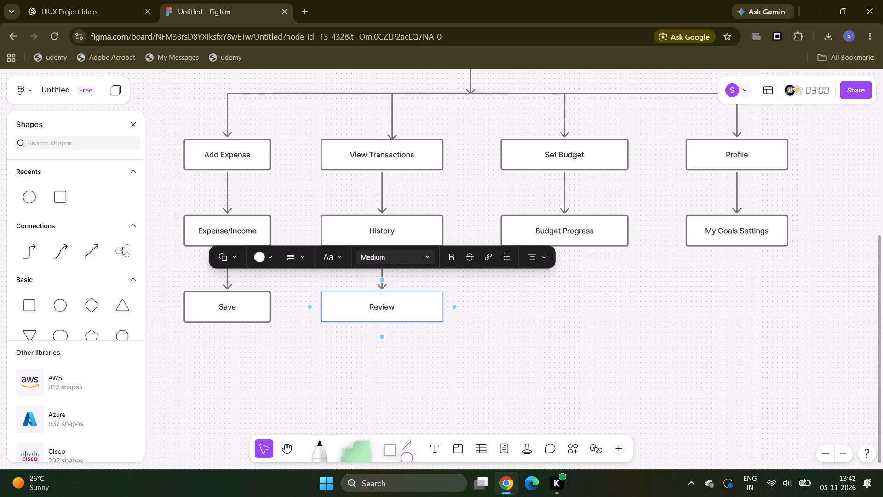
Add a connected box directly below Budget Progress and label it "Alerts".
click(510, 241)
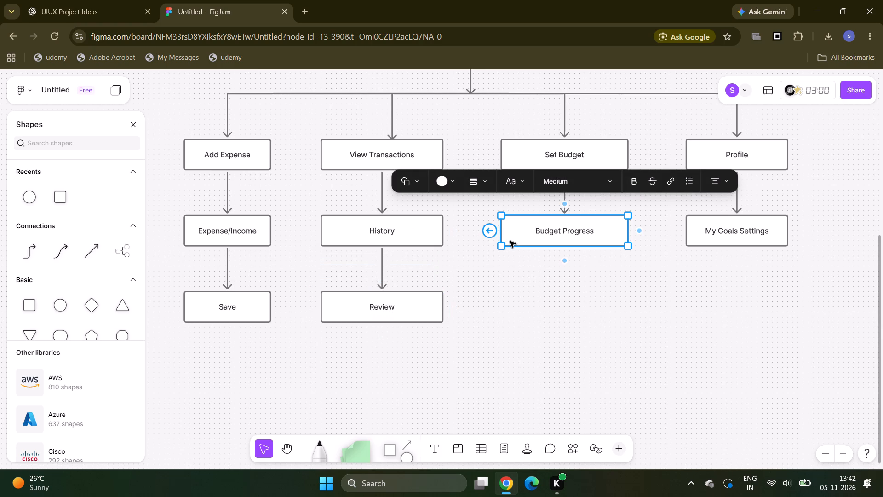
click(557, 262)
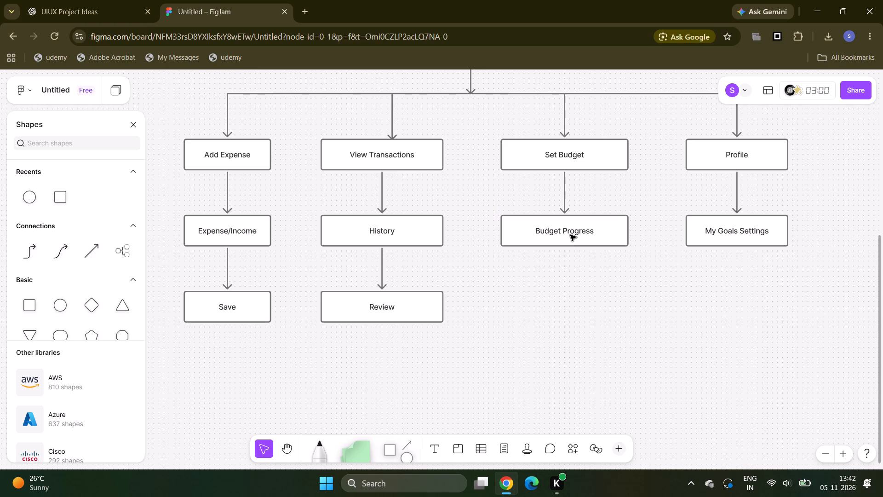
click(570, 235)
click(567, 262)
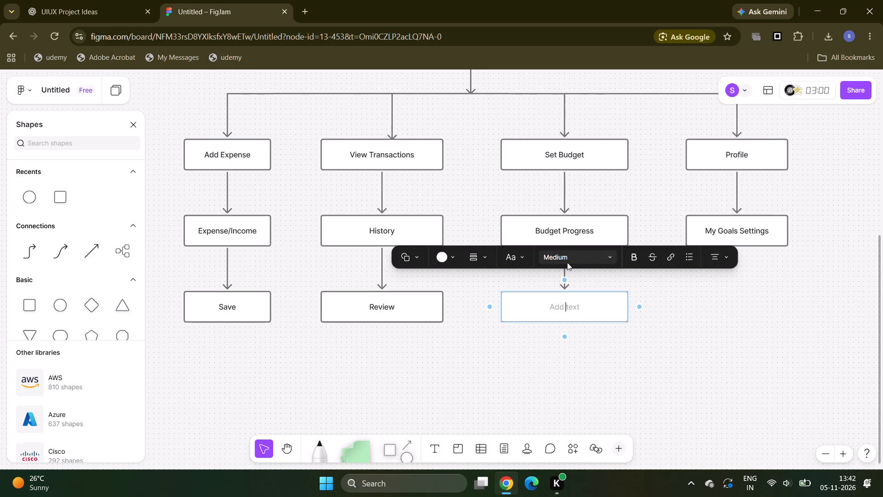
key(a)
text(let)
key(BackSpace)
key(r)
text(ts)
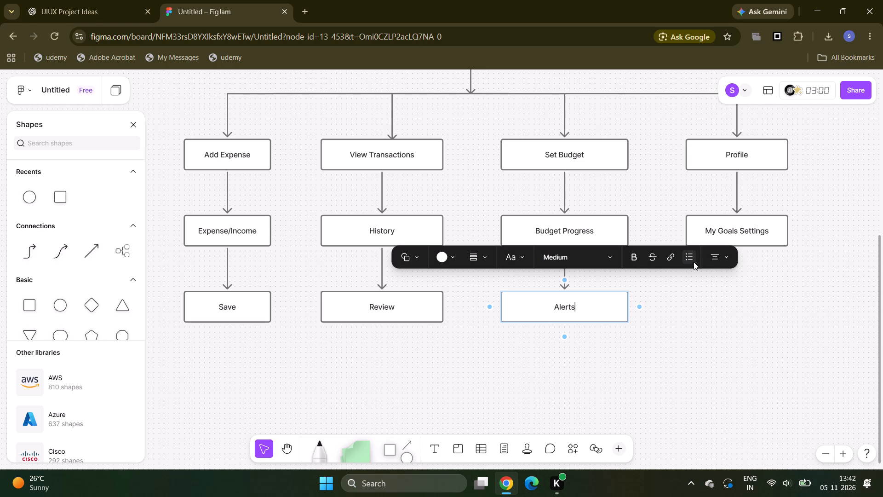
Add a connected box directly below My Goals Settings and label it "Help&Support".
click(742, 230)
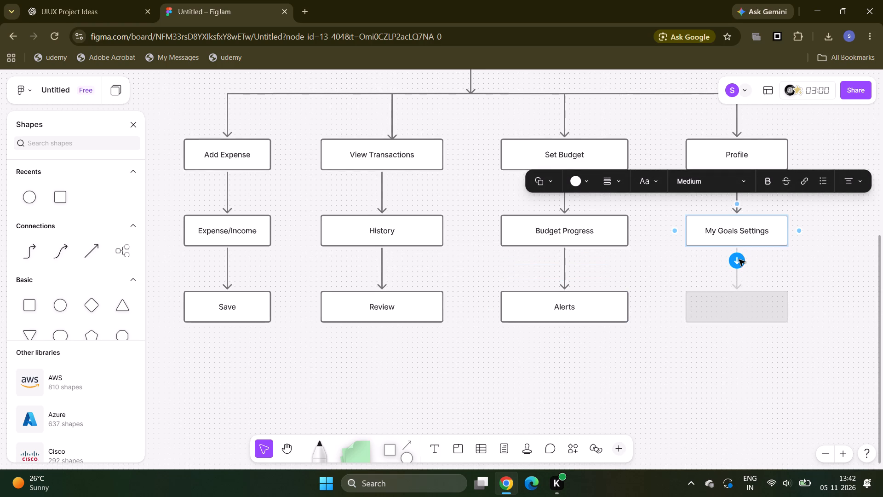
click(739, 260)
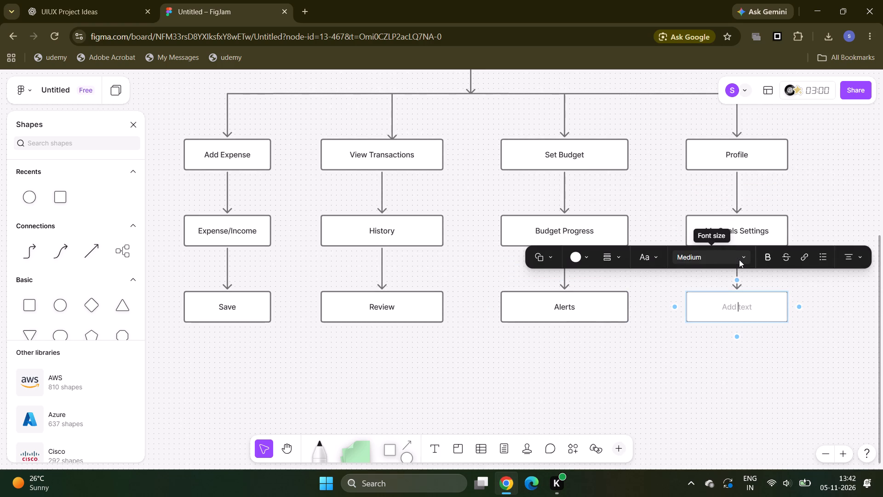
key(h)
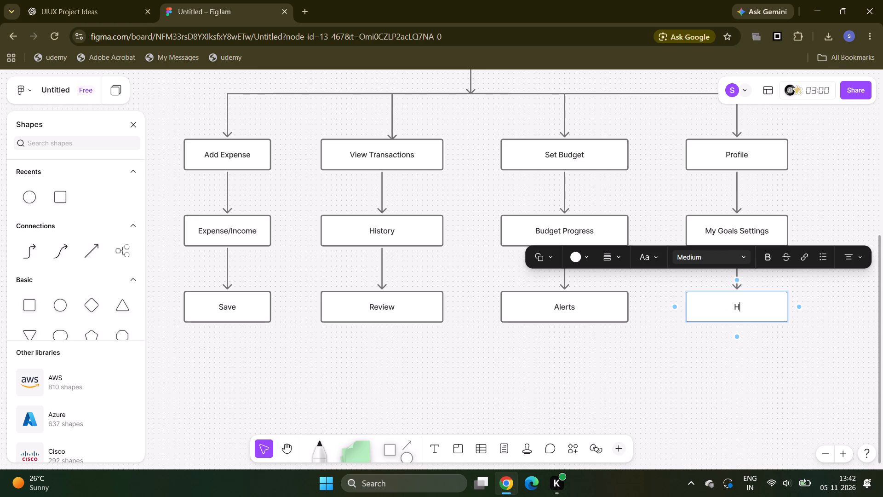
text(ELp)
key(shift+ampersand)
text(upport)
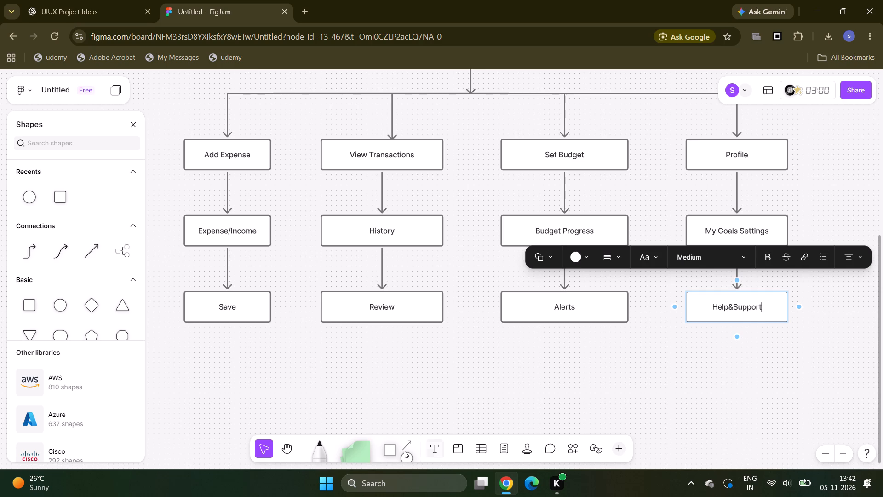
Draw a short straight connector down from the bottom of Save and remove its arrowhead so it is a plain line.
click(95, 254)
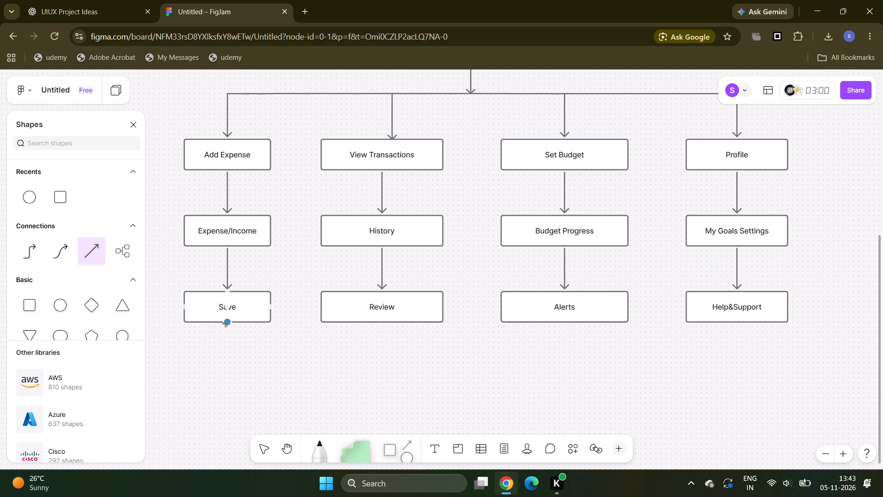
drag(228, 324, 229, 341)
drag(229, 341, 228, 346)
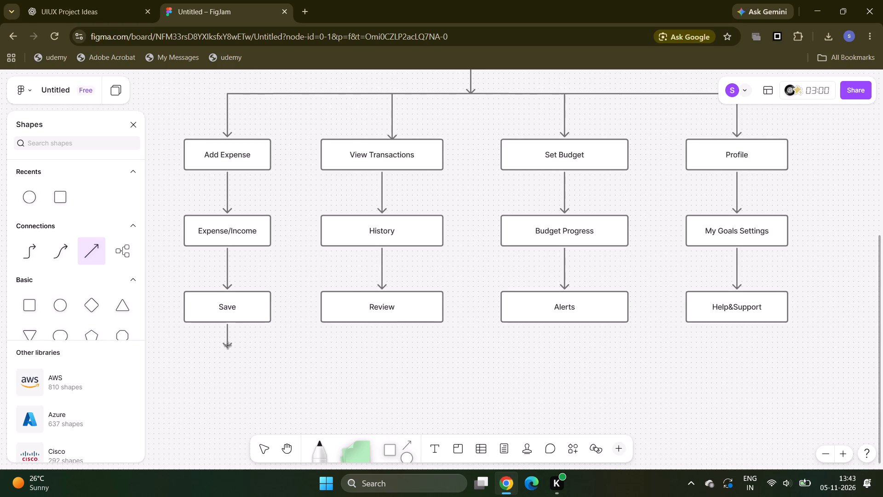
right_click(228, 346)
click(191, 303)
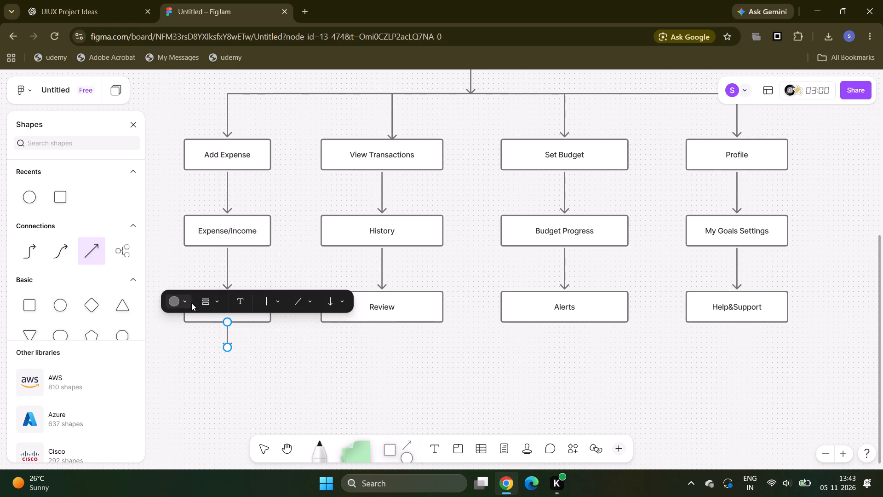
click(342, 302)
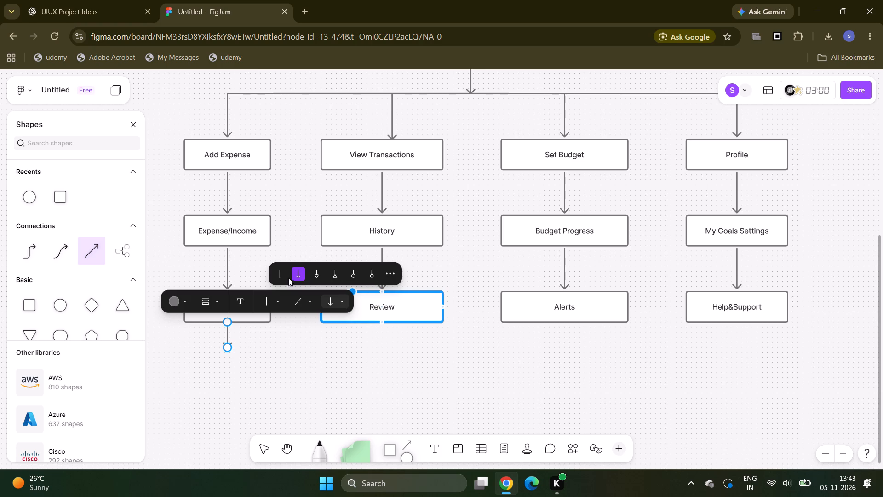
click(279, 276)
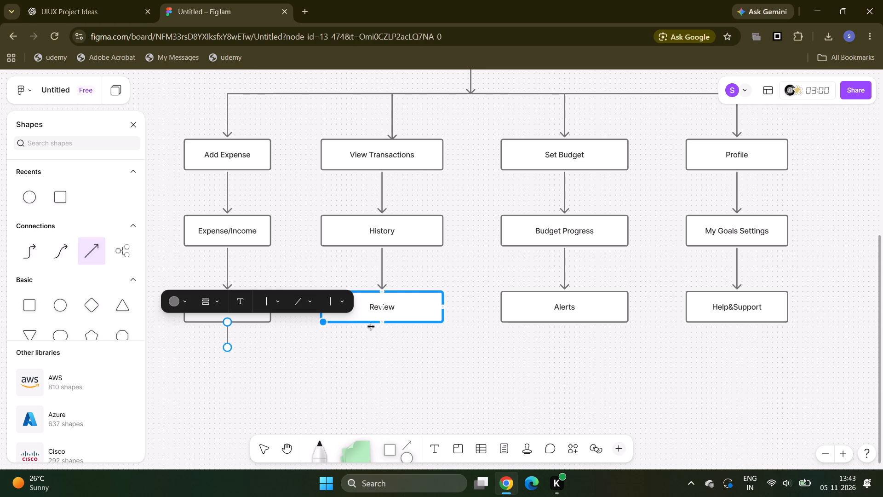
Draw matching short plain lines straight down from the bottoms of Review, Alerts and Help&Support, ending level with Save's line.
drag(383, 323, 383, 335)
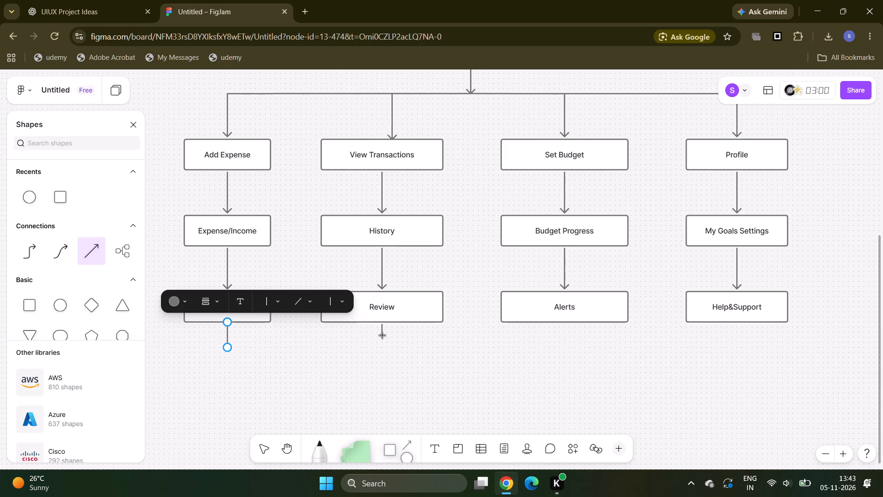
drag(383, 335, 383, 347)
drag(566, 323, 566, 344)
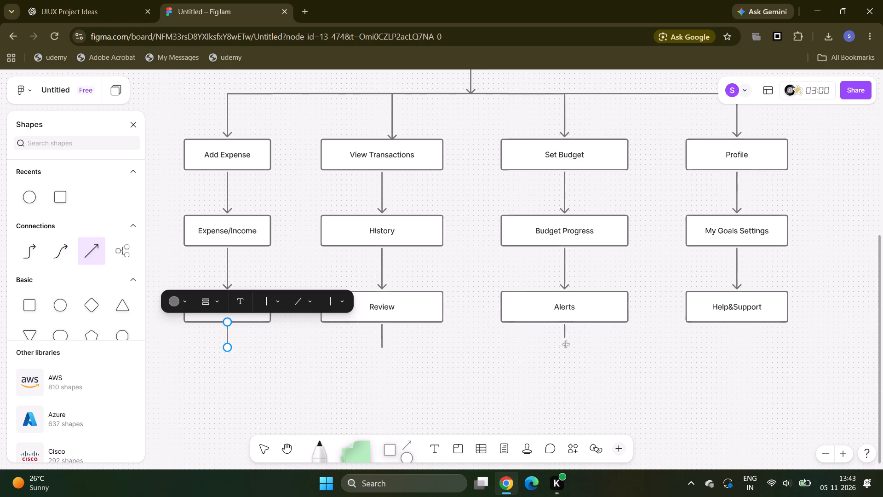
drag(566, 344, 566, 347)
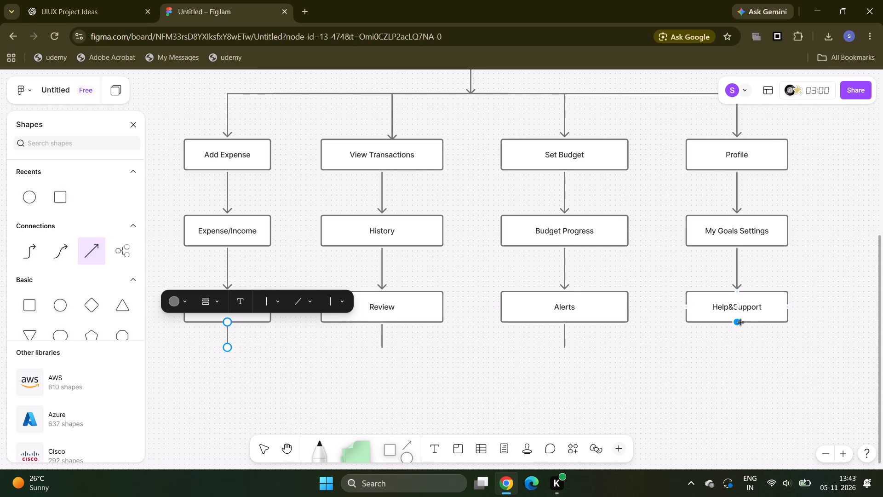
drag(738, 323, 738, 345)
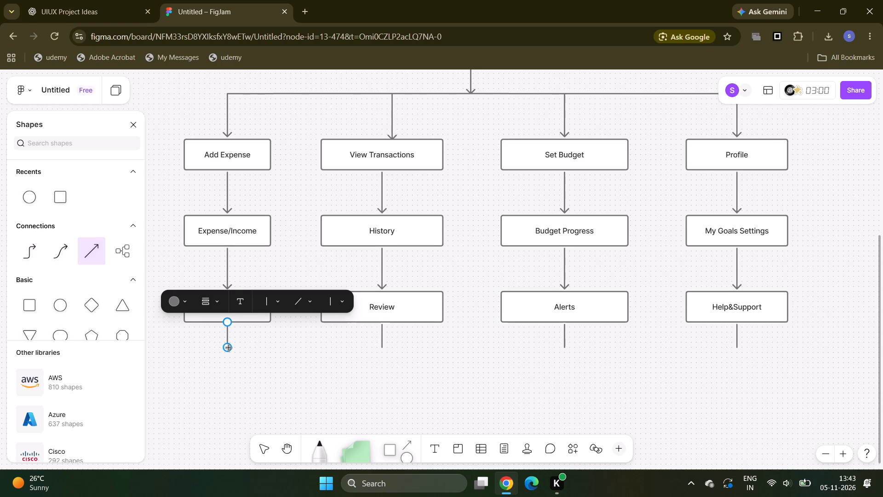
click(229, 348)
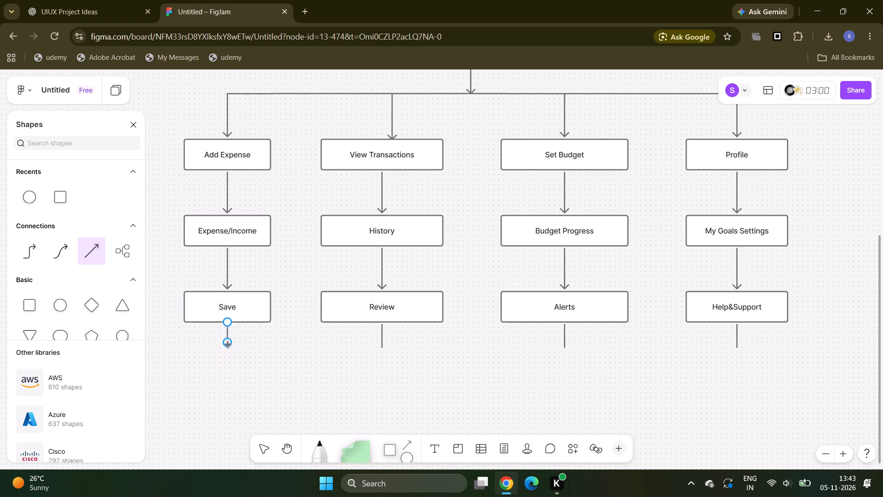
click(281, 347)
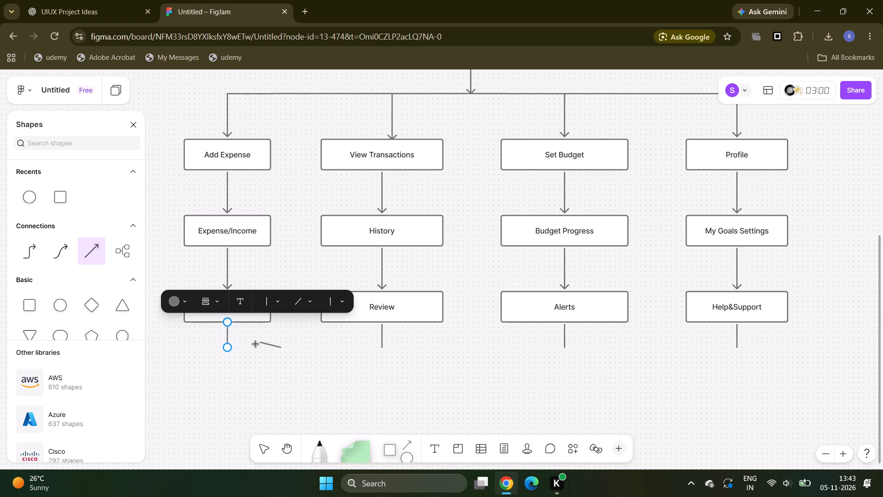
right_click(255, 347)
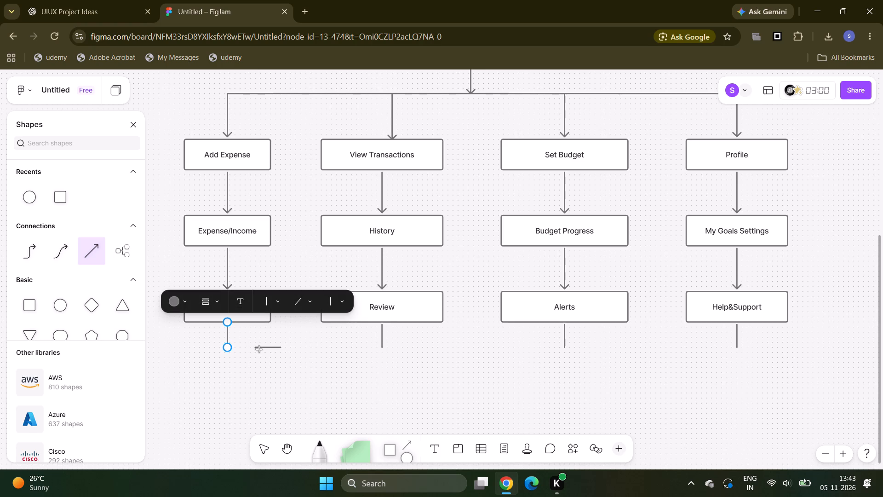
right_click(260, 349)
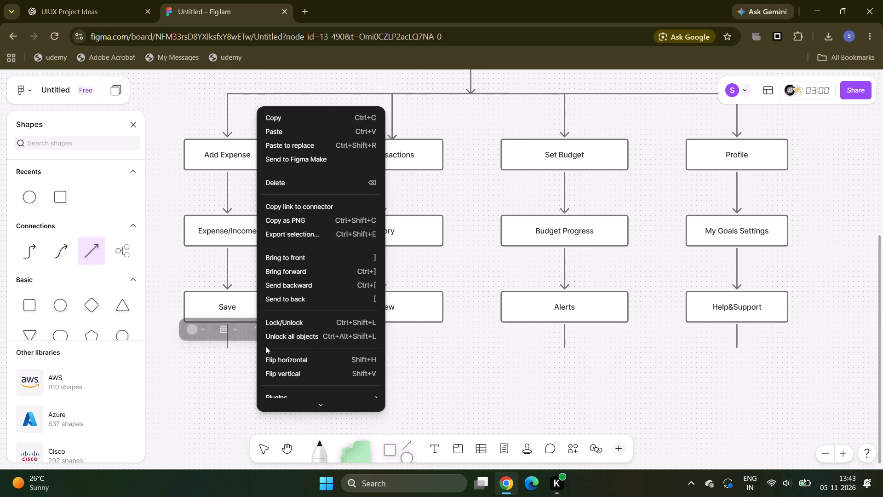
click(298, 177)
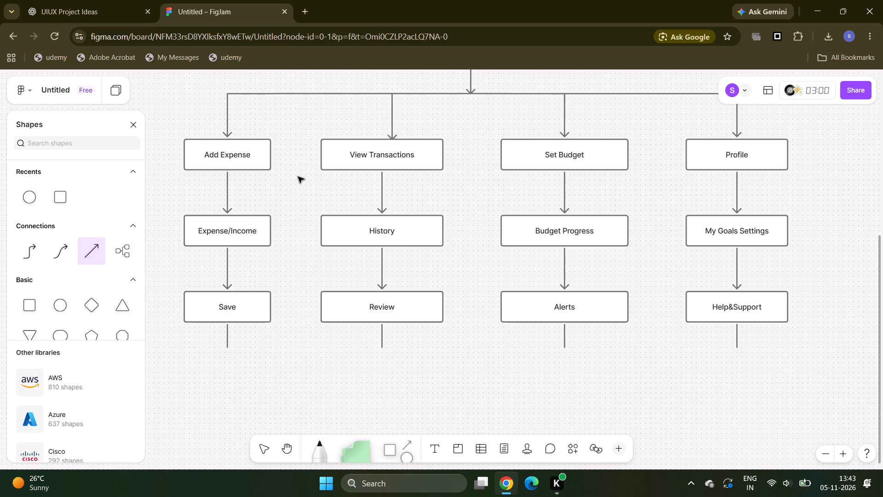
Draw a plain horizontal line joining the lower ends of the lines under Save, Review, Alerts and Help&Support.
click(228, 347)
click(227, 347)
click(61, 196)
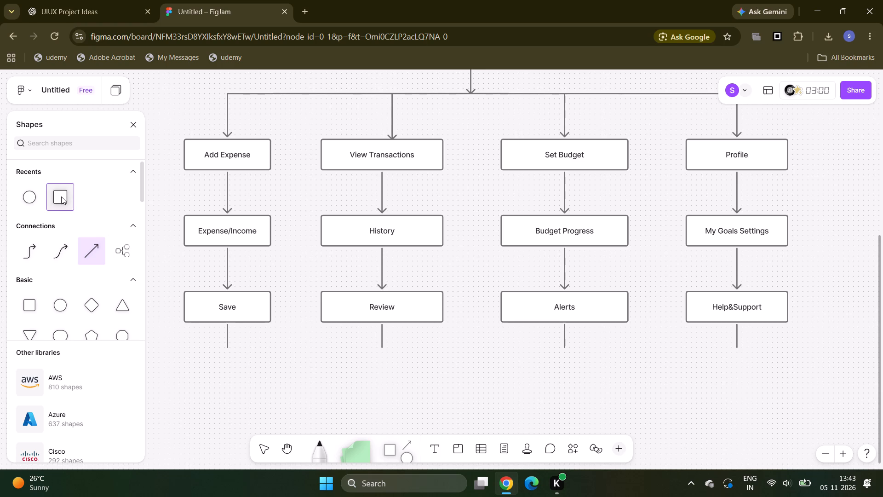
click(98, 246)
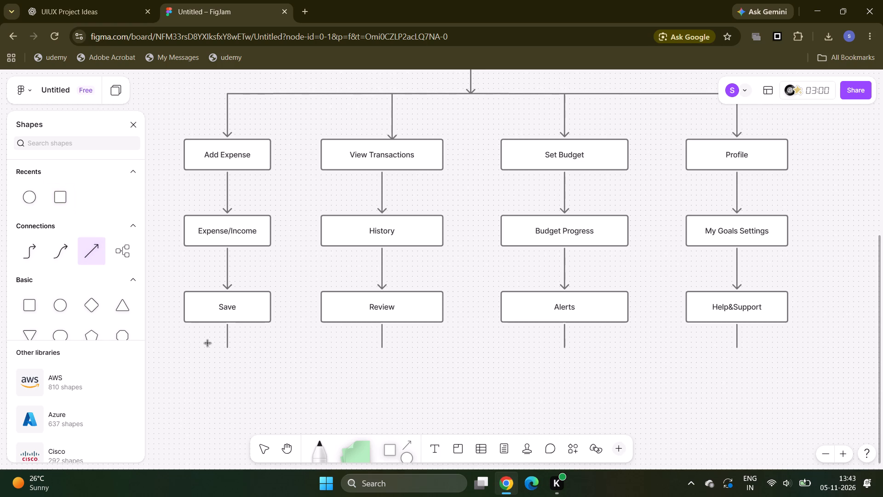
drag(228, 347, 257, 352)
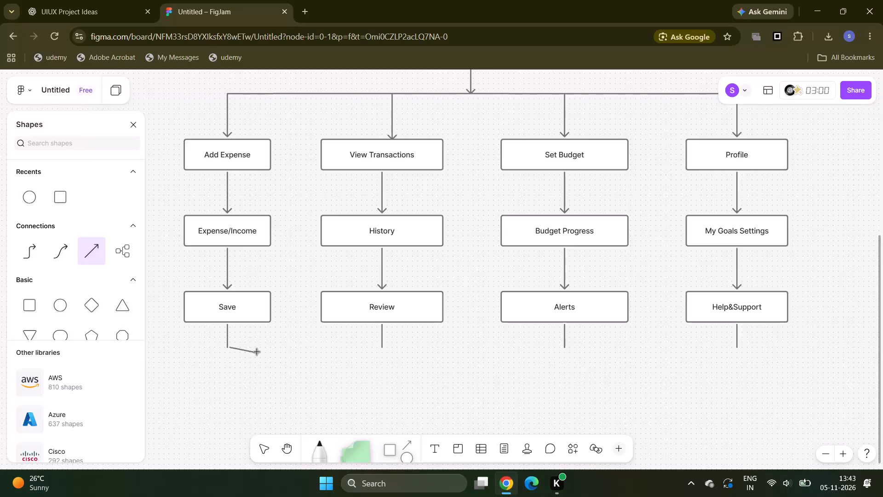
drag(257, 352, 437, 350)
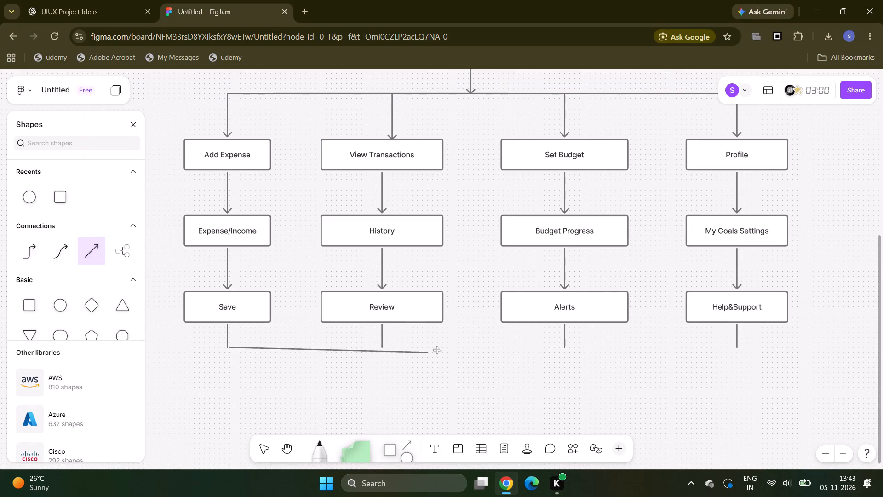
drag(437, 350, 587, 345)
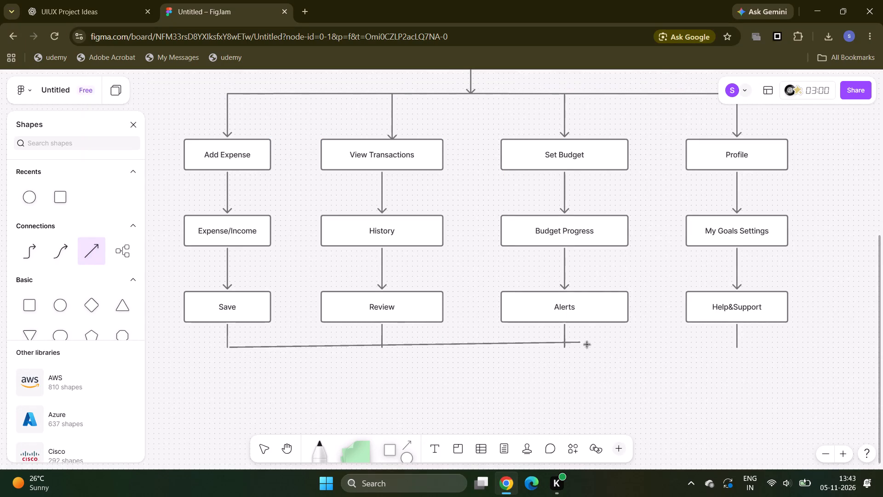
drag(587, 345, 746, 347)
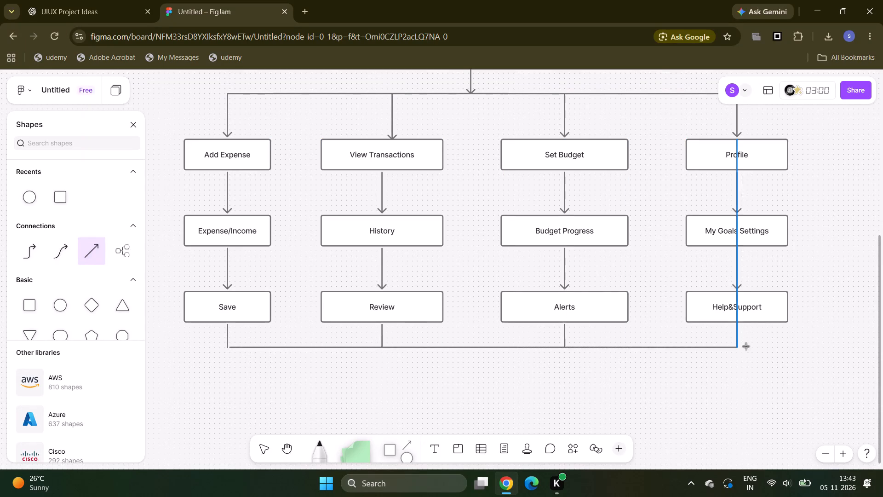
drag(746, 347, 740, 347)
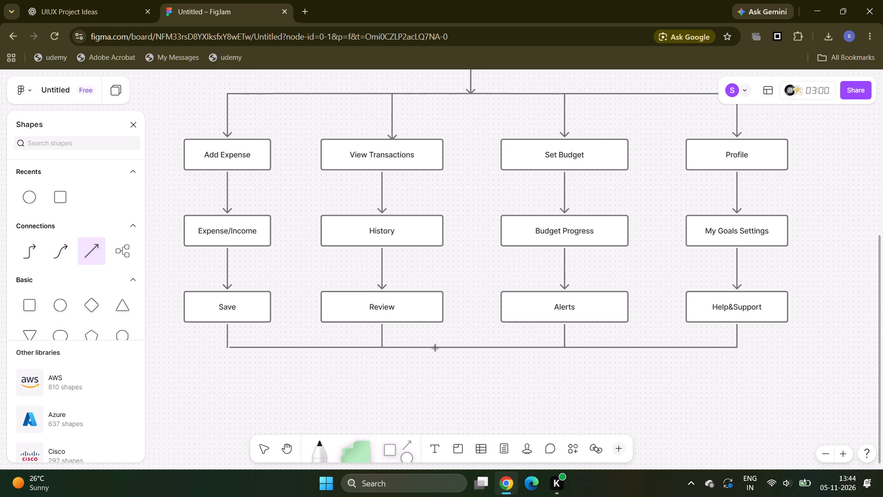
Draw a short connector down from the middle of the horizontal line that joins the four branches.
click(470, 347)
drag(470, 347, 465, 371)
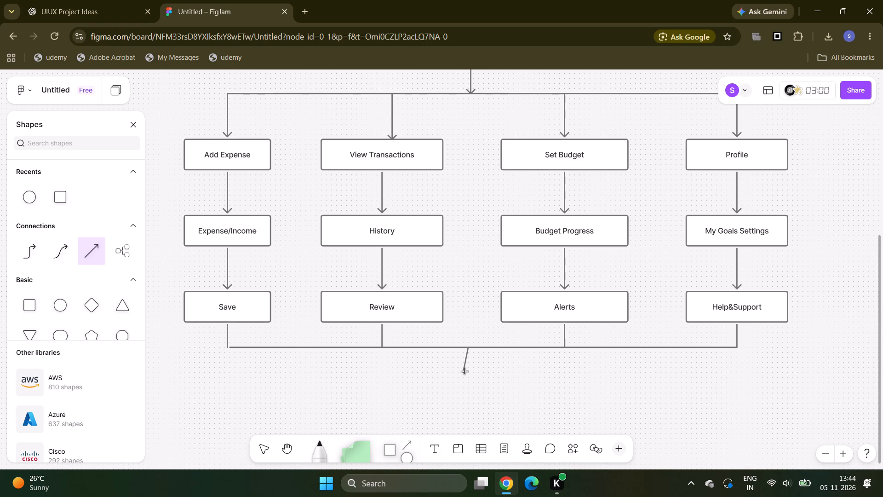
drag(465, 371, 466, 371)
right_click(472, 369)
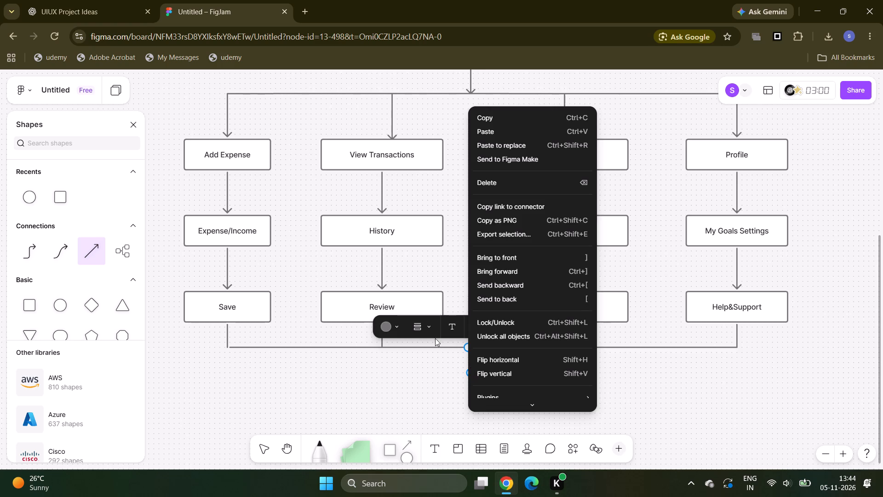
click(441, 320)
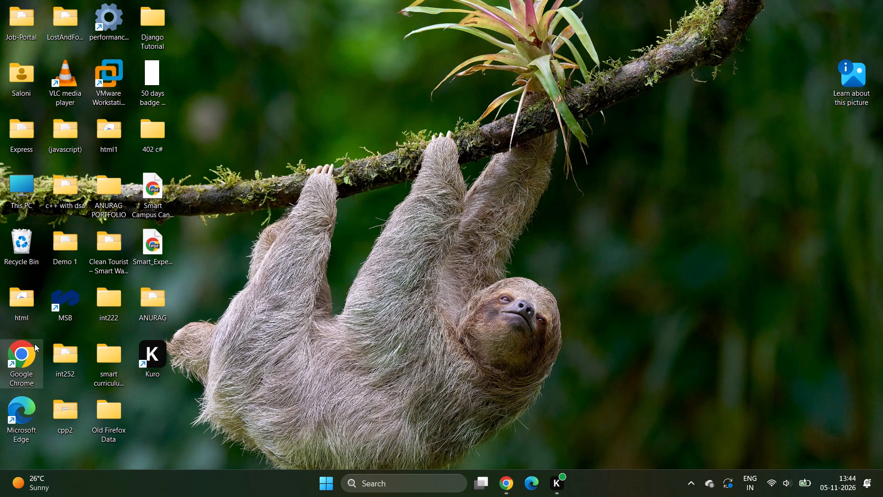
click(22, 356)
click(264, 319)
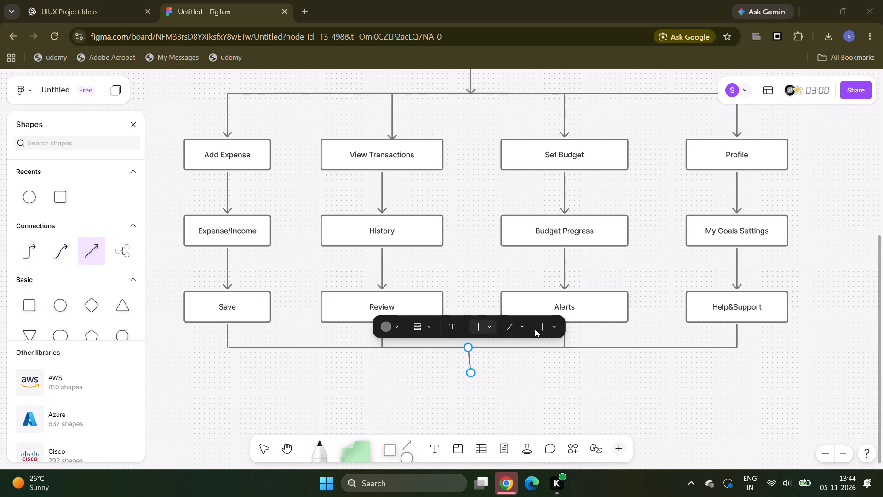
Add an arrowhead to the short centre connector's lower end and extend that end slightly downward.
click(550, 327)
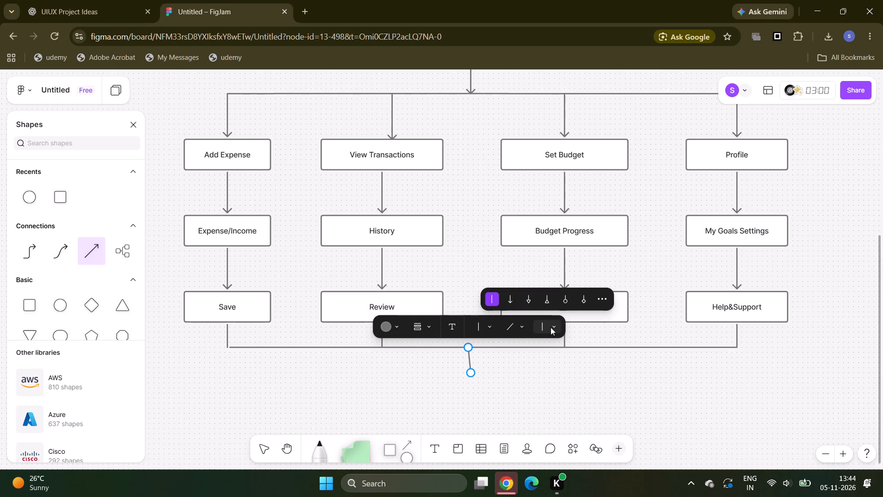
click(509, 302)
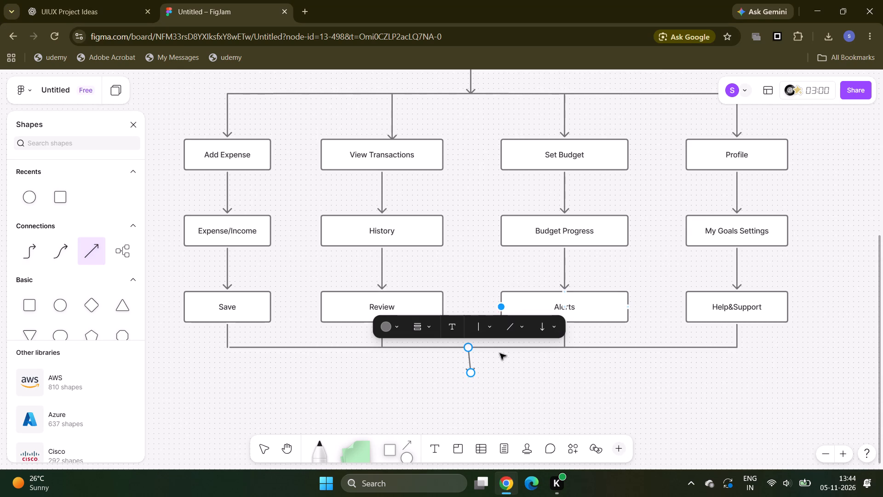
drag(473, 370, 469, 374)
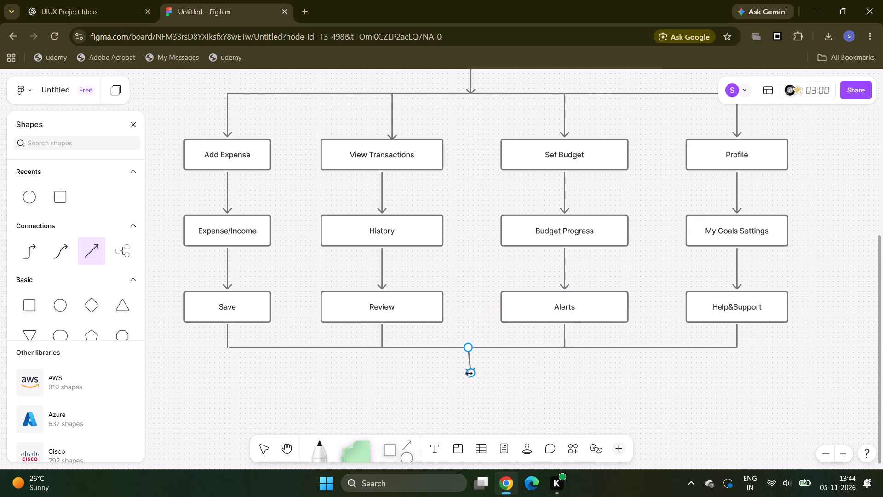
drag(469, 374, 465, 384)
drag(465, 384, 465, 375)
drag(465, 375, 466, 377)
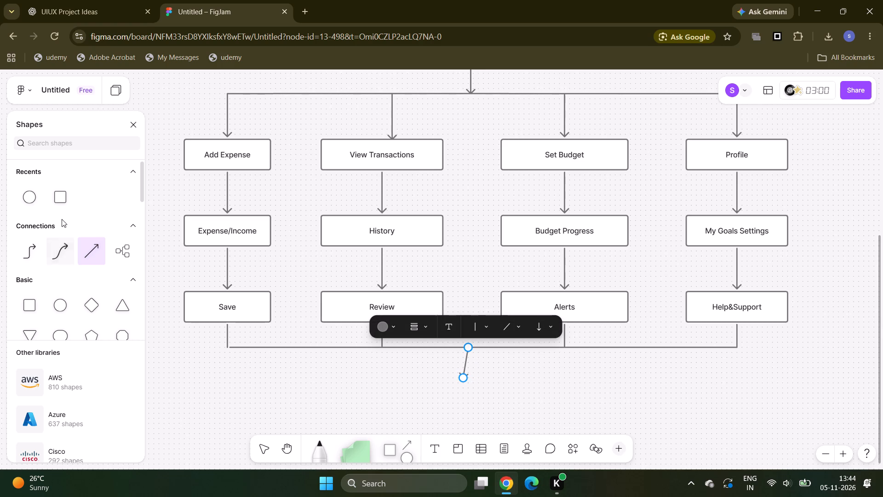
Draw an empty rectangle directly below the centre arrow, about the same size as the Alerts box.
click(59, 201)
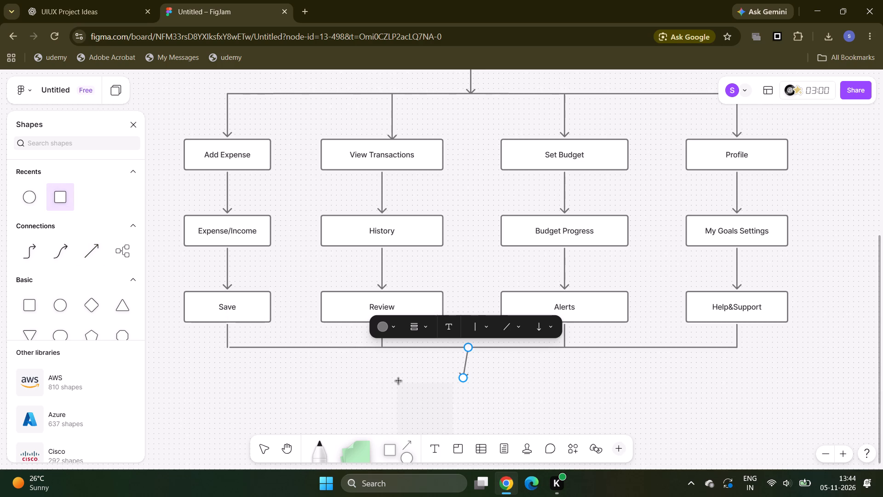
drag(393, 375, 513, 399)
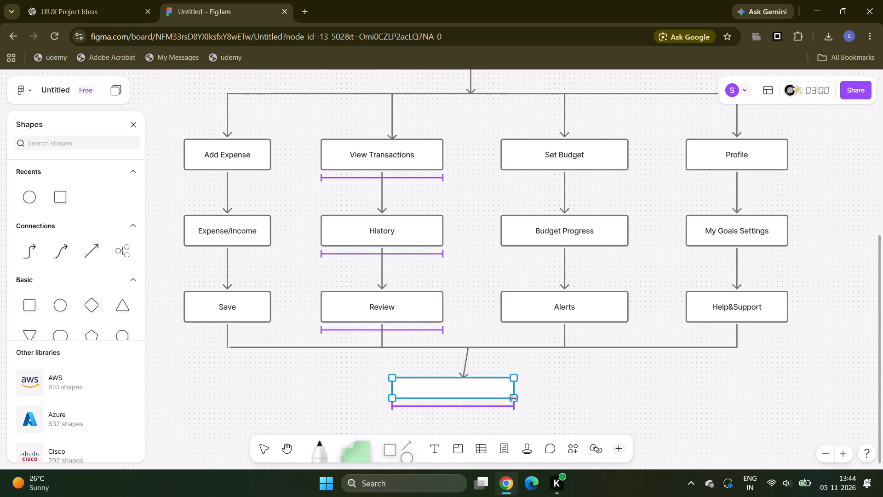
drag(513, 399, 518, 405)
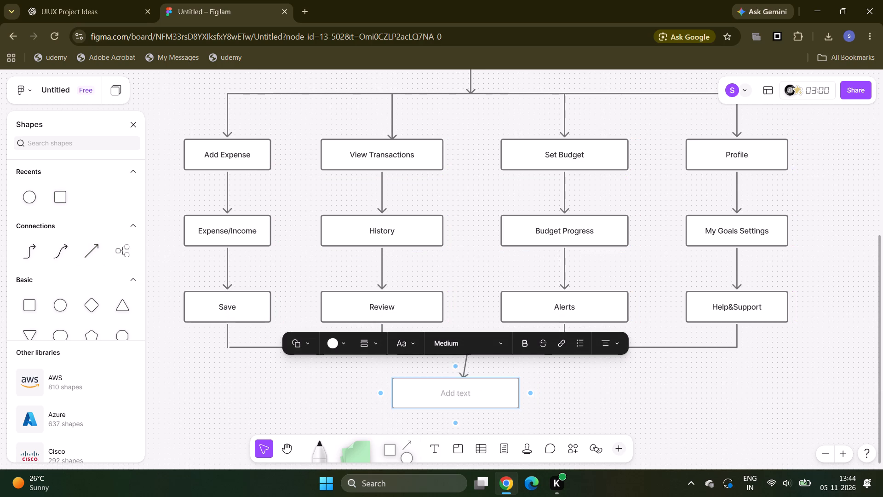
click(474, 380)
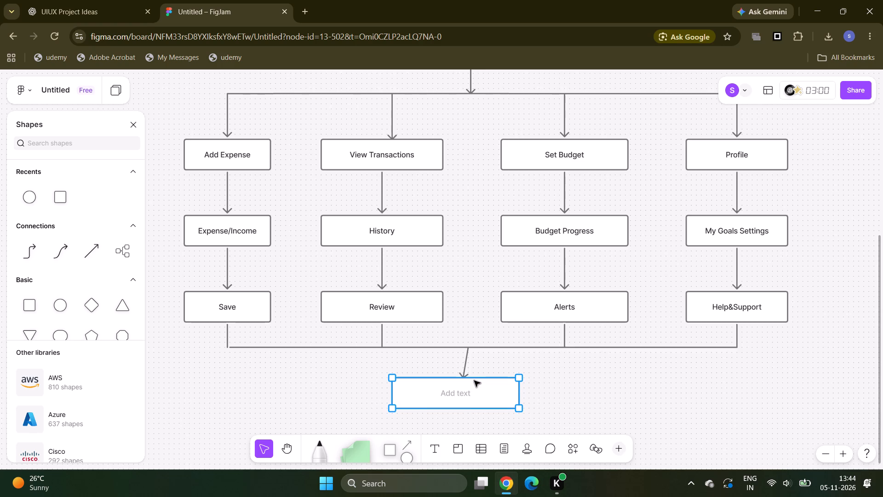
Attach the centre arrow's lower end to the new empty box.
click(478, 369)
drag(464, 376, 469, 376)
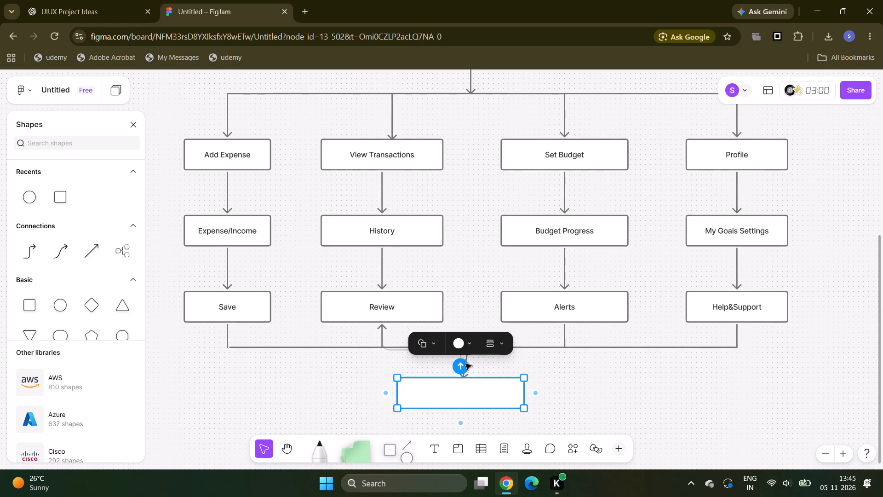
click(480, 362)
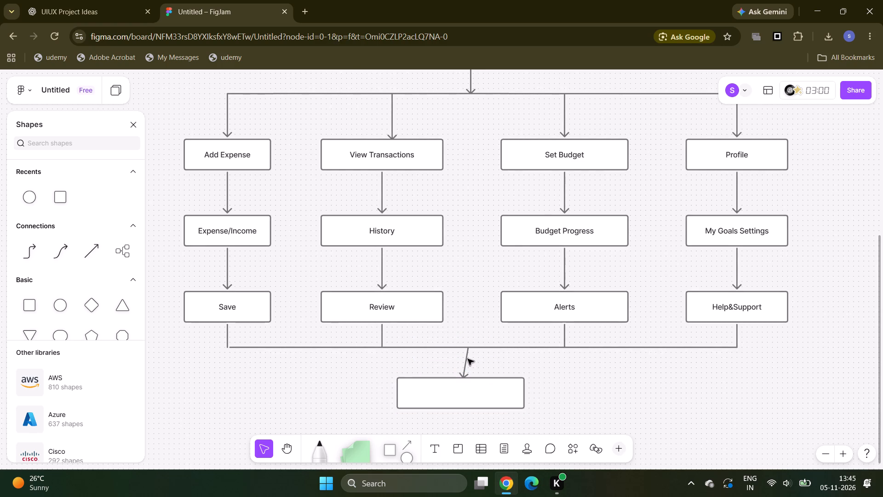
click(468, 359)
drag(464, 378, 471, 385)
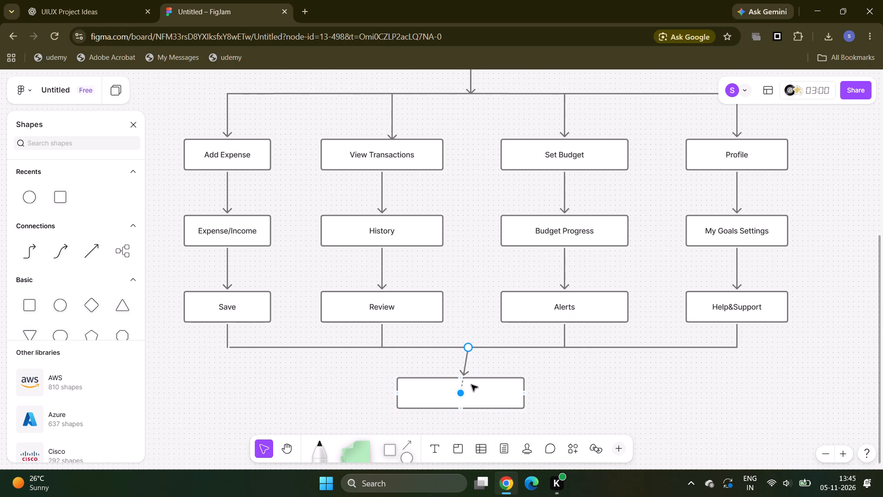
drag(471, 385, 471, 386)
Shift the empty box slightly right so it sits centred beneath the centre arrow and the arrow runs nearly vertical.
double_click(475, 377)
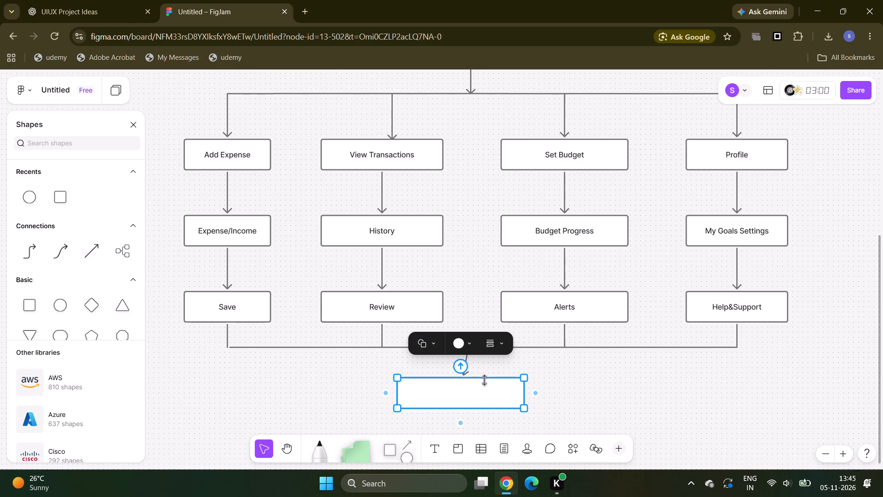
click(486, 369)
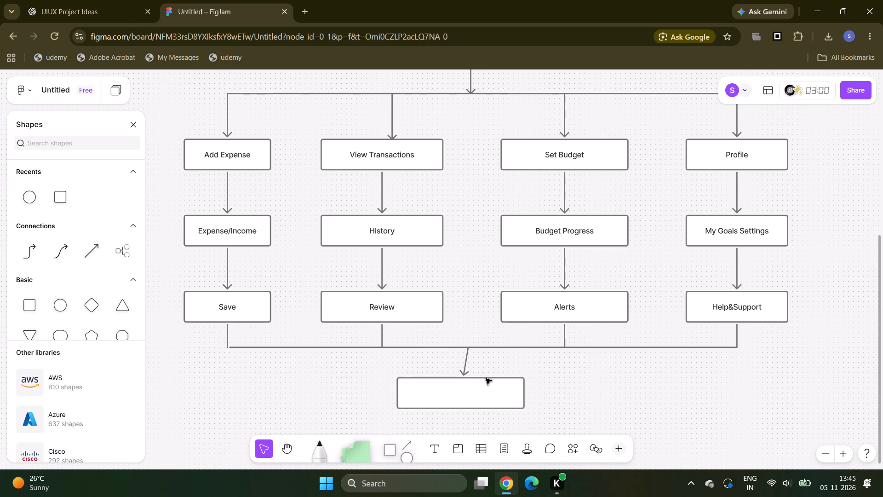
drag(486, 378, 493, 381)
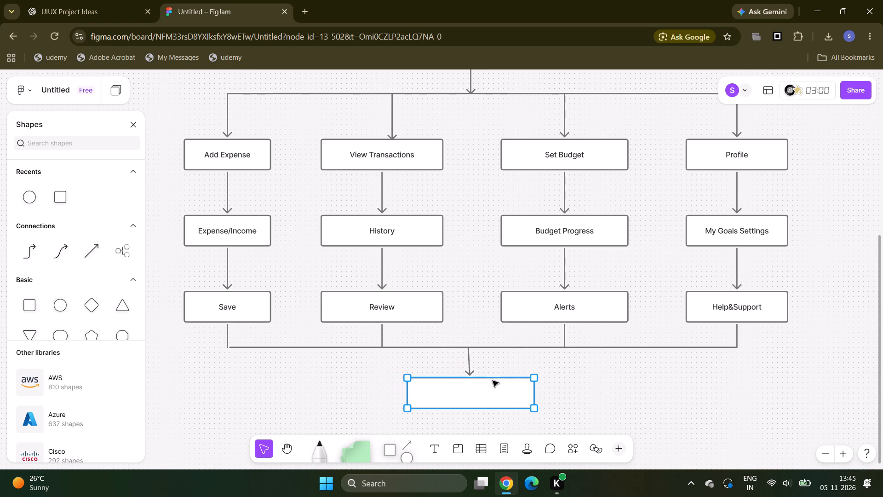
drag(493, 381, 490, 384)
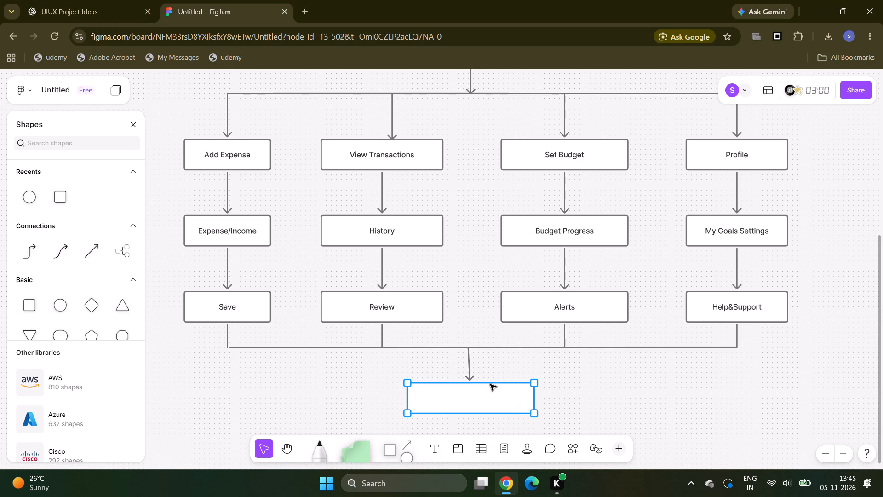
drag(490, 384, 490, 387)
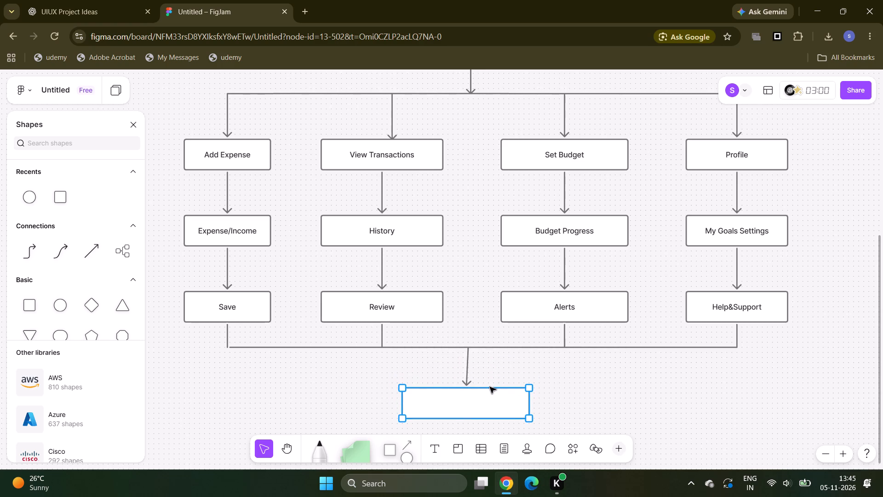
drag(490, 387, 488, 379)
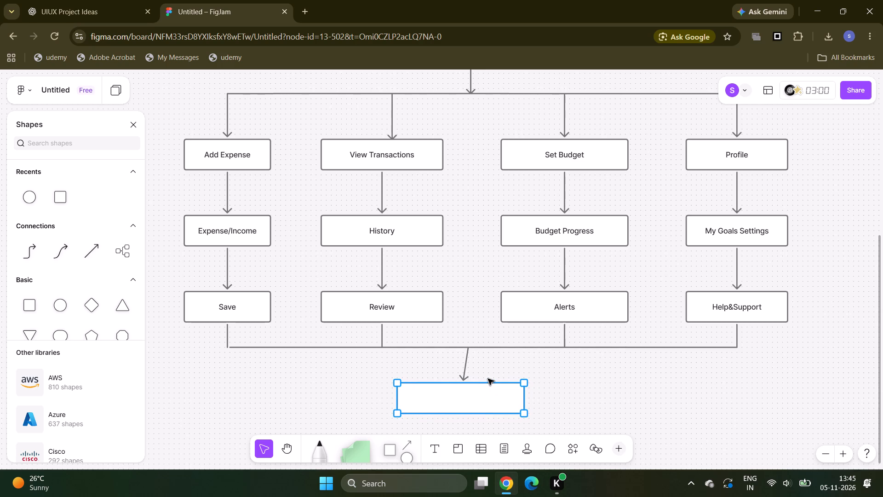
drag(488, 379, 494, 378)
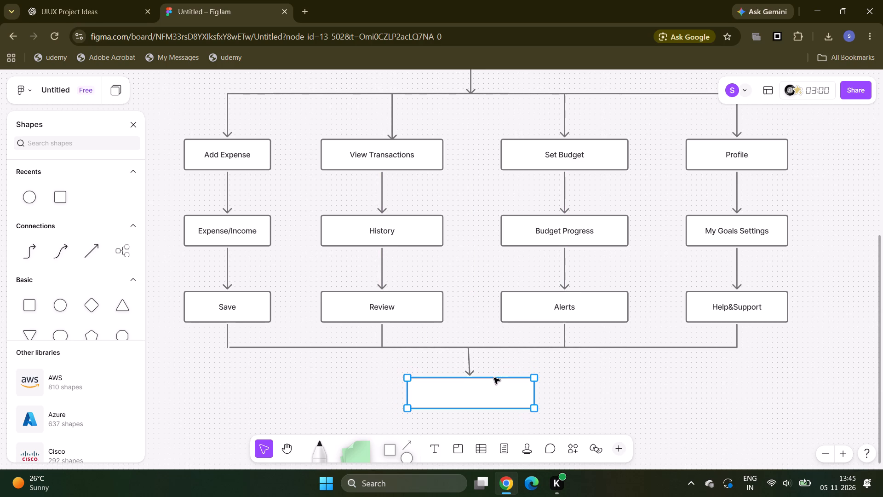
drag(494, 378, 487, 385)
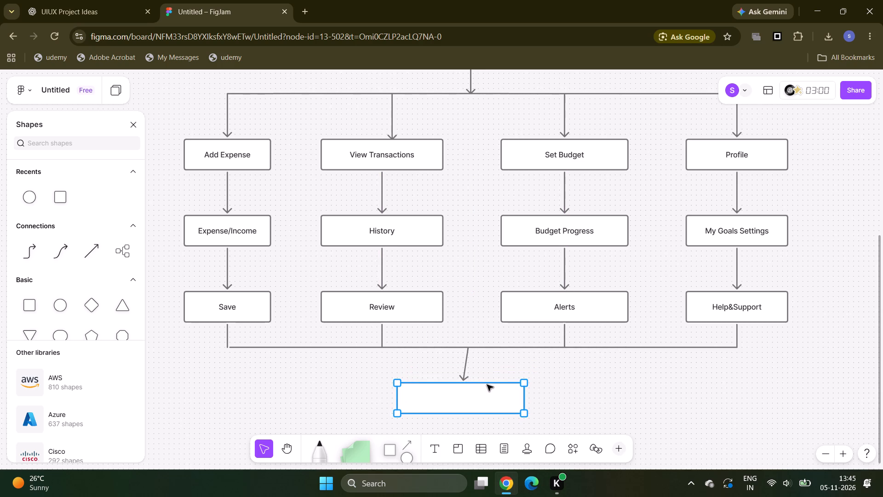
drag(487, 385, 491, 383)
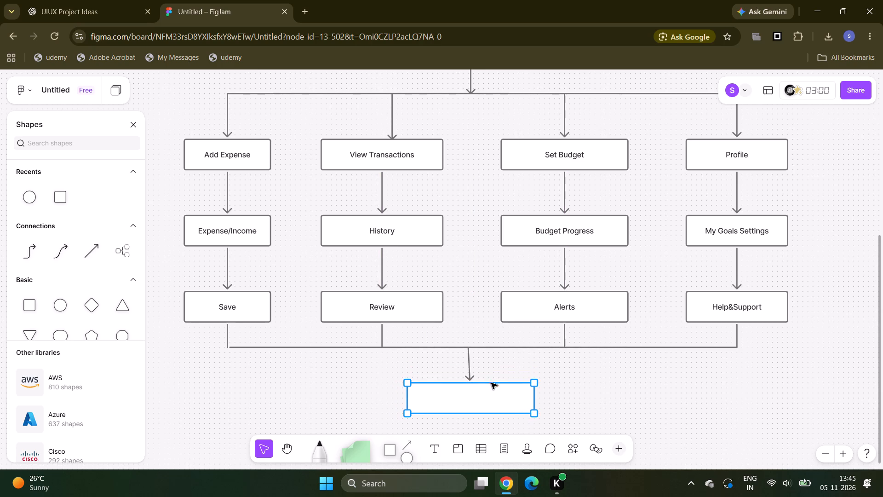
drag(491, 383, 491, 379)
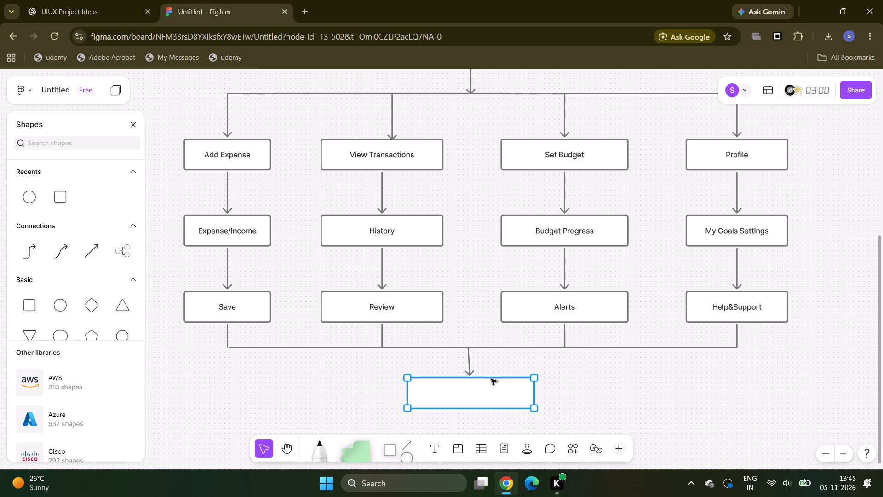
drag(491, 379, 491, 380)
drag(491, 380, 490, 380)
click(506, 360)
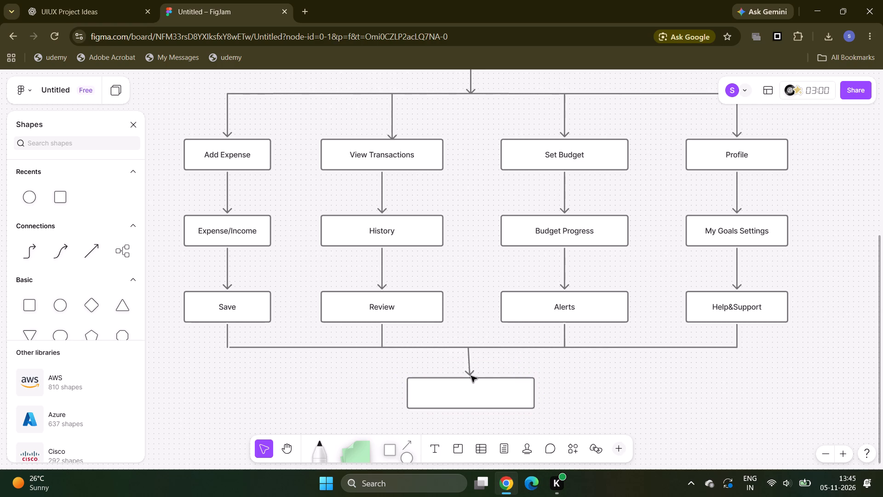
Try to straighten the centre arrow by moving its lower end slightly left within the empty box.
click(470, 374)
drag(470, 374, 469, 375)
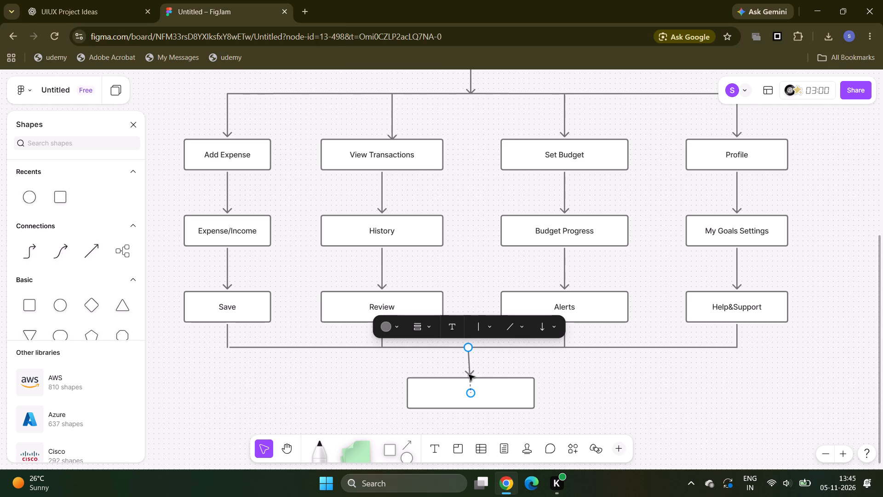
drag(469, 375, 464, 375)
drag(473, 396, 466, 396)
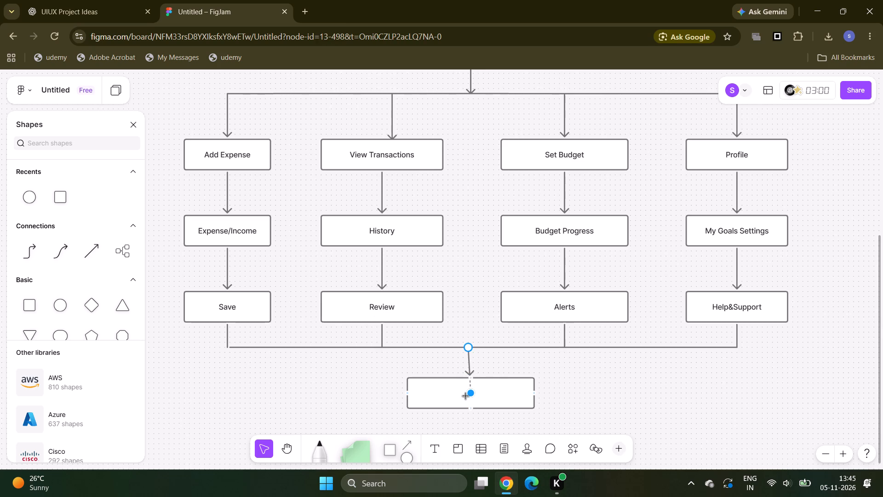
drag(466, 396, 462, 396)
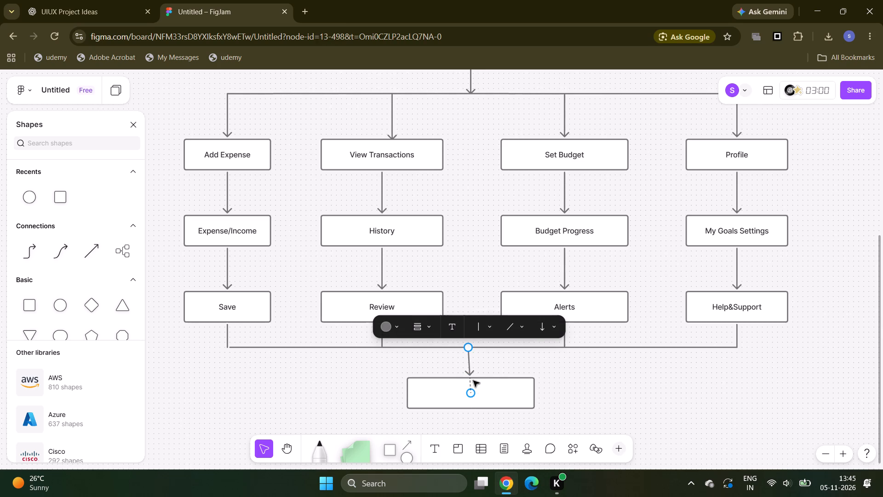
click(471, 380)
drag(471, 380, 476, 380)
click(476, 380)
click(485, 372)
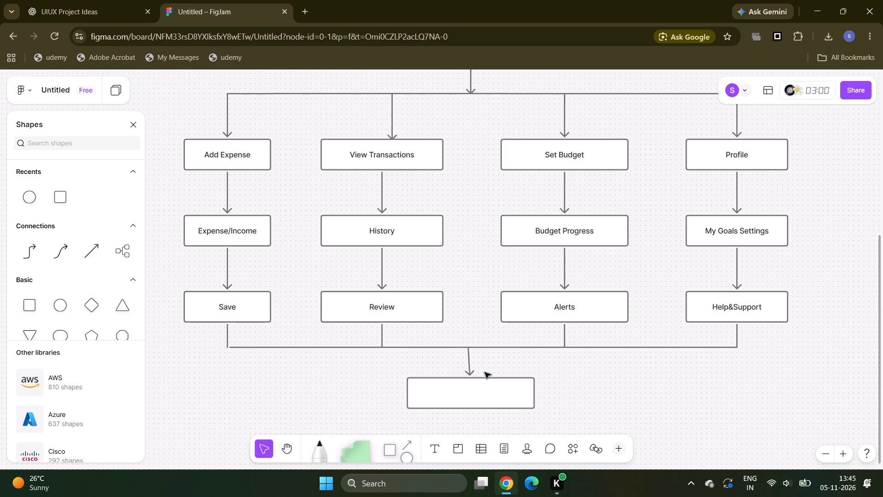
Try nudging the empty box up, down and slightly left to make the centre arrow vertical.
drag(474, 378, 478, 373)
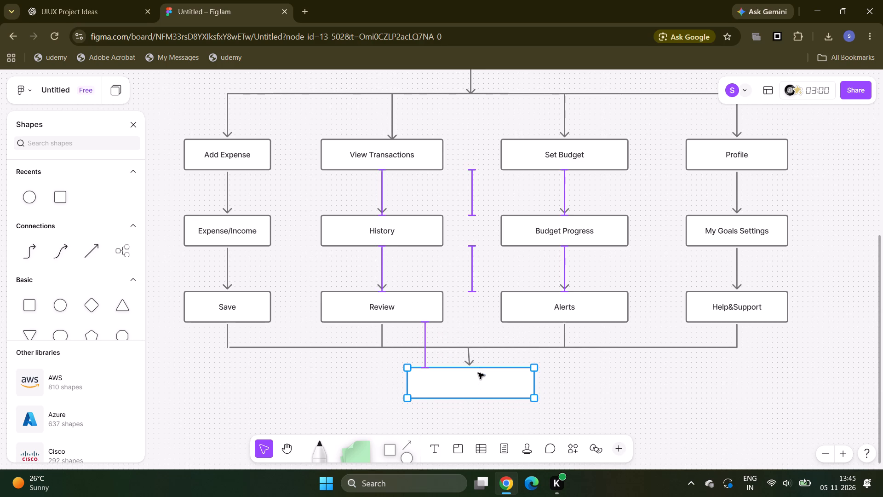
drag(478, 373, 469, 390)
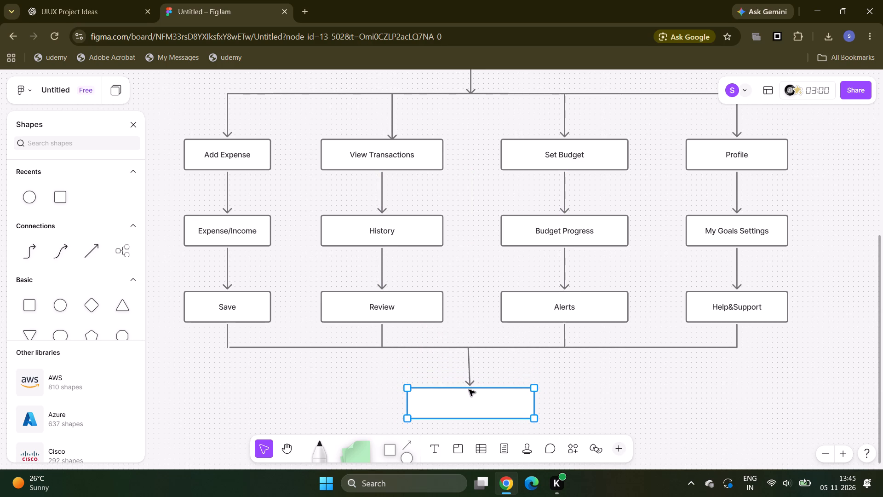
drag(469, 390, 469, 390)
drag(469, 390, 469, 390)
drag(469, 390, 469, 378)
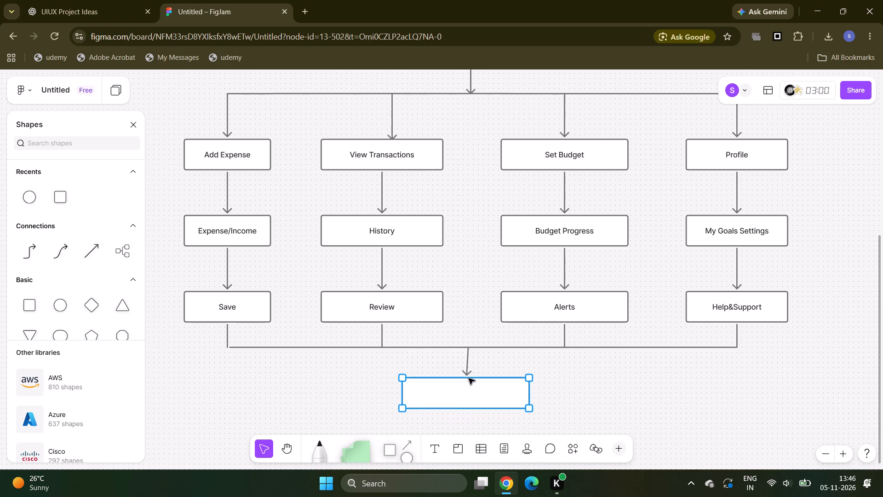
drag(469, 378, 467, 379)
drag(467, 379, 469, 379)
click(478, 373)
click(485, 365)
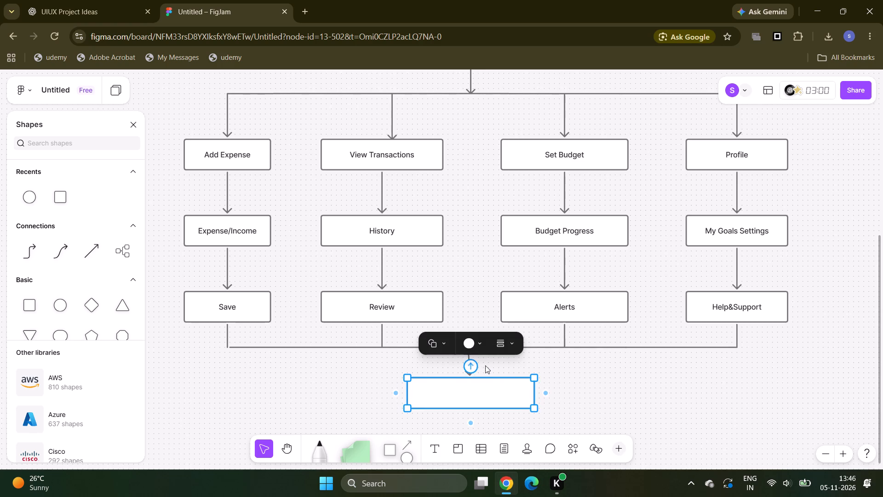
Try to straighten the centre arrow by reattaching its lower end to the middle of the empty box's top edge.
click(469, 358)
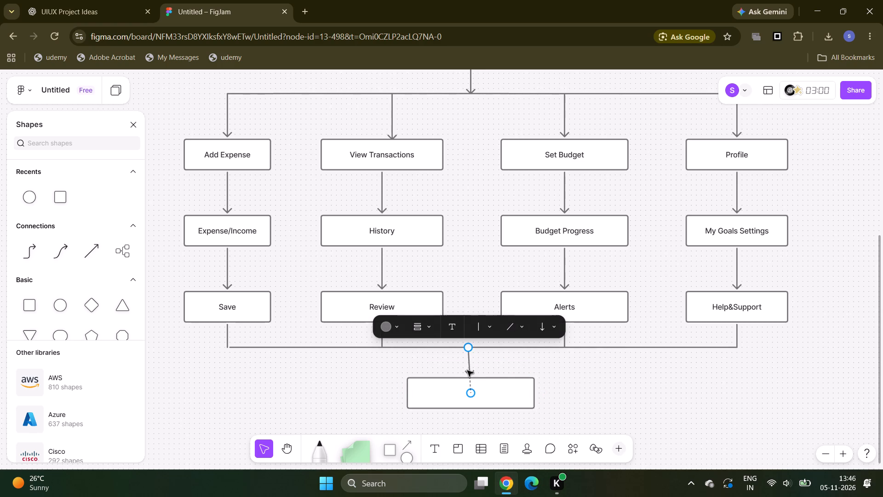
click(470, 374)
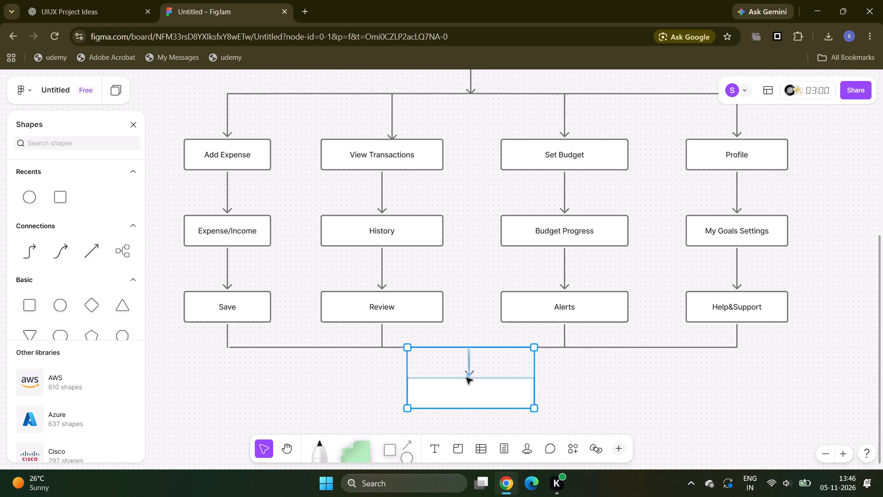
click(480, 370)
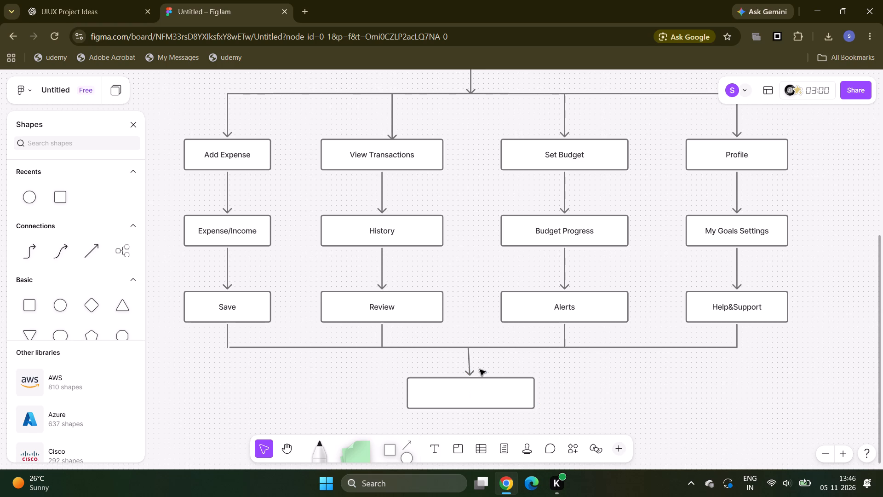
click(470, 373)
click(470, 373)
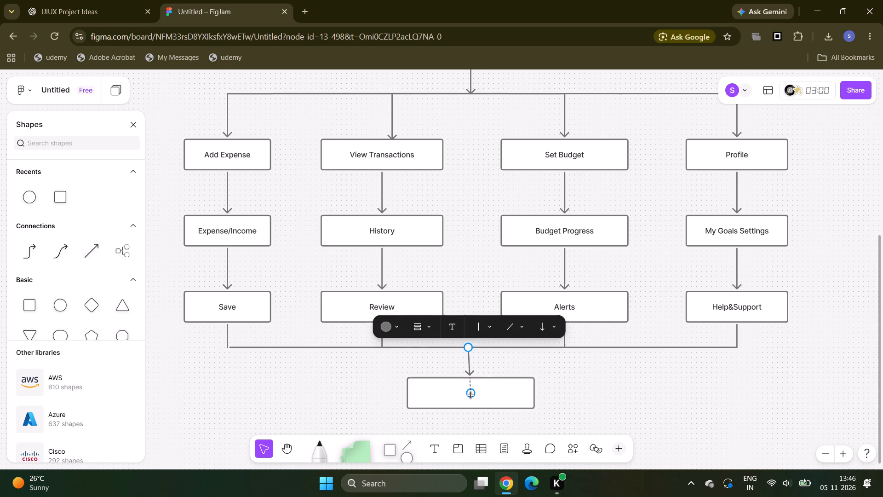
drag(471, 395, 453, 391)
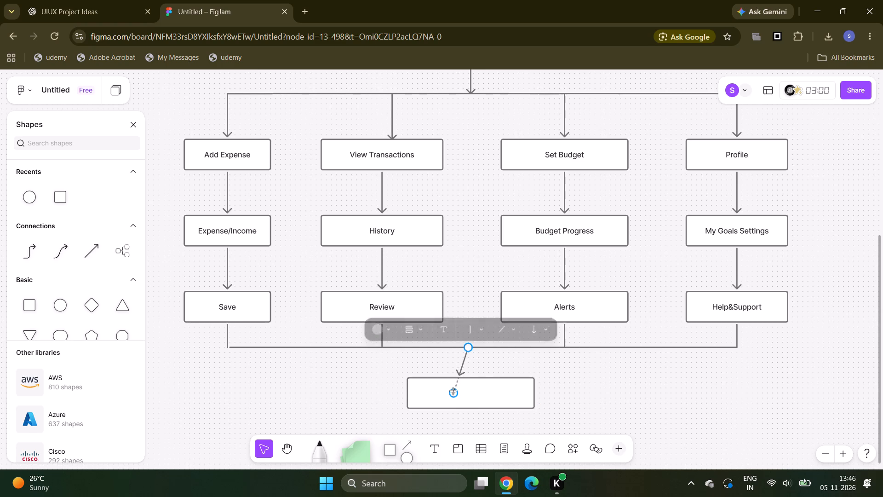
drag(455, 394, 461, 397)
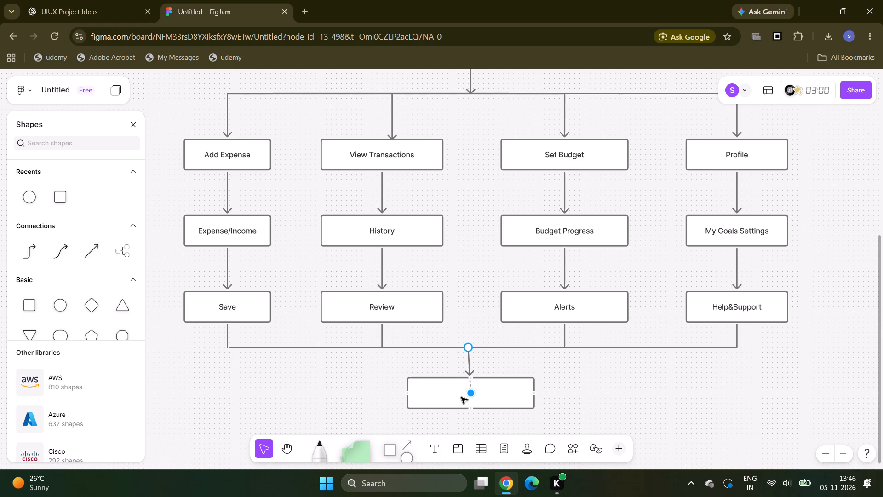
drag(461, 397, 467, 374)
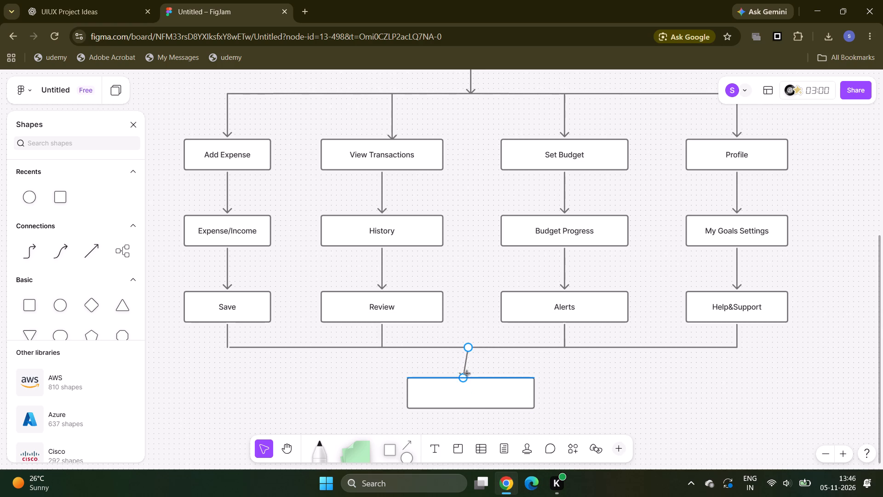
drag(467, 374, 466, 379)
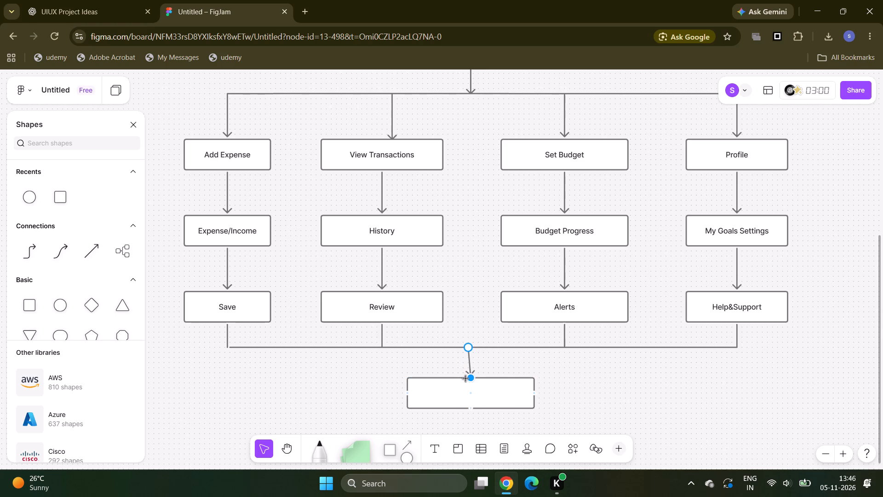
drag(466, 379, 467, 367)
drag(467, 367, 466, 377)
drag(466, 377, 460, 371)
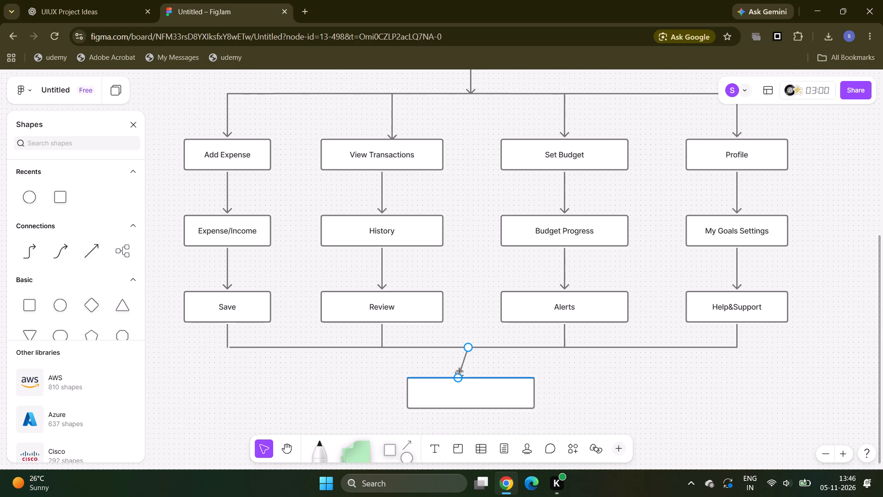
drag(460, 371, 462, 375)
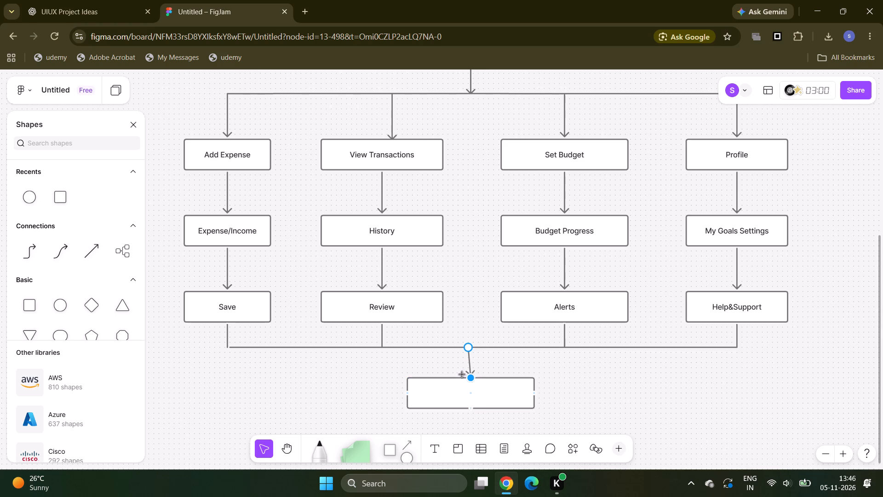
drag(462, 375, 463, 375)
drag(463, 375, 464, 375)
Label the empty box beneath the centre arrow "Continue Using App".
click(488, 377)
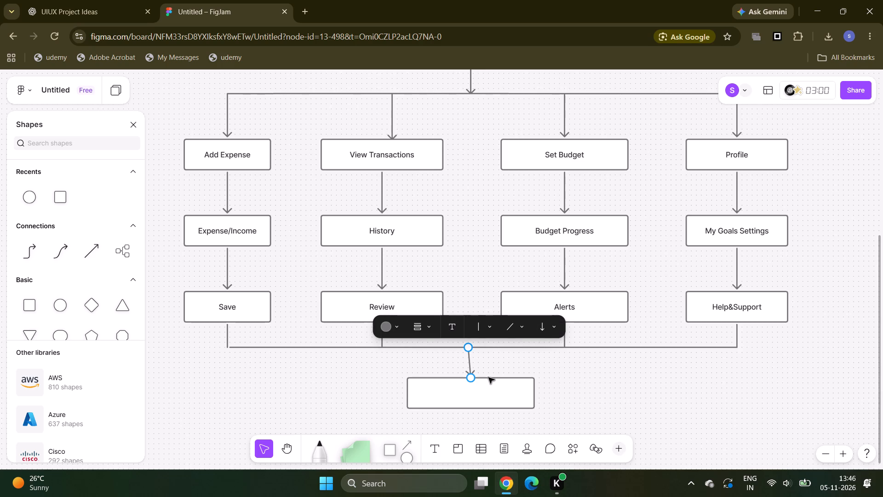
double_click(488, 377)
click(480, 392)
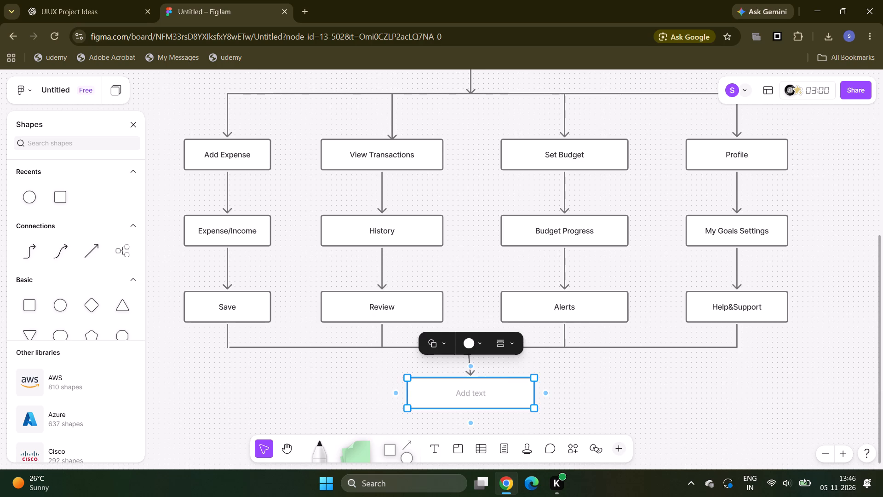
click(470, 393)
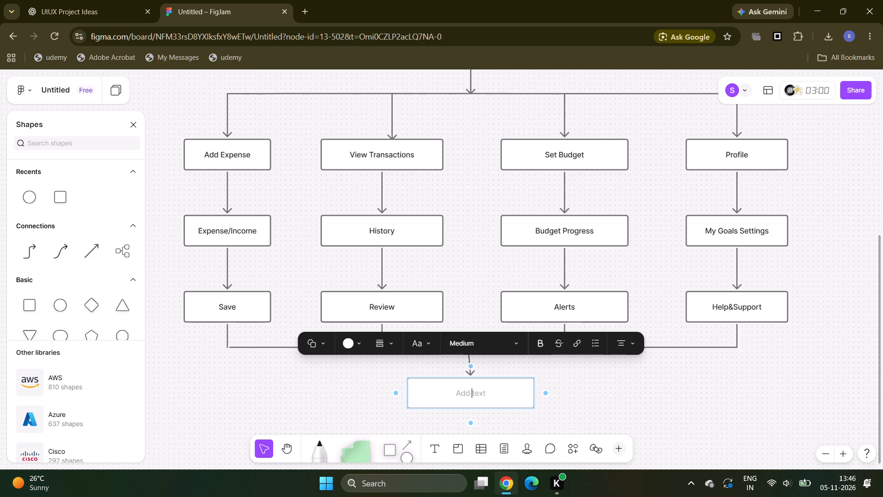
text(ontinue)
key(space)
key(u)
key(a)
text(pp)
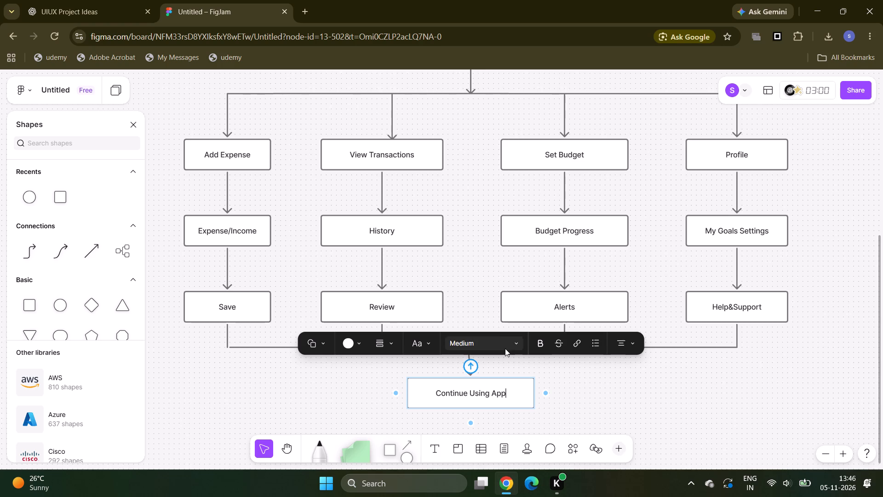
Set the text size of the Continue Using App label to Large.
click(503, 345)
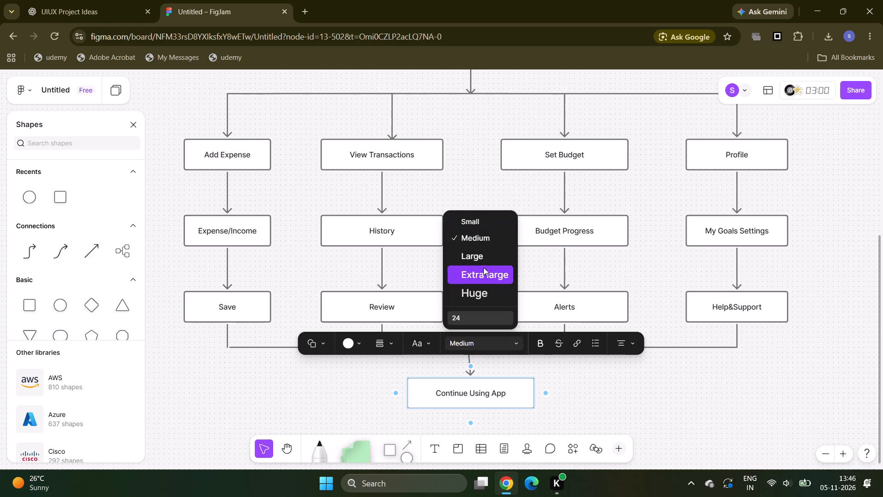
click(481, 261)
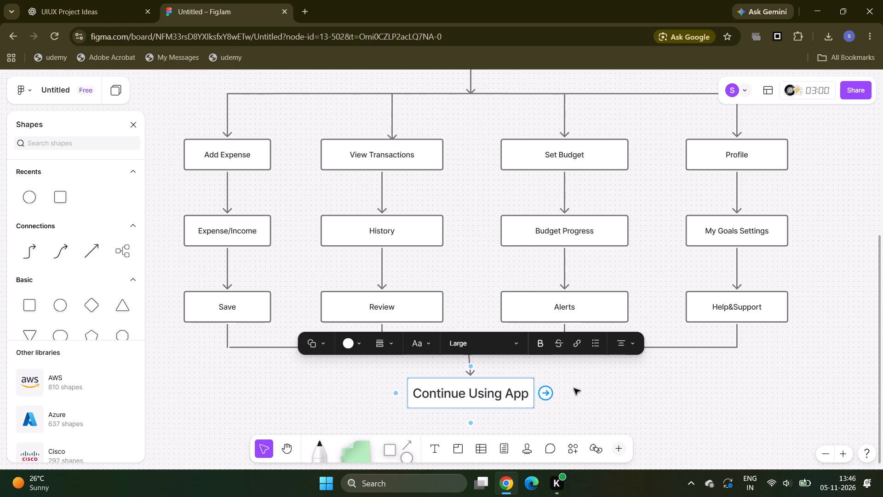
click(583, 390)
Set the text size of the Alerts and Review boxes to Large.
click(581, 301)
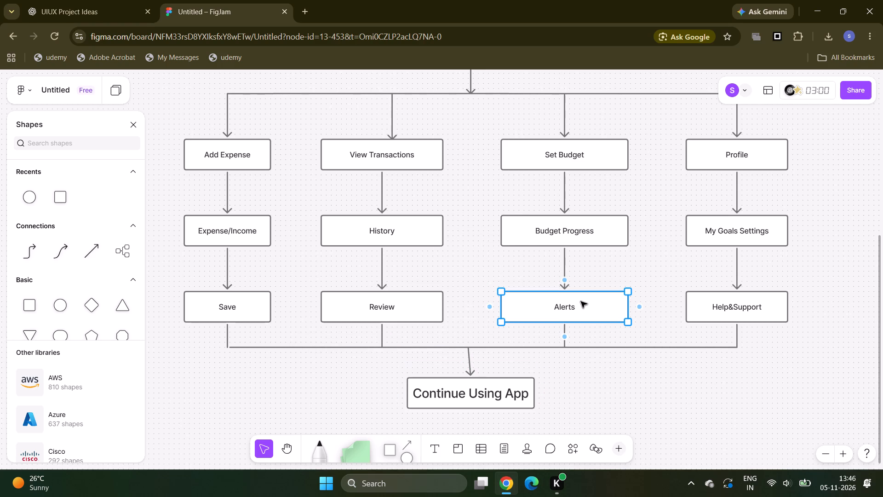
click(553, 252)
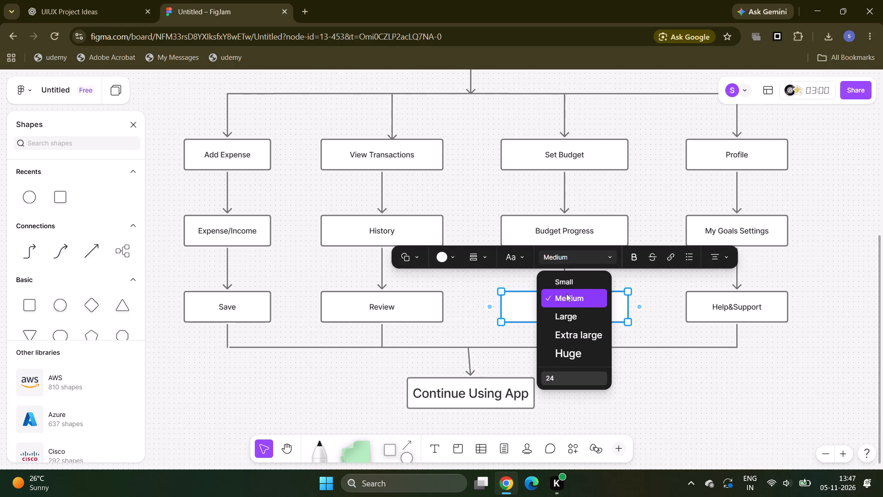
click(566, 316)
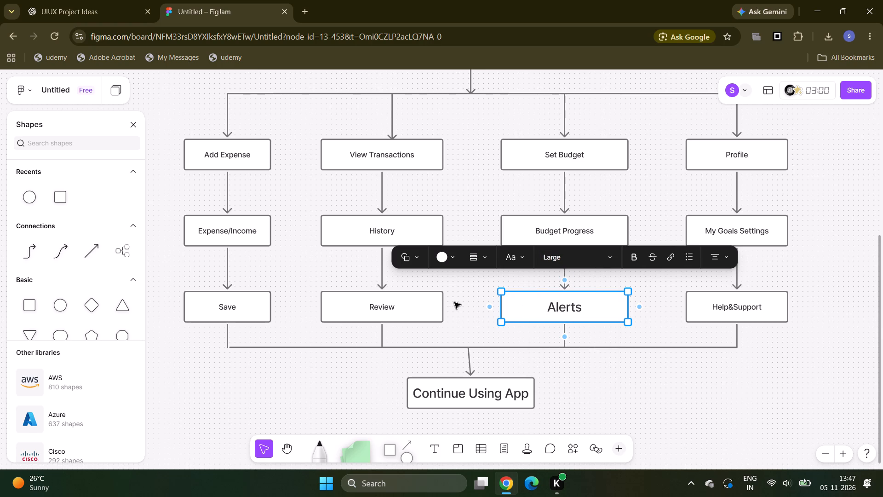
click(420, 307)
click(386, 258)
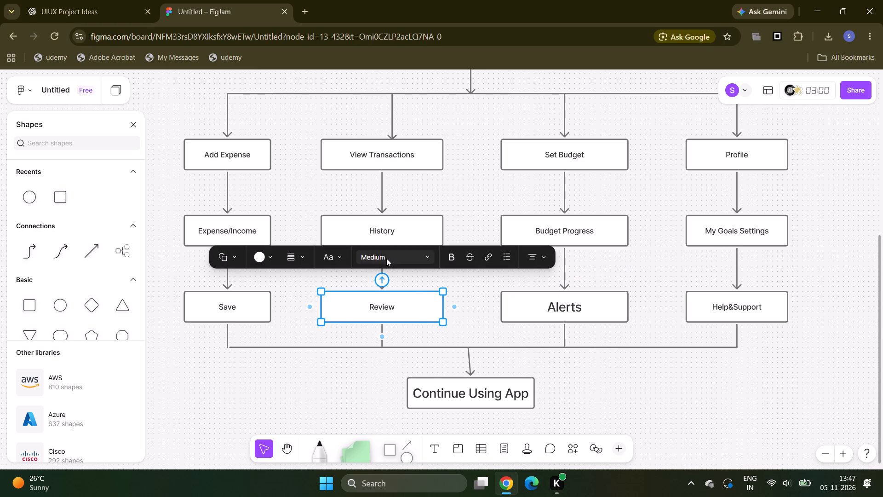
click(387, 312)
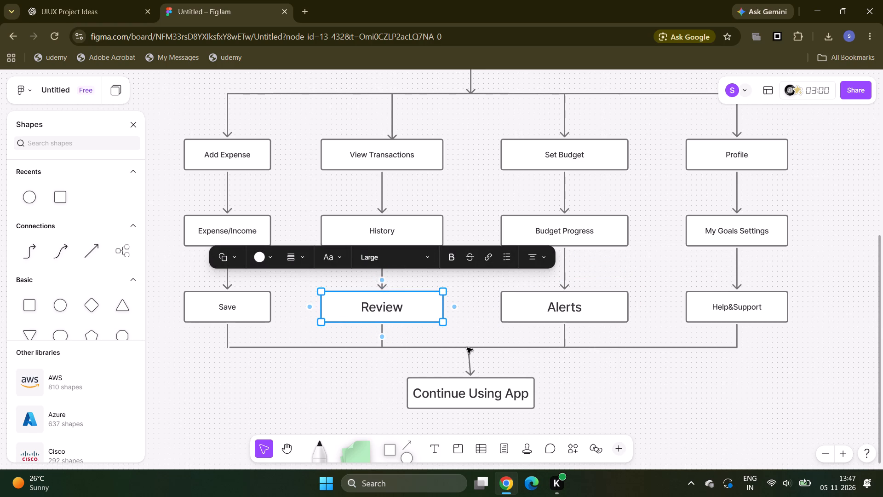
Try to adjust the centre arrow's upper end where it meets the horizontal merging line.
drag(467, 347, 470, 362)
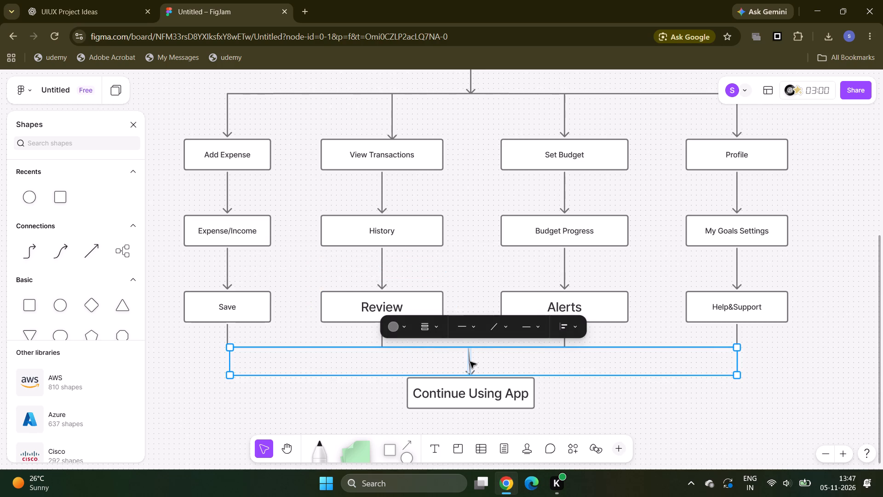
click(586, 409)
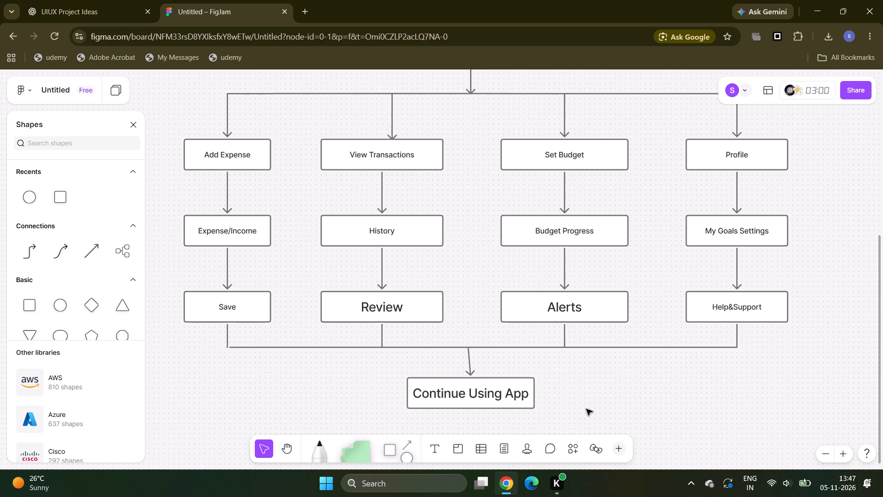
Set the text size of the Save and Help&Support boxes to Large.
click(246, 308)
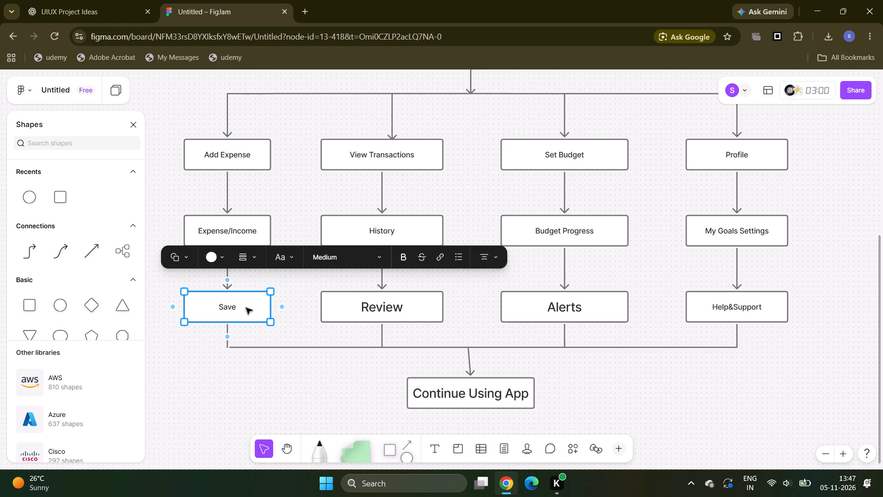
click(246, 308)
click(327, 256)
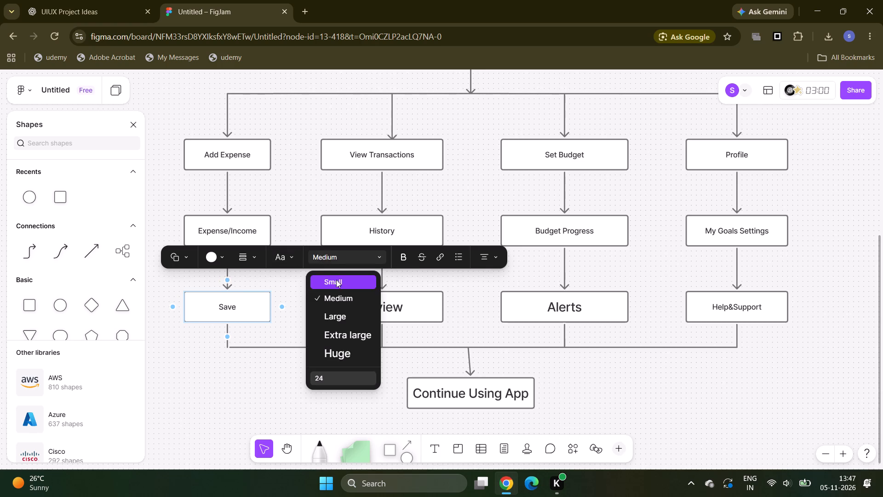
click(341, 318)
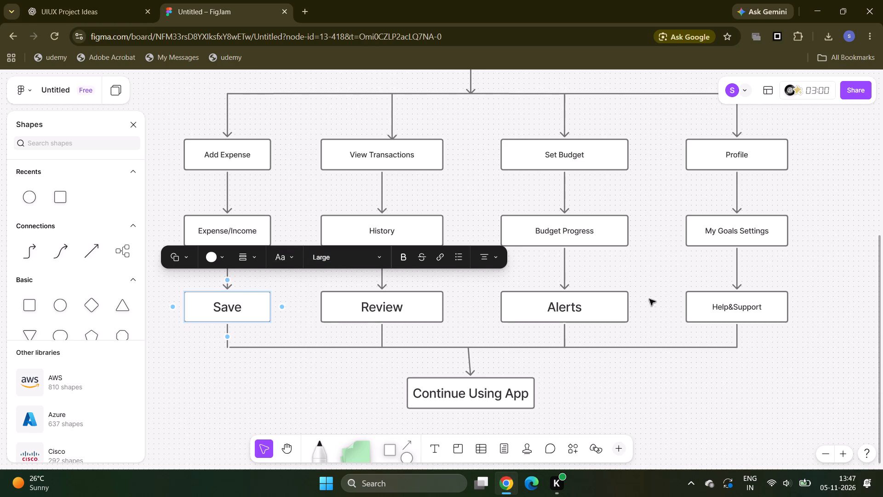
click(698, 303)
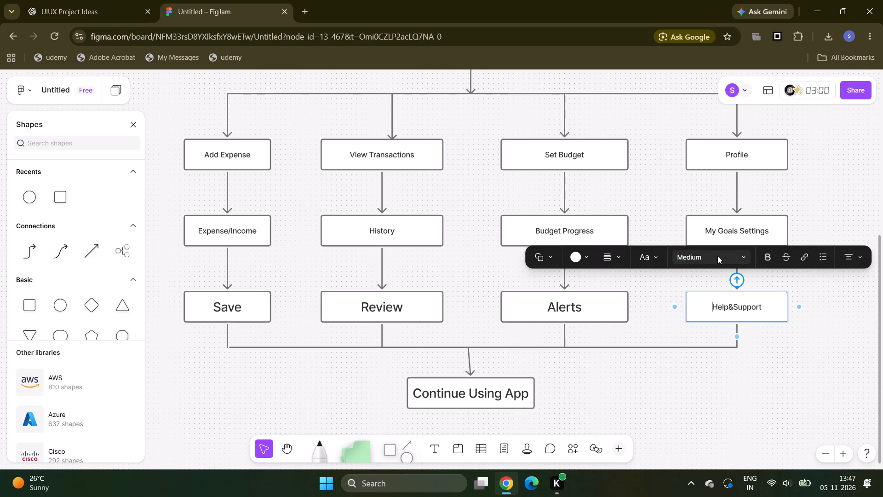
click(717, 256)
click(710, 317)
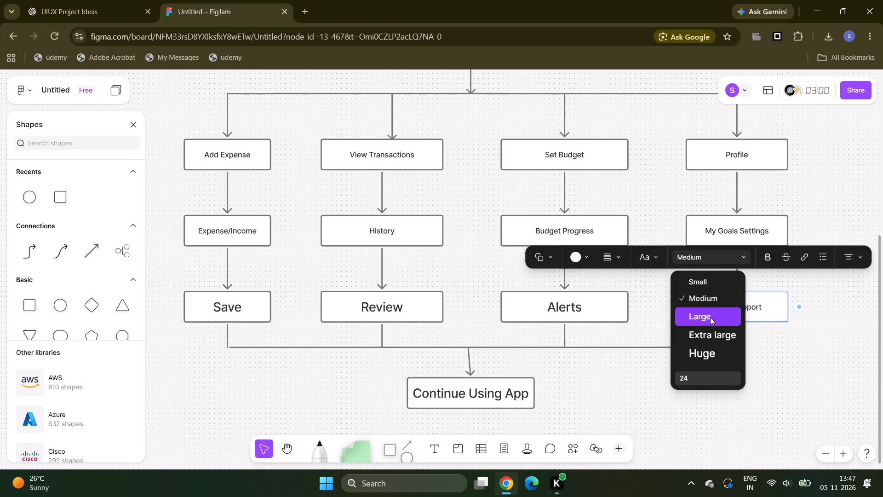
Set the text size of the My Goals Settings label to Large.
click(737, 234)
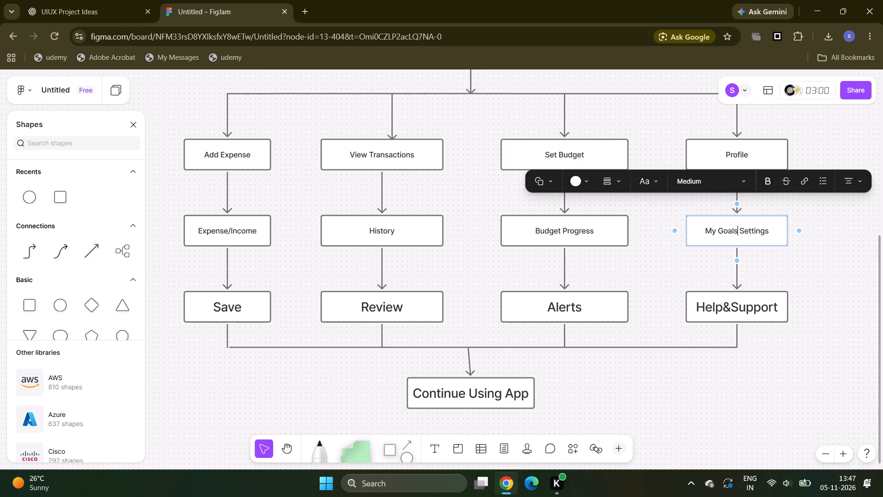
click(698, 183)
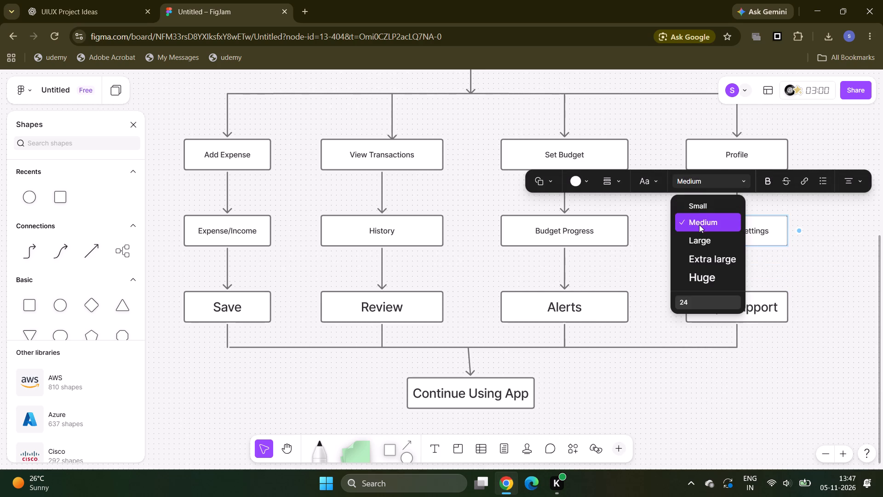
click(700, 241)
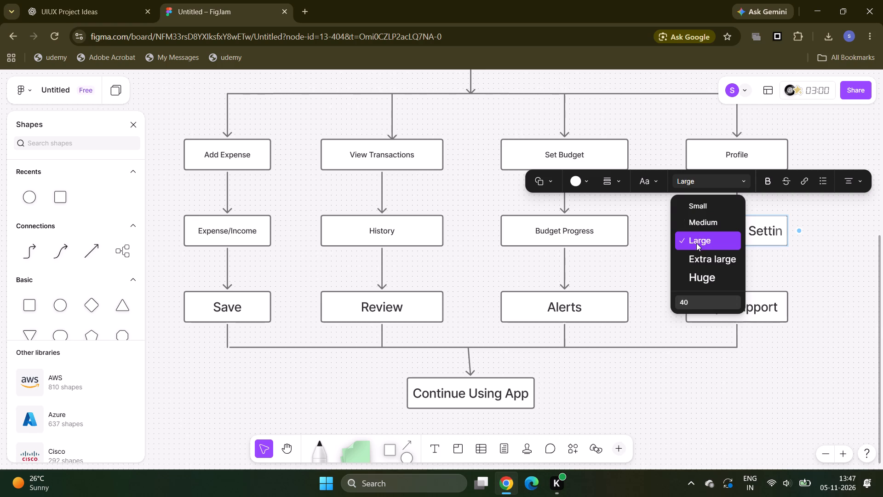
click(696, 243)
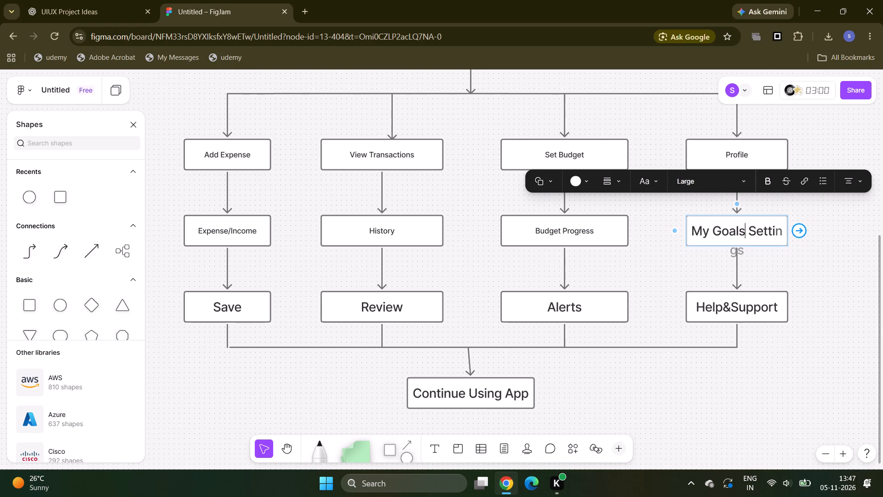
Widen the My Goals Settings box so its full label fits on one line, keeping the box's height.
click(783, 232)
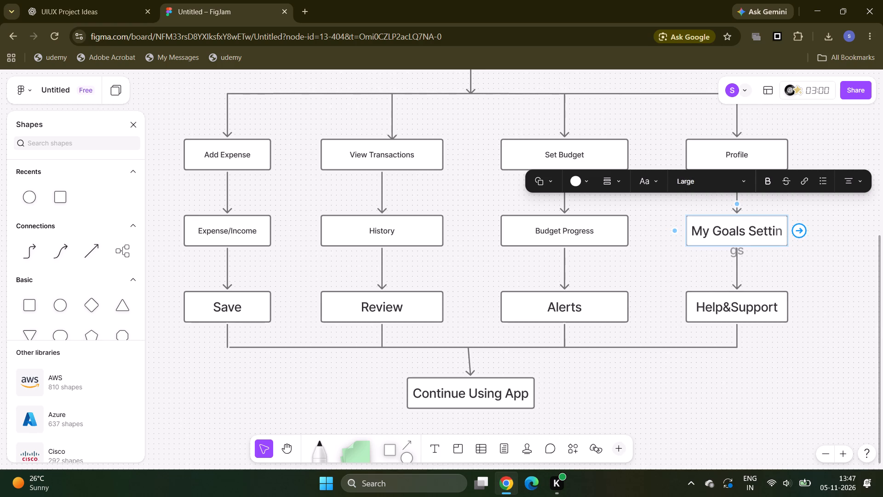
click(785, 238)
click(760, 231)
click(757, 245)
click(686, 244)
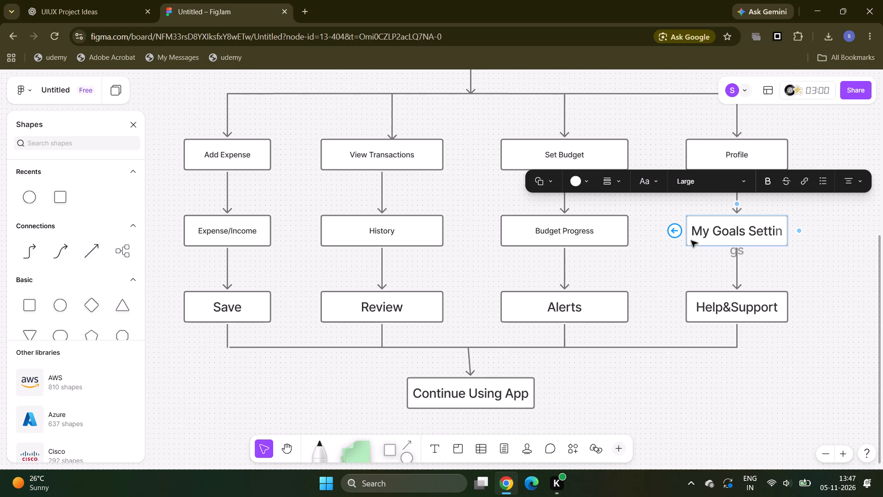
double_click(692, 240)
double_click(692, 240)
double_click(692, 240)
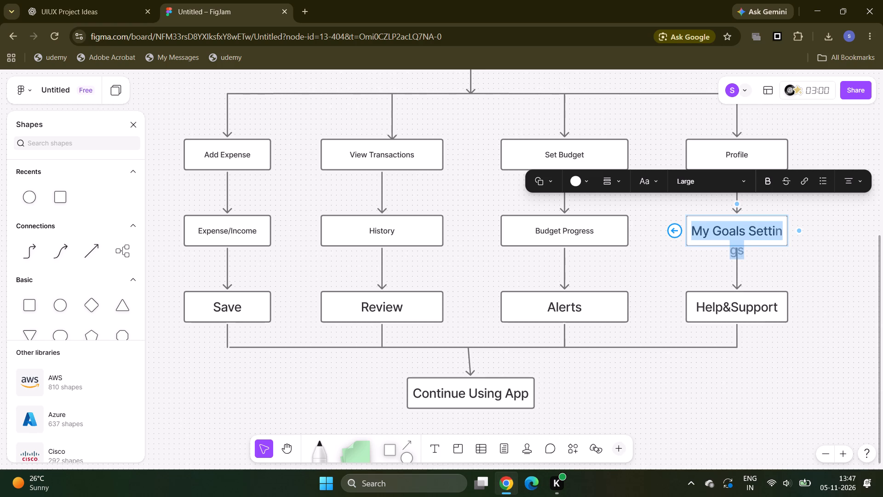
double_click(688, 243)
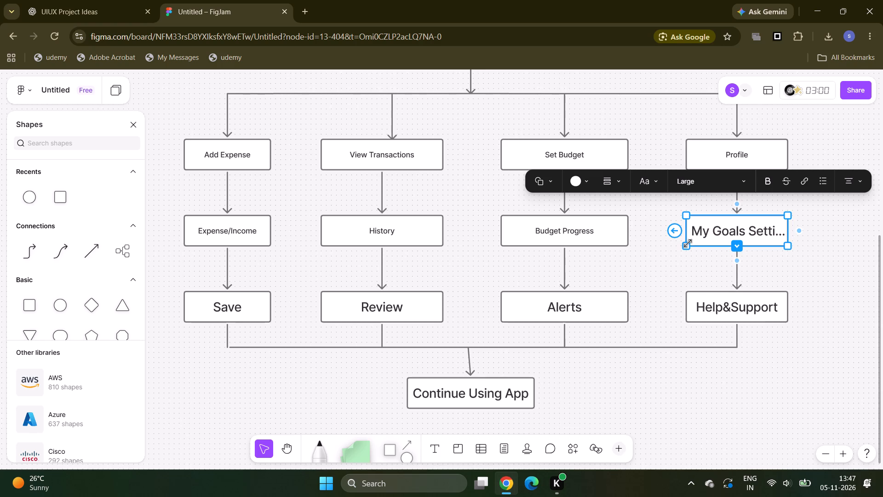
drag(688, 243, 681, 248)
drag(789, 248, 799, 248)
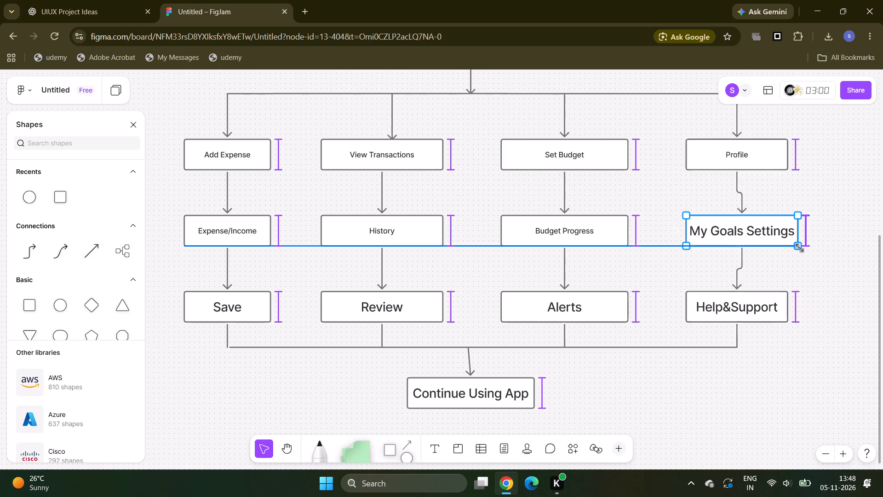
drag(799, 248, 794, 261)
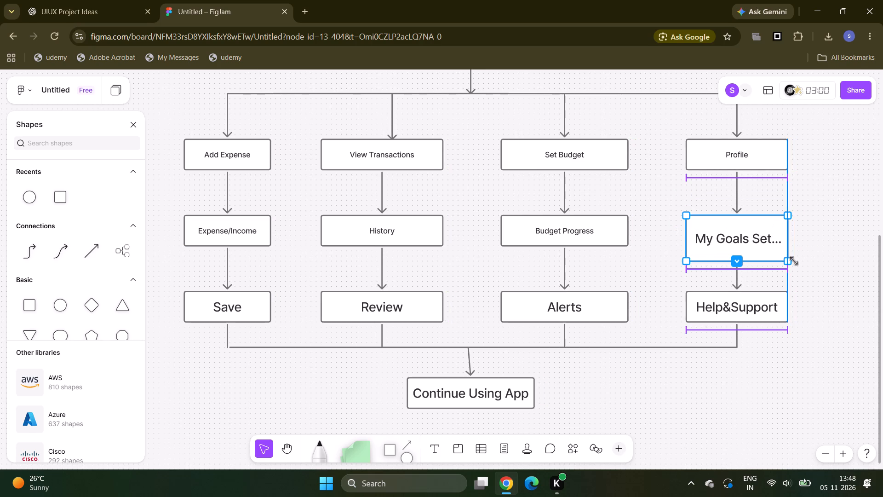
drag(794, 261, 784, 258)
drag(784, 258, 804, 251)
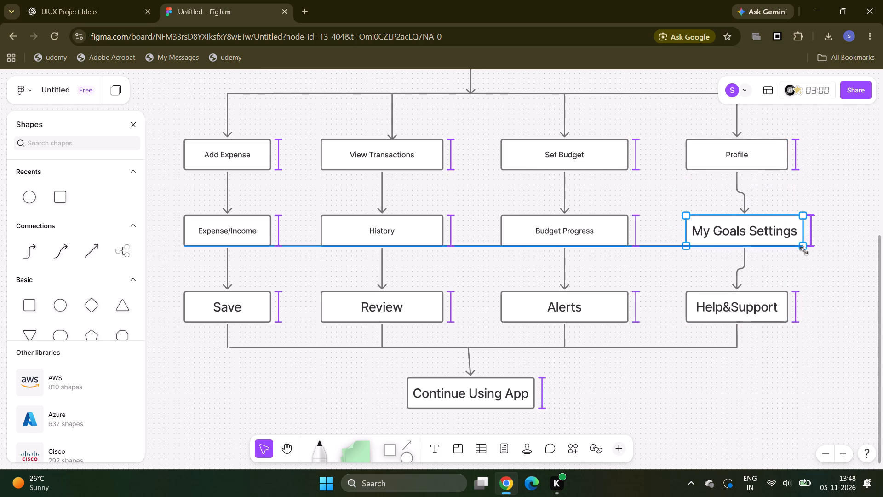
drag(804, 251, 813, 249)
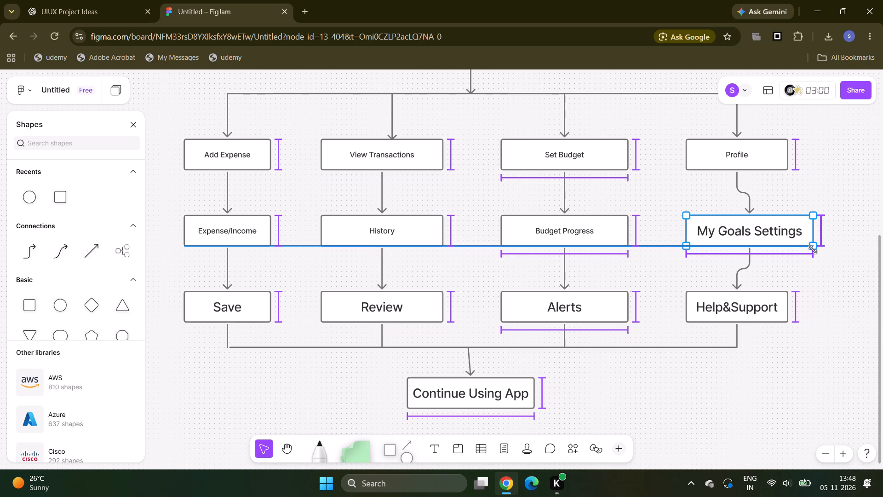
drag(813, 249, 813, 249)
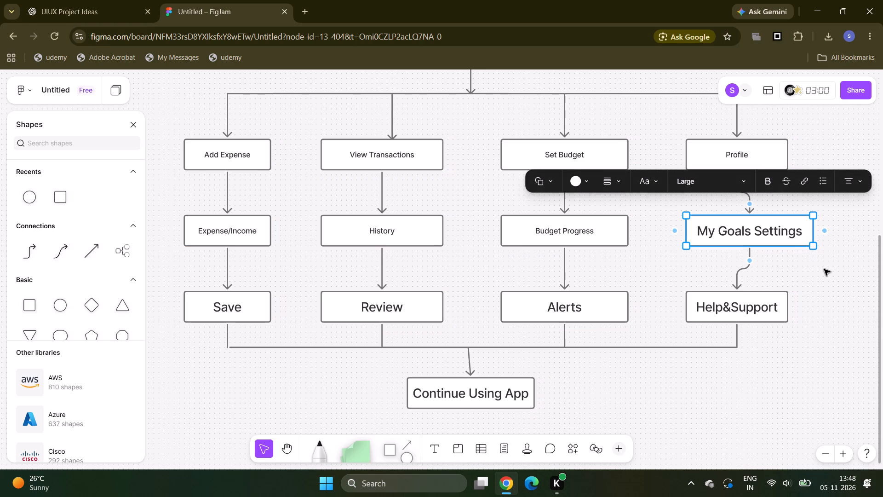
click(825, 269)
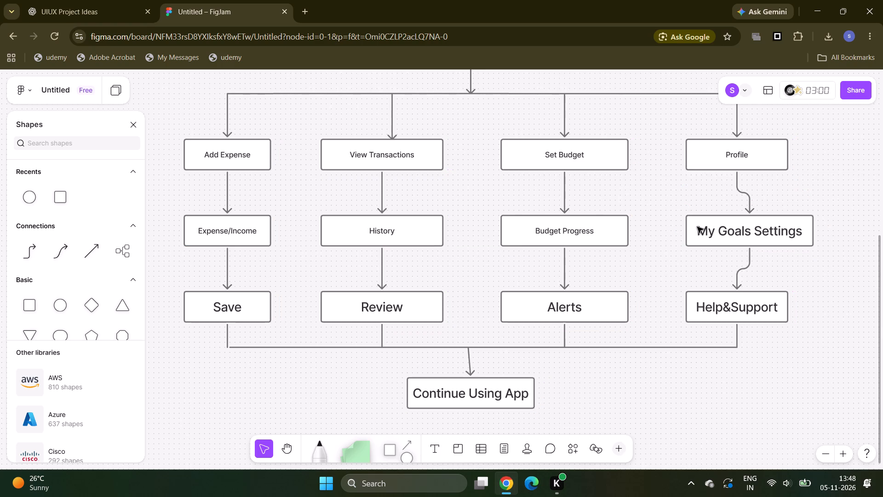
Set the text size of the Budget Progress and History boxes to Large.
click(601, 234)
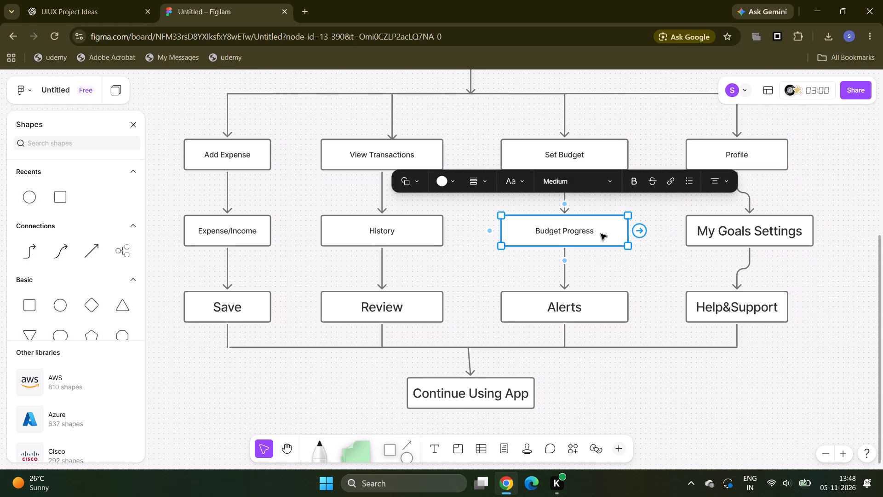
click(579, 175)
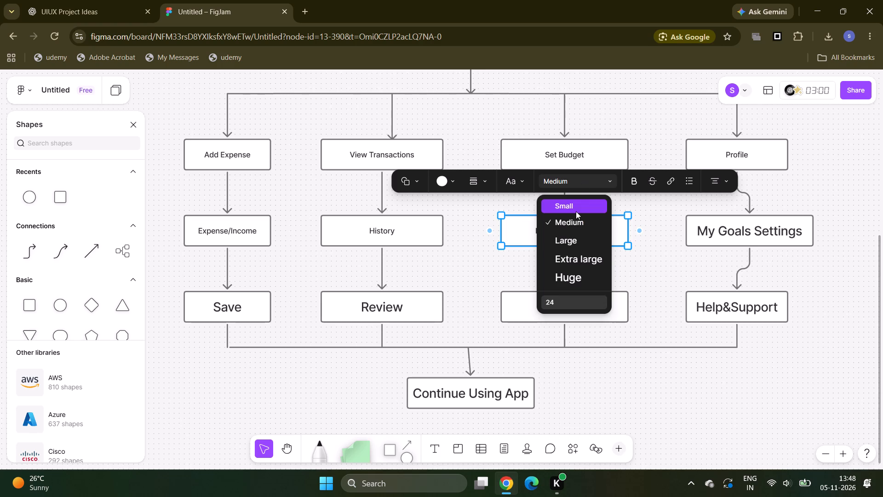
click(575, 244)
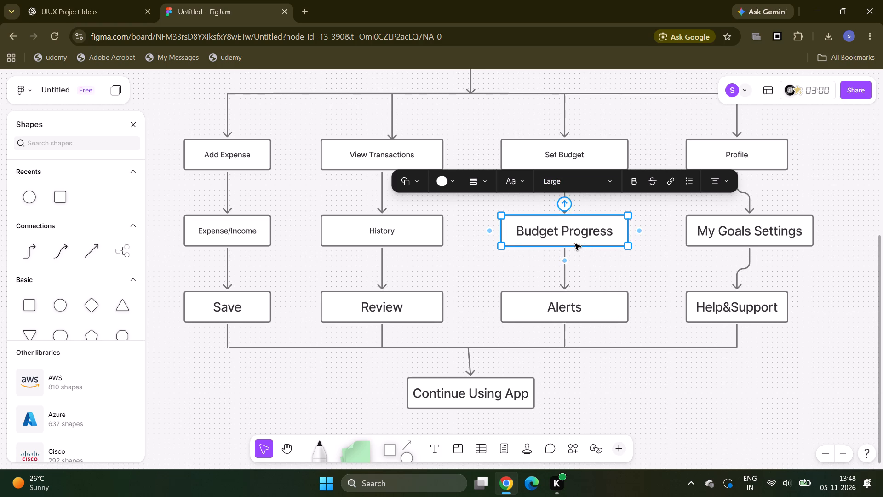
click(419, 233)
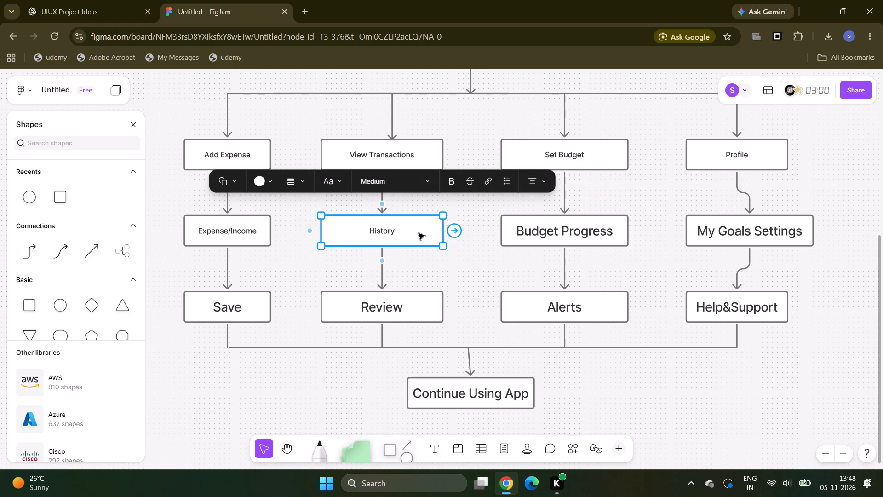
click(403, 184)
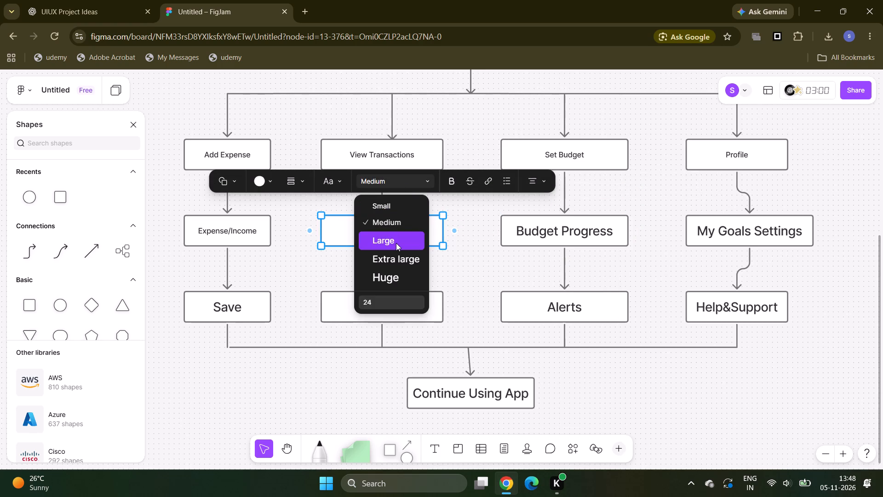
click(396, 243)
Set the Expense/Income label's text size to Large and widen its box to fit the full label.
click(246, 233)
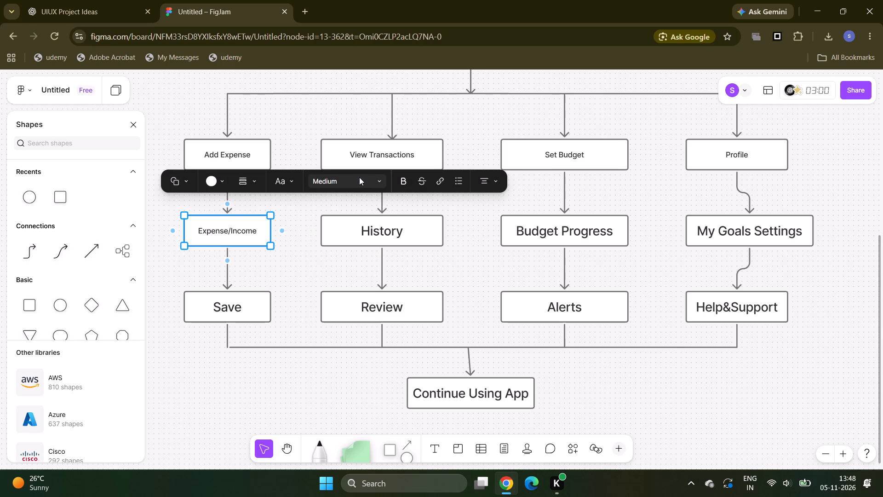
click(362, 179)
click(357, 242)
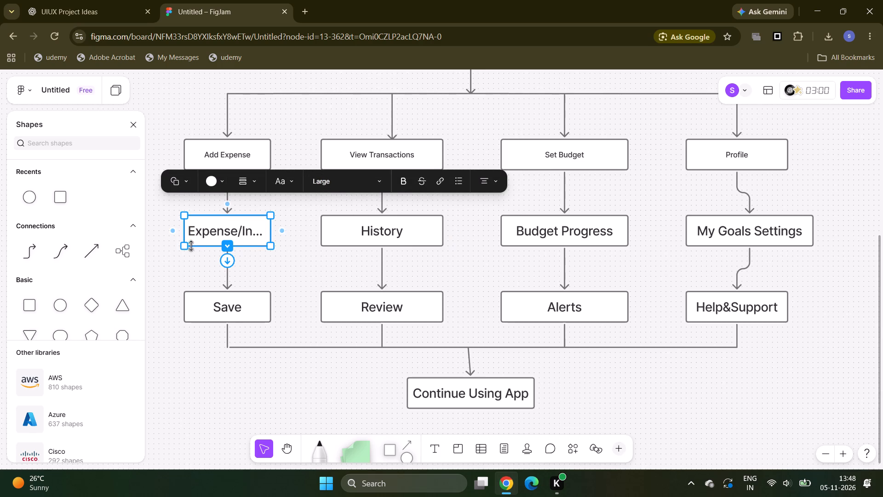
drag(186, 245, 163, 250)
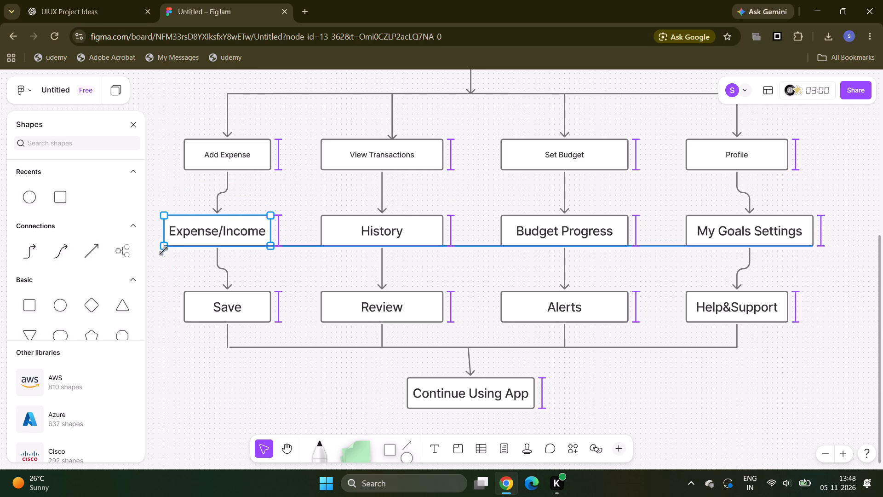
drag(163, 250, 155, 241)
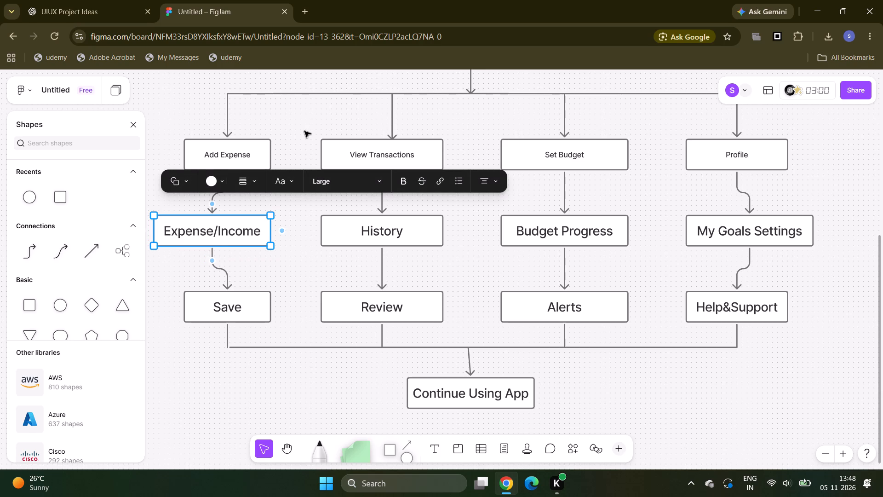
Set the text size of the Add Expense box to Large.
click(257, 150)
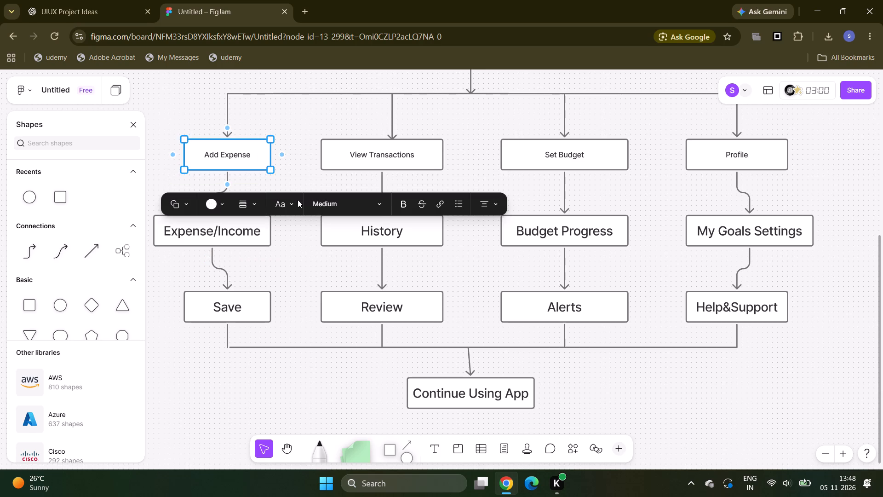
click(326, 202)
click(357, 261)
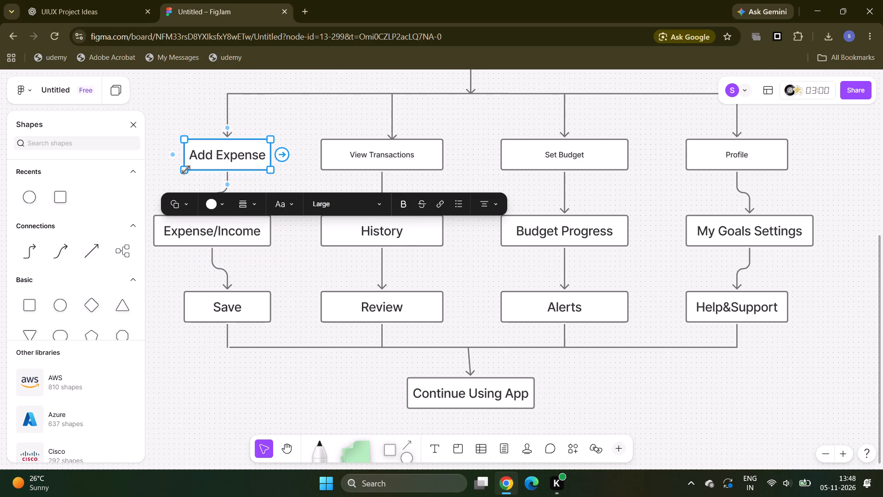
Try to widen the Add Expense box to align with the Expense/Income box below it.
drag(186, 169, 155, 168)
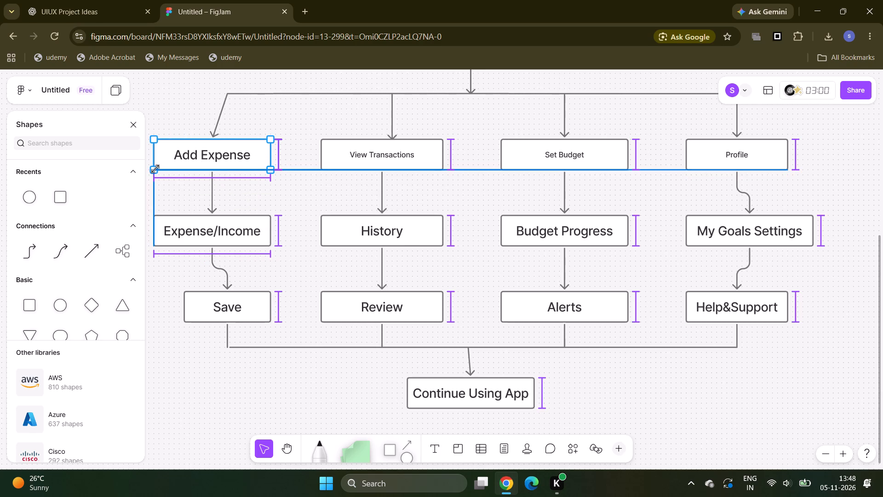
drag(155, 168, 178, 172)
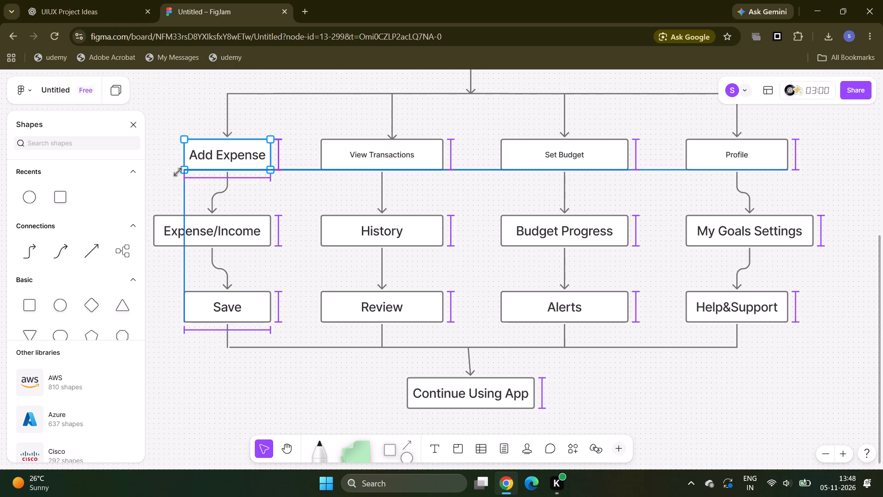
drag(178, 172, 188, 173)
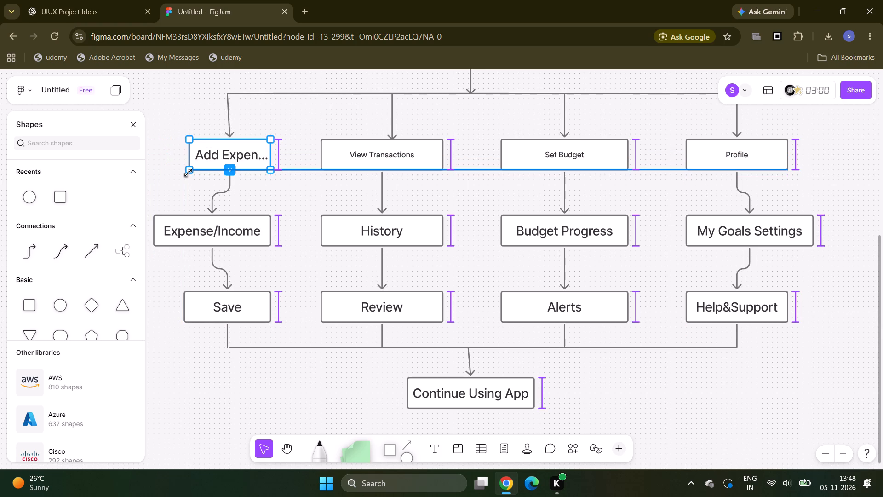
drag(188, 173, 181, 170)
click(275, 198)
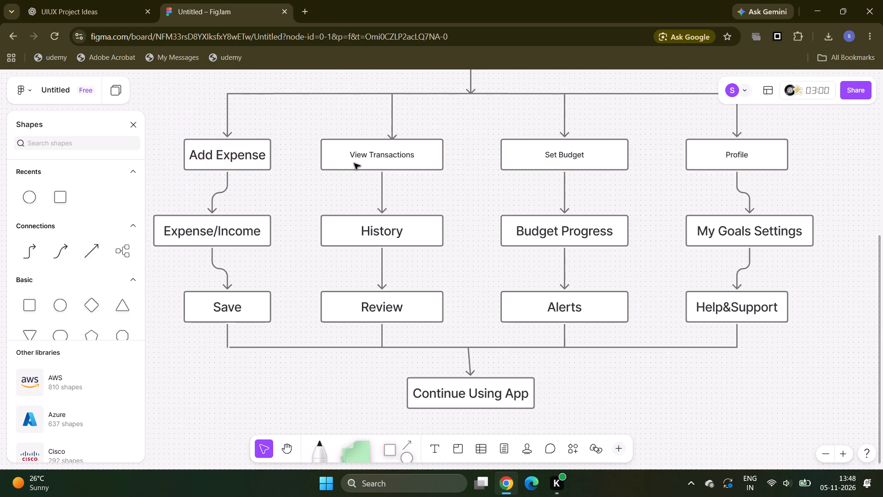
Set the text size of the View Transactions box to Large.
click(361, 160)
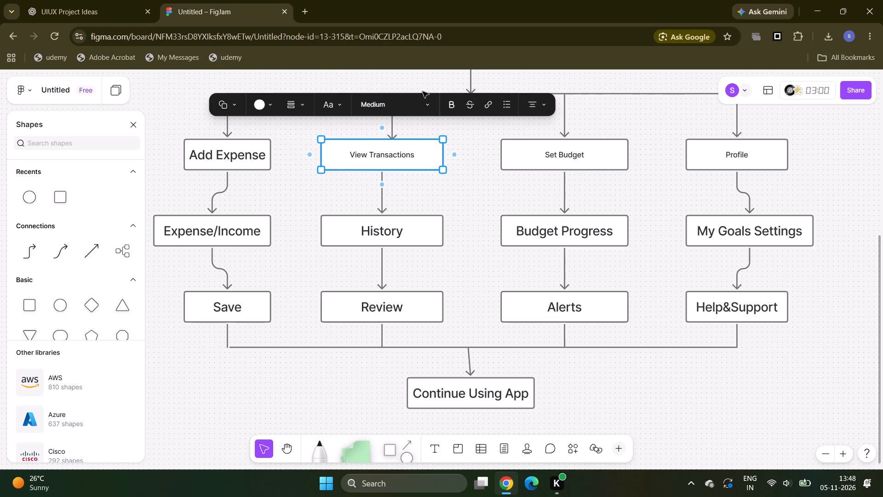
click(412, 106)
click(405, 157)
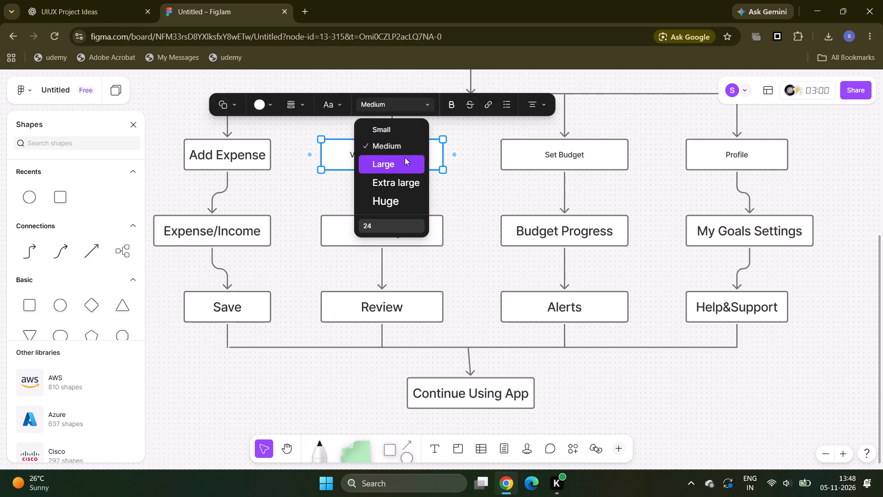
Set the text size of the Set Budget and Profile boxes to Large.
click(536, 156)
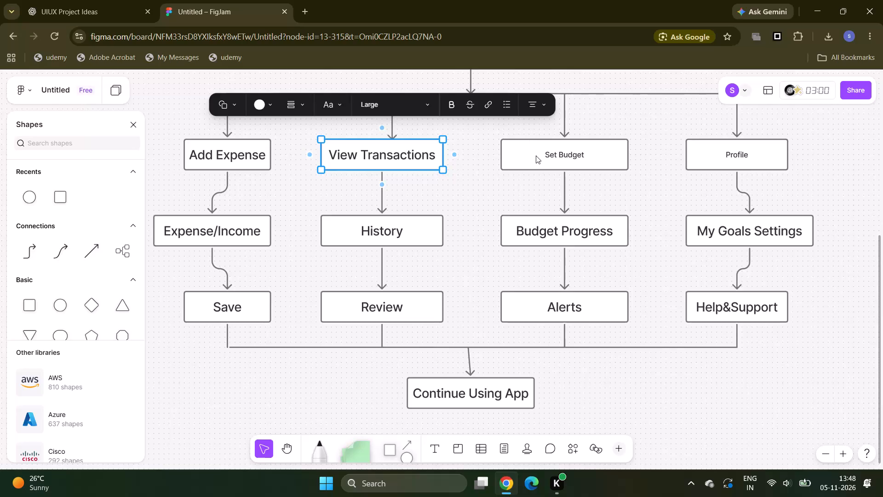
click(543, 101)
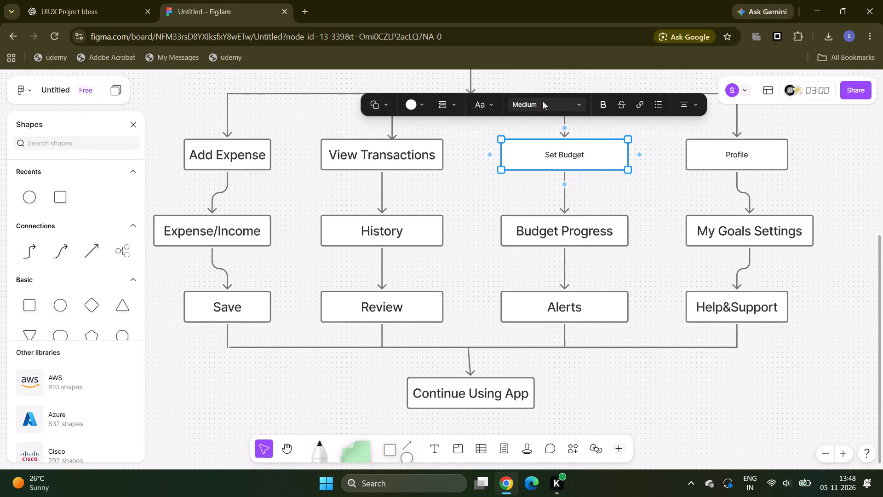
click(547, 162)
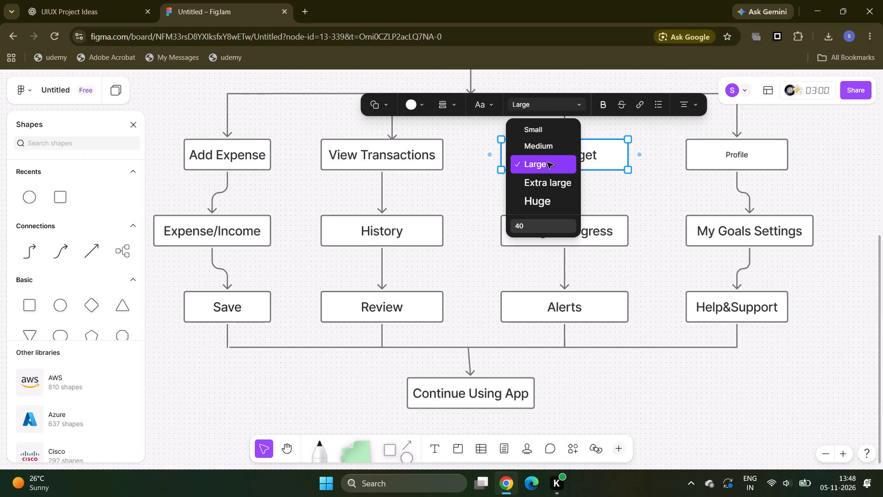
click(717, 155)
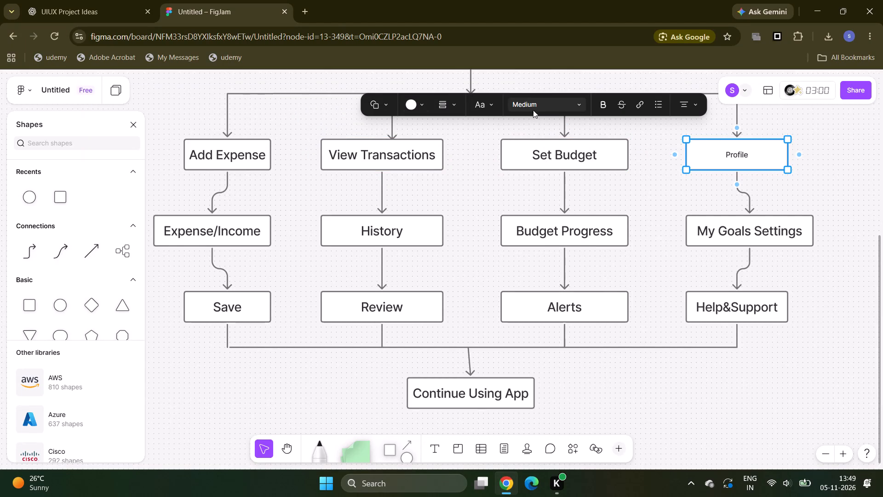
click(538, 103)
click(533, 164)
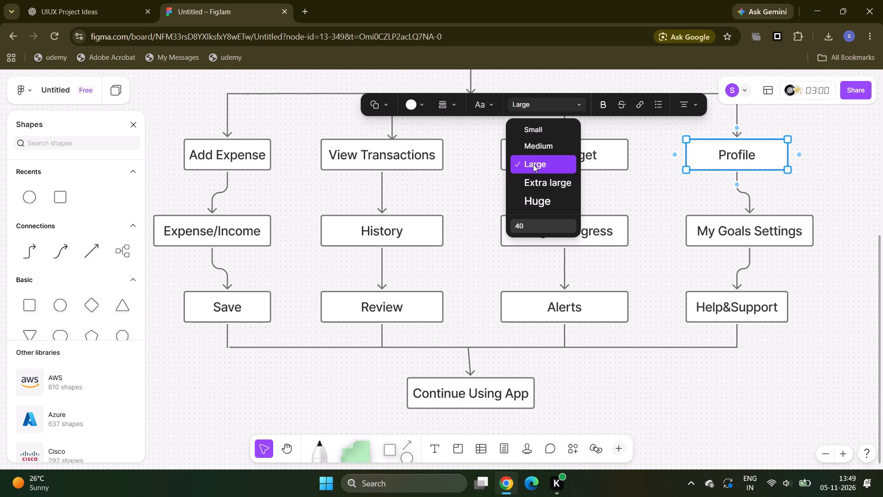
Move the Continue Using App box slightly down and sideways so its incoming arrow runs straight down.
drag(471, 370, 461, 433)
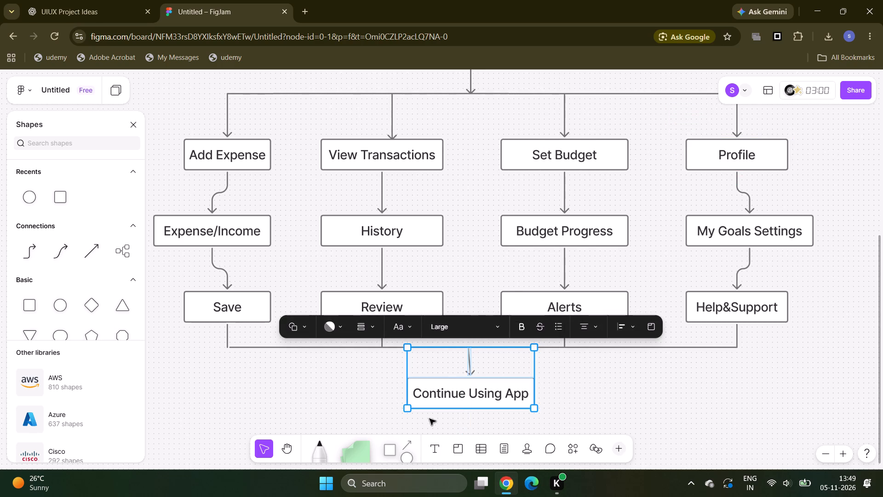
click(428, 418)
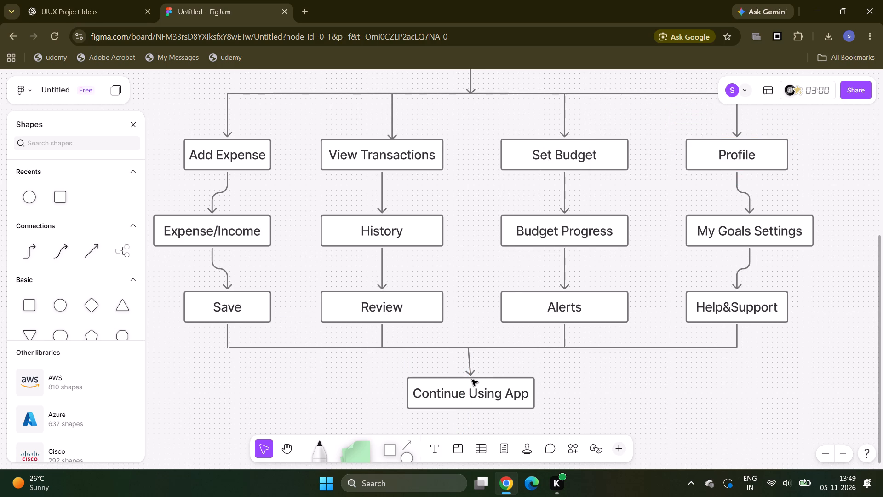
drag(472, 380, 464, 390)
click(496, 373)
Set the text size of the Home Dashboard box to Large.
scroll(496, 373, up, 1)
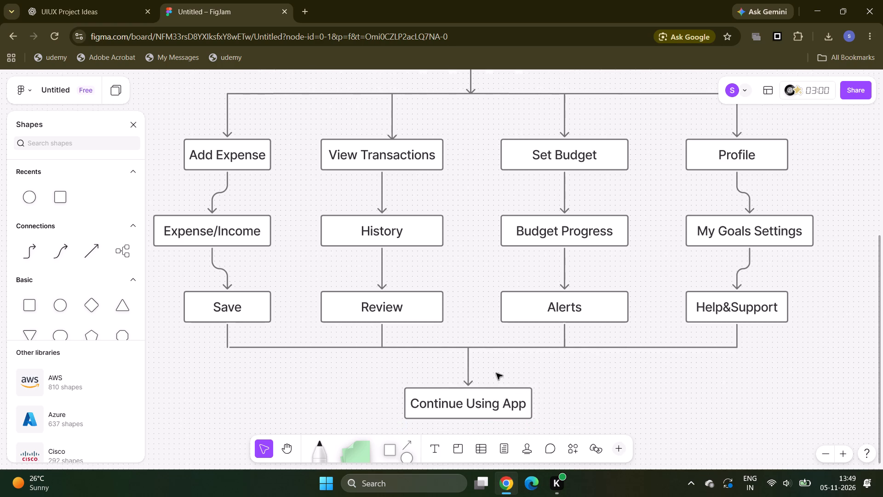
scroll(496, 373, up, 3)
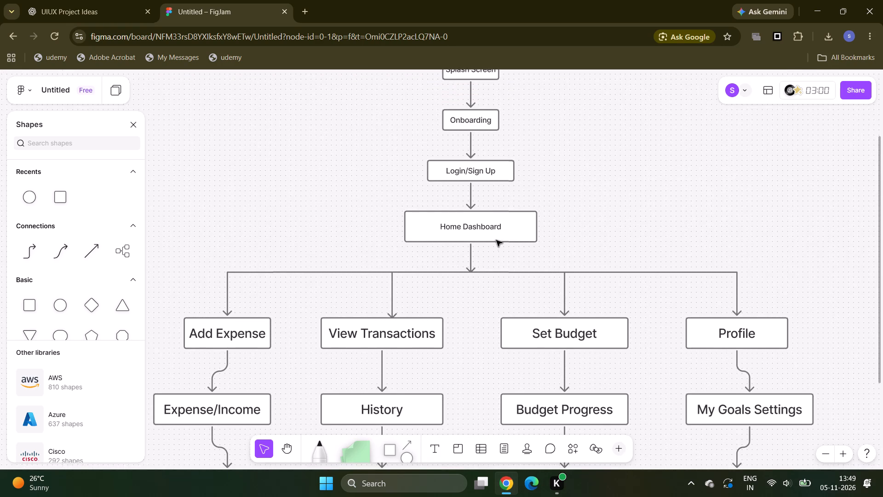
click(497, 234)
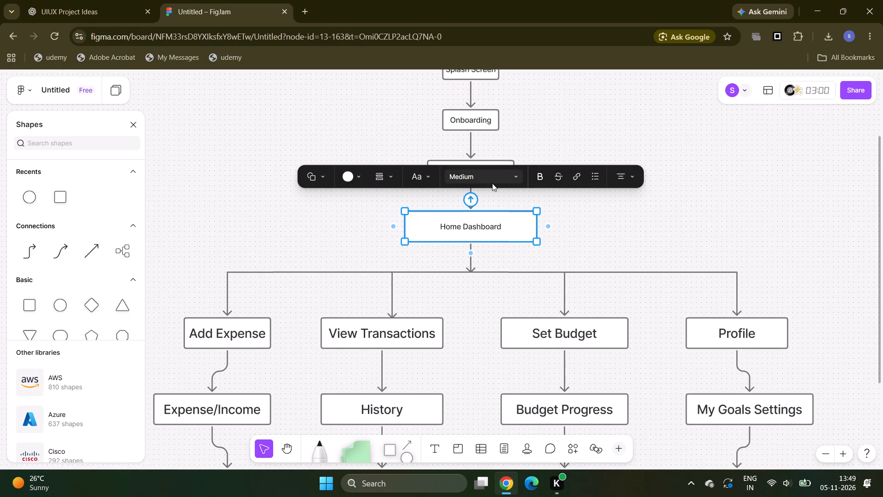
click(489, 174)
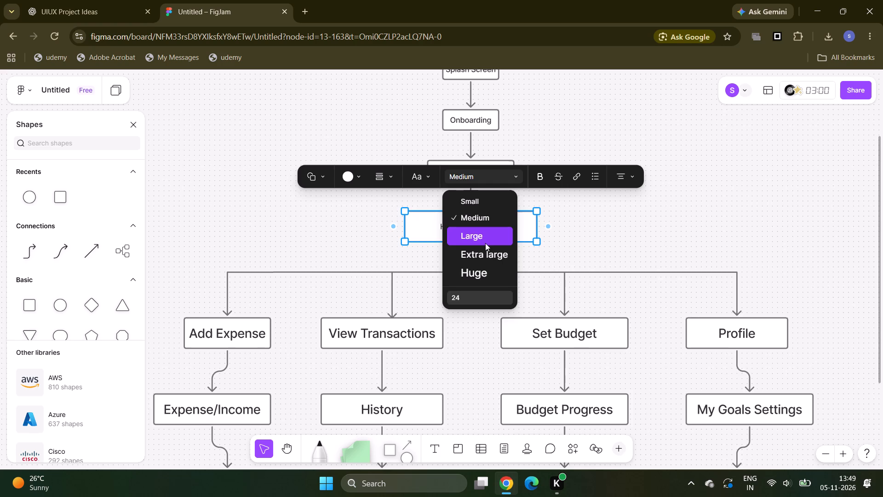
click(485, 243)
Set the Login/Sign Up label's text size to Large and widen its box on both sides to fit, keeping it centred on the flow.
click(494, 159)
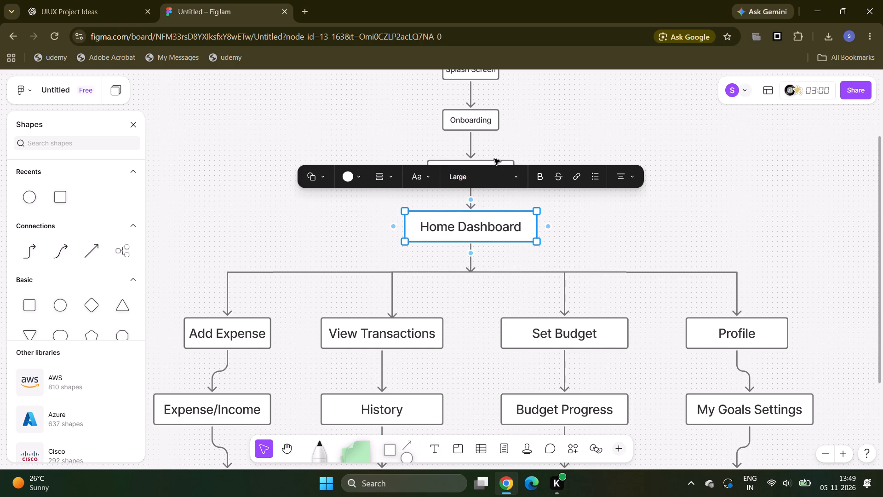
click(492, 170)
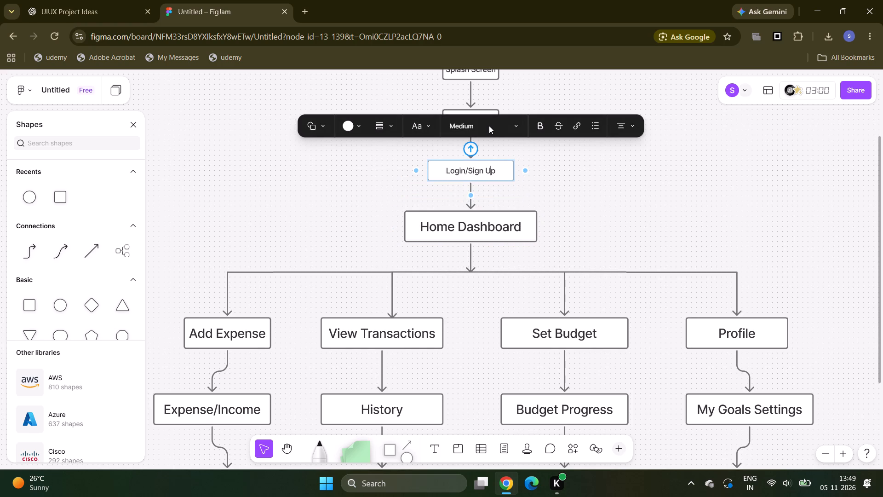
click(489, 126)
click(486, 184)
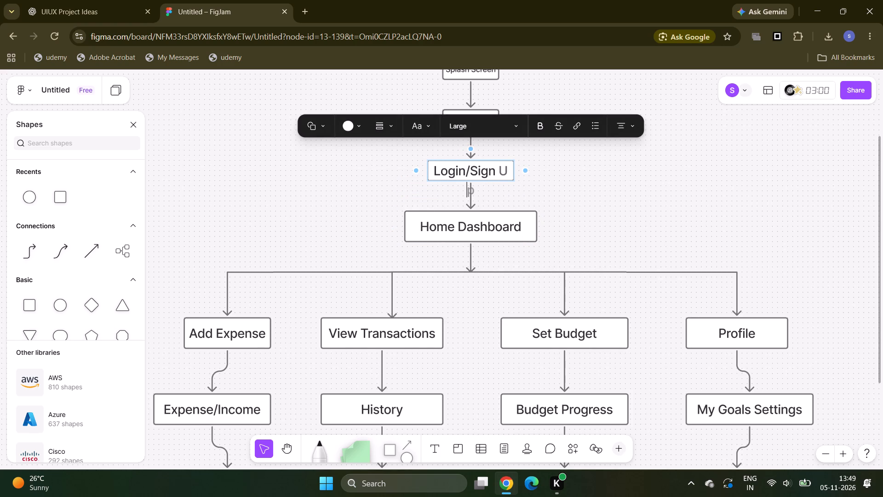
click(460, 165)
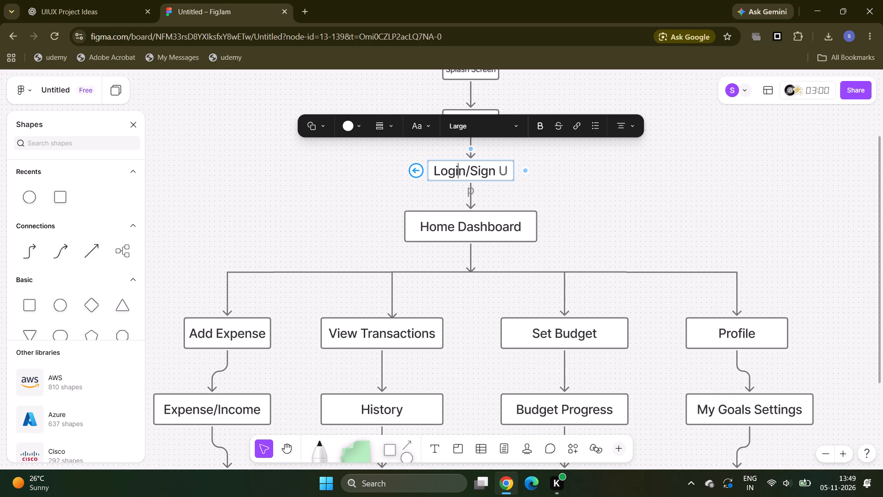
click(429, 176)
double_click(428, 179)
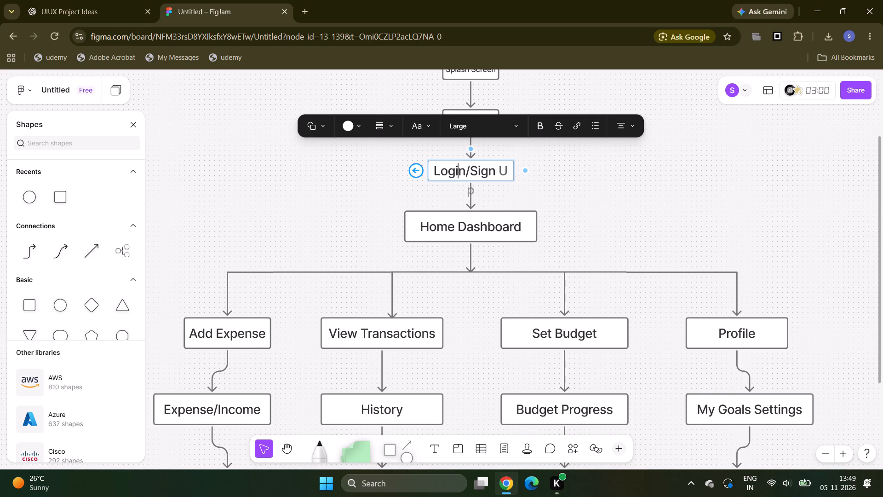
double_click(428, 179)
click(428, 179)
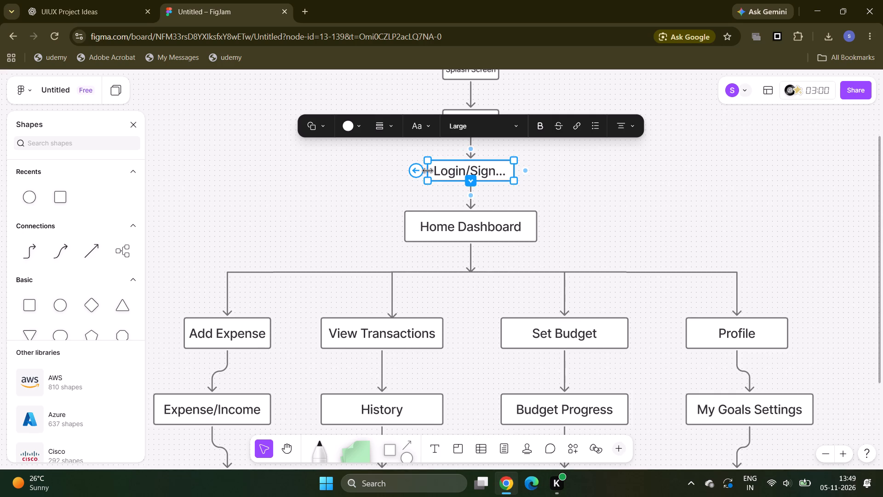
drag(428, 170, 419, 171)
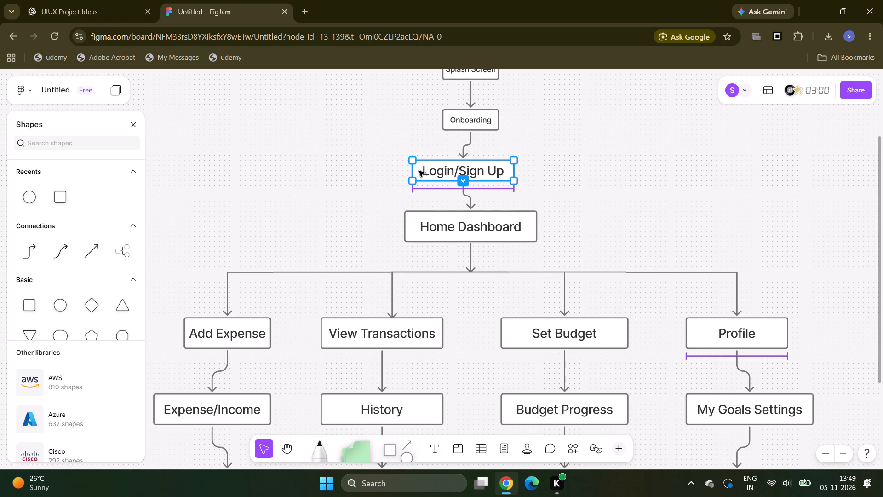
drag(513, 169, 521, 169)
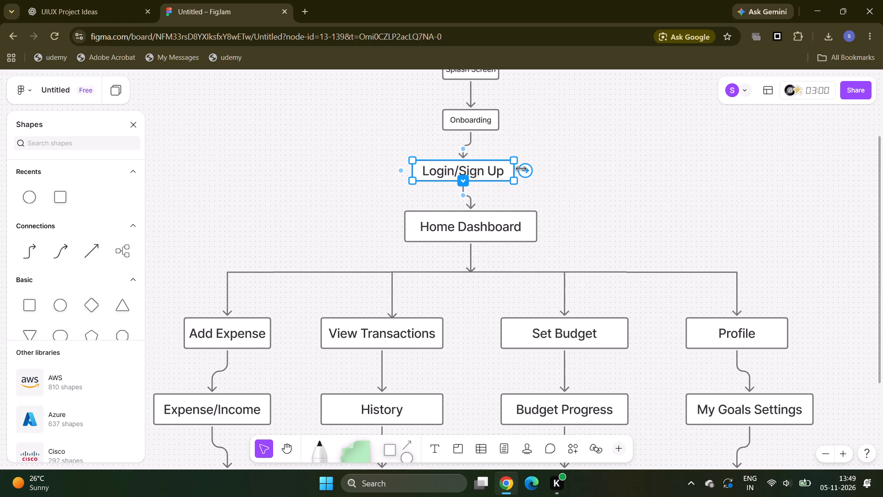
drag(521, 169, 523, 169)
click(572, 160)
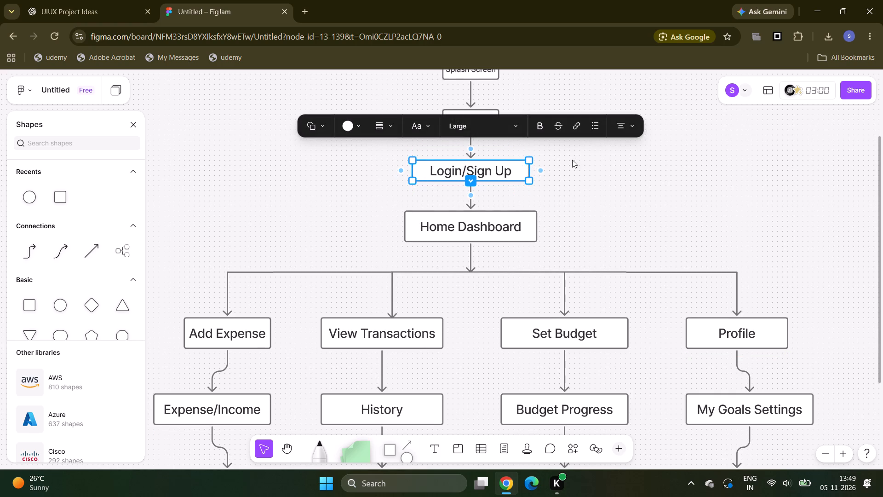
Set the Onboarding label's text size to Large and widen its box to match the Login/Sign Up box below it.
scroll(572, 160, up, 2)
click(485, 202)
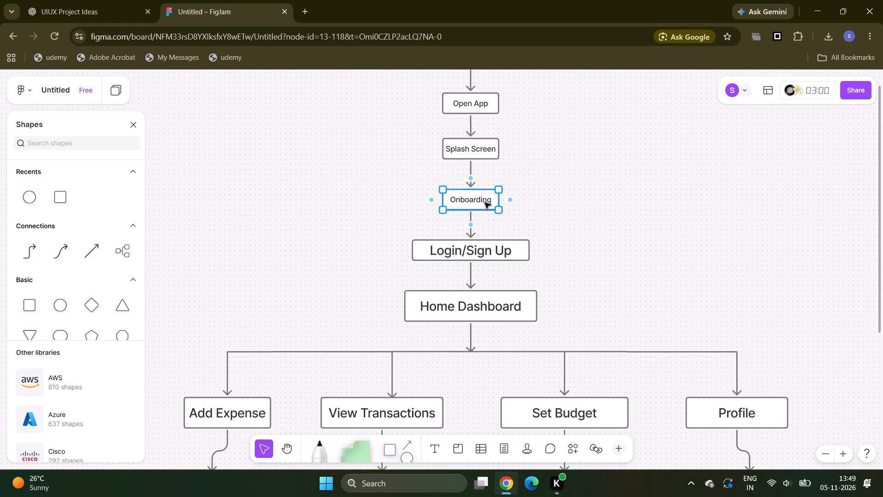
click(469, 155)
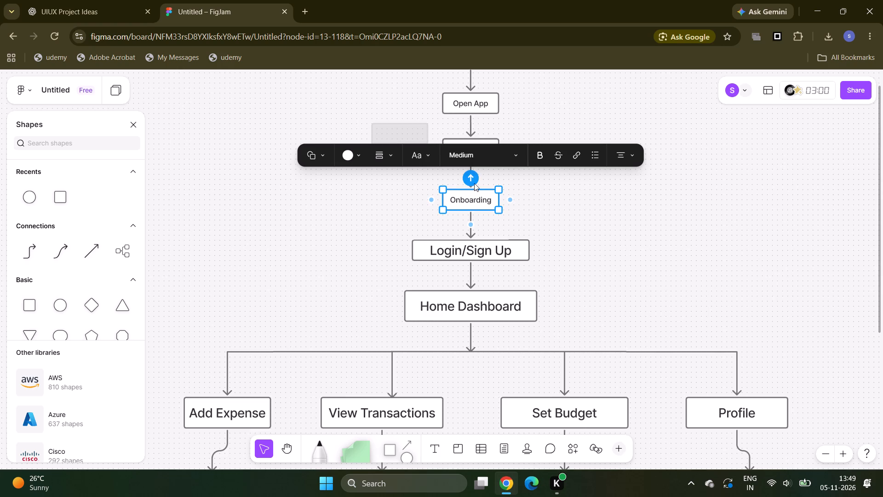
click(490, 214)
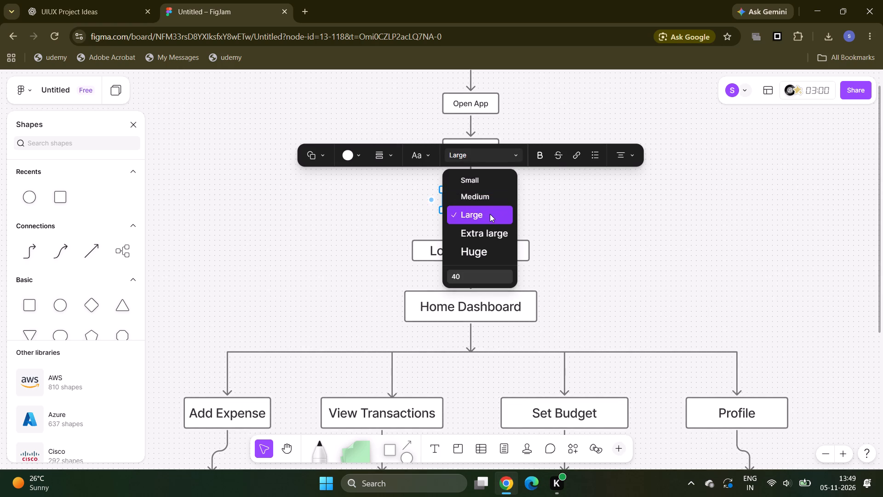
drag(497, 198, 526, 200)
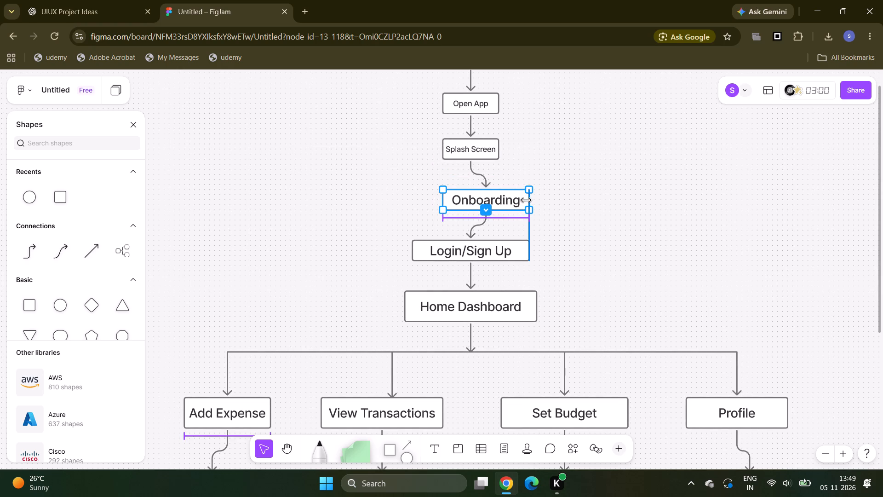
drag(526, 200, 527, 200)
drag(444, 201, 427, 204)
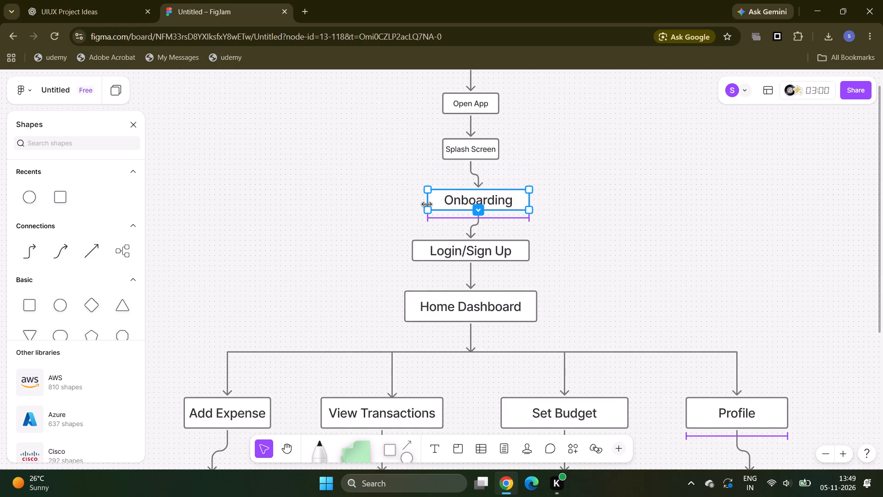
drag(427, 204, 416, 202)
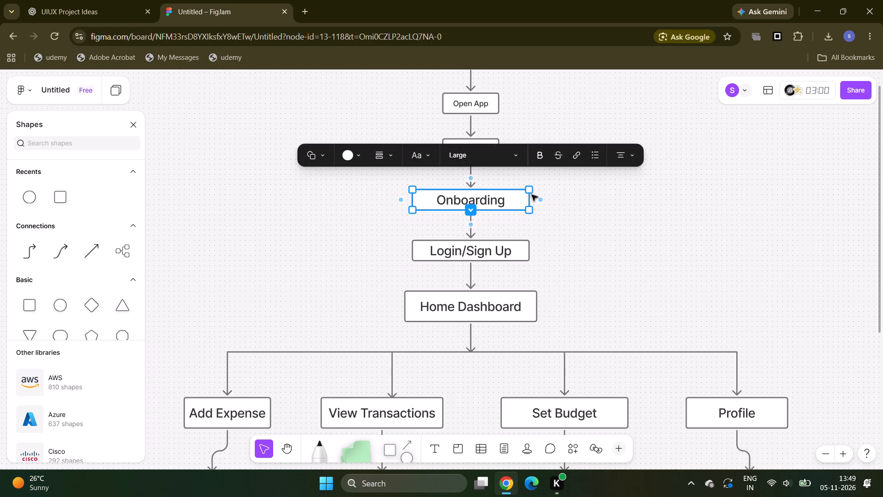
Set the Splash Screen label's text size to Large and widen its box equally on both sides to fit the full label.
scroll(563, 205, up, 1)
click(535, 208)
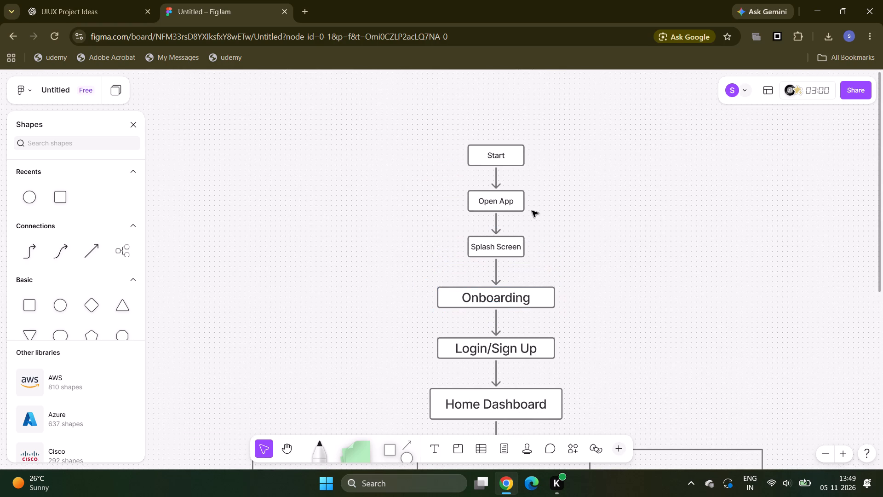
click(499, 248)
click(495, 200)
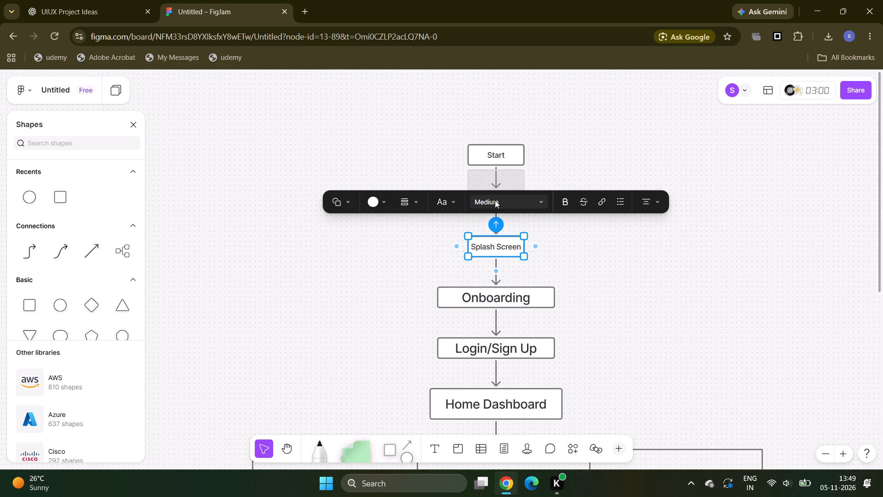
click(506, 260)
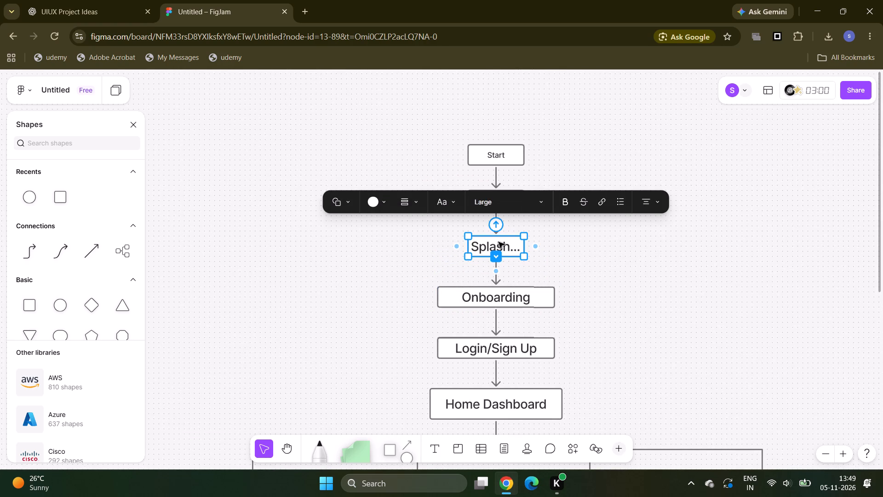
drag(469, 246, 448, 251)
drag(524, 247, 544, 243)
click(533, 227)
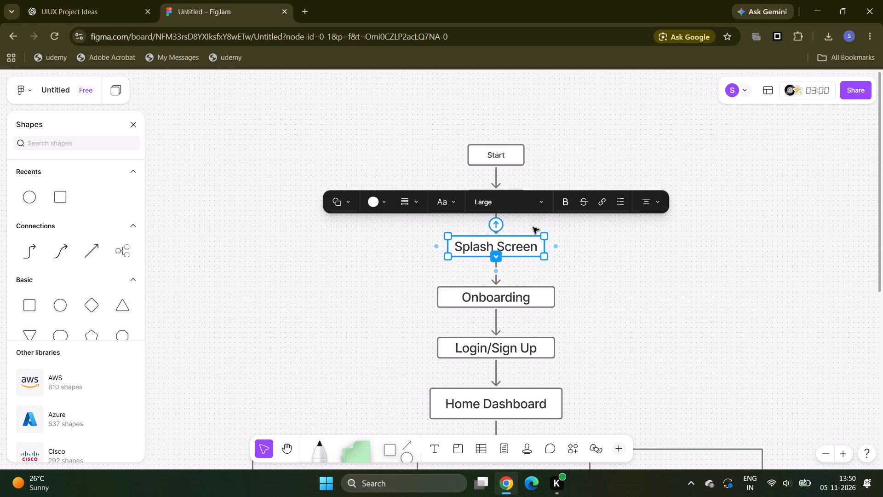
Set the Open App label's text size to Large and widen its box on both sides to match the Splash Screen box.
click(507, 205)
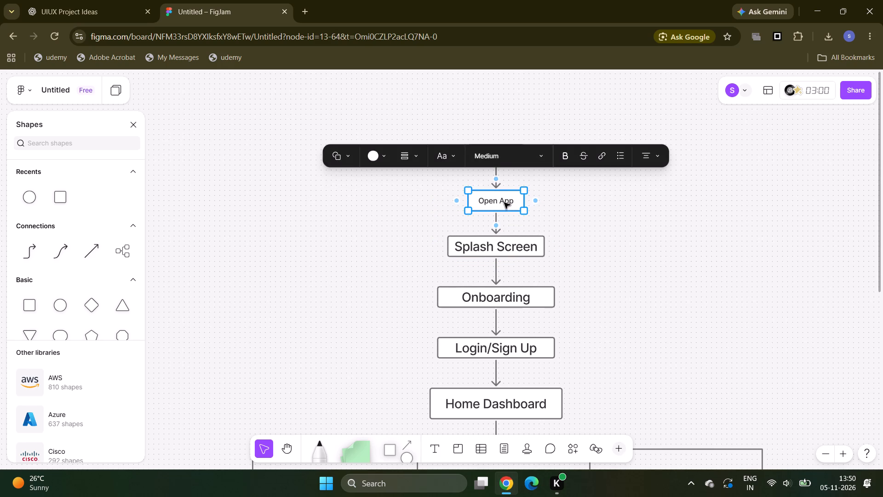
click(500, 161)
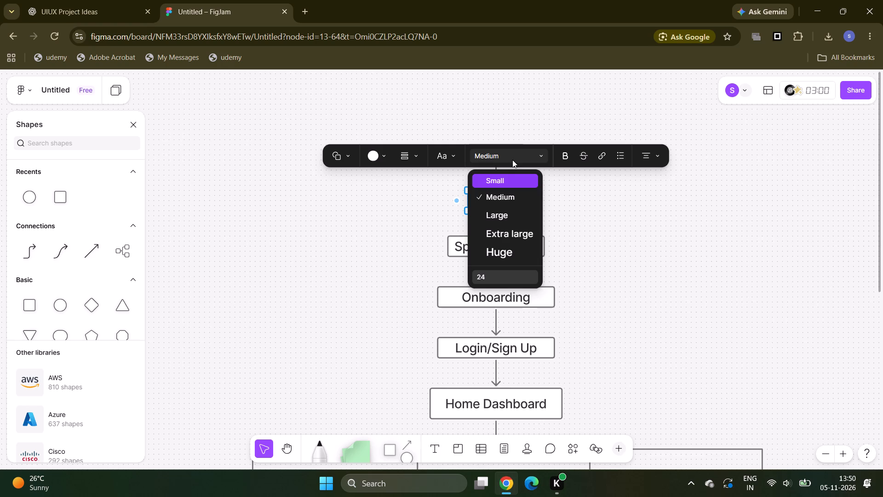
click(512, 216)
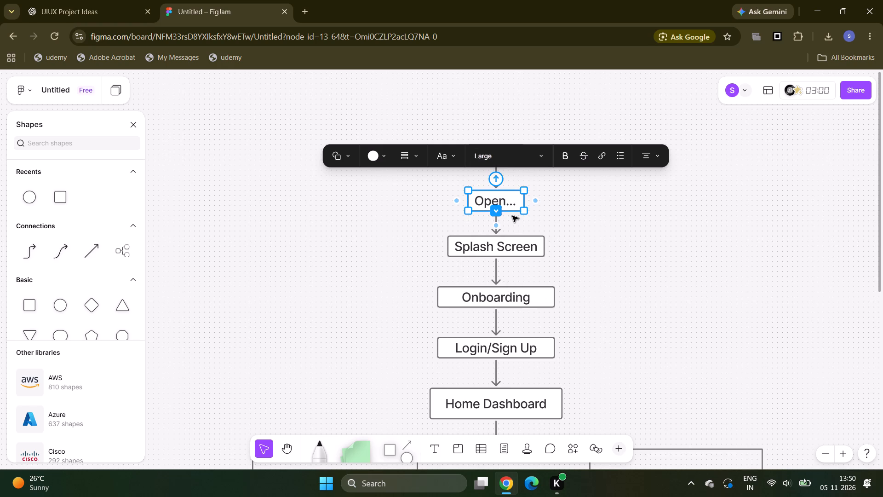
drag(468, 201, 454, 202)
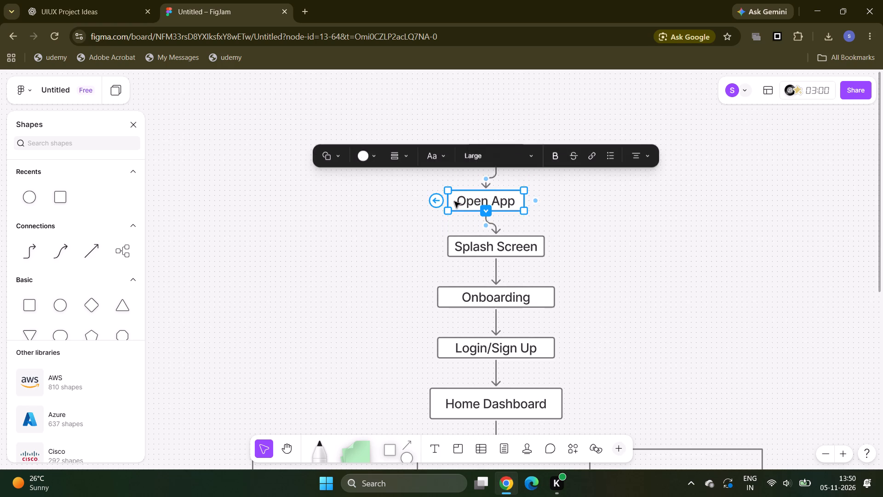
drag(524, 201, 537, 200)
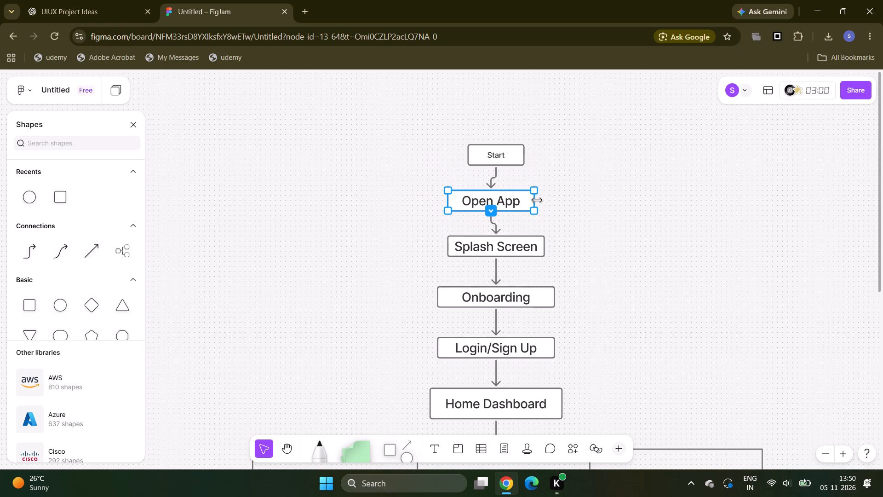
drag(537, 200, 541, 203)
Set the text size of the Start box's label to Large.
scroll(562, 220, up, 1)
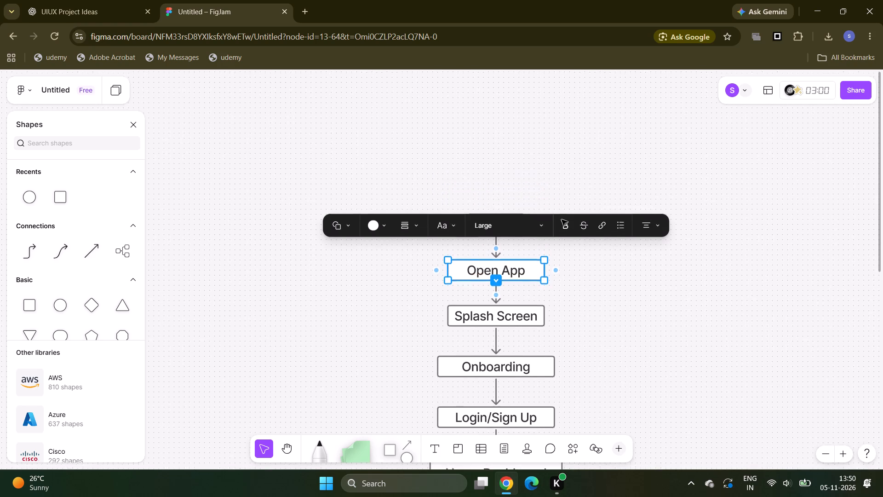
click(539, 243)
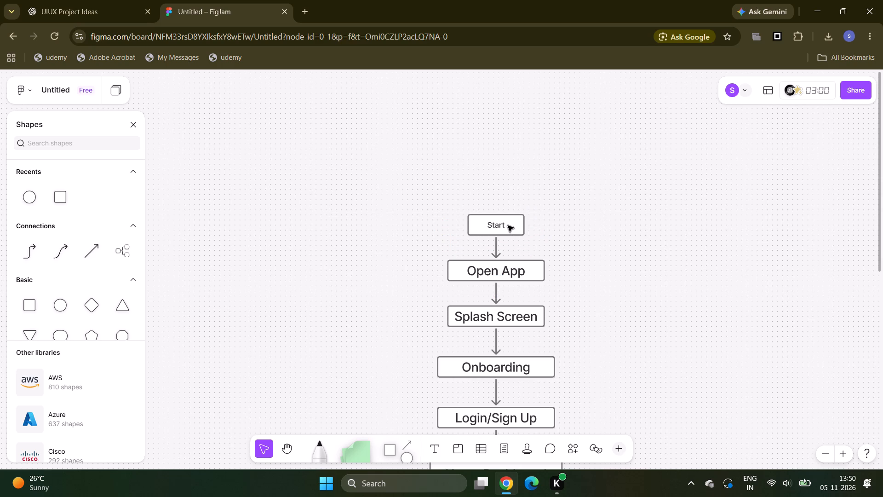
click(508, 225)
click(511, 180)
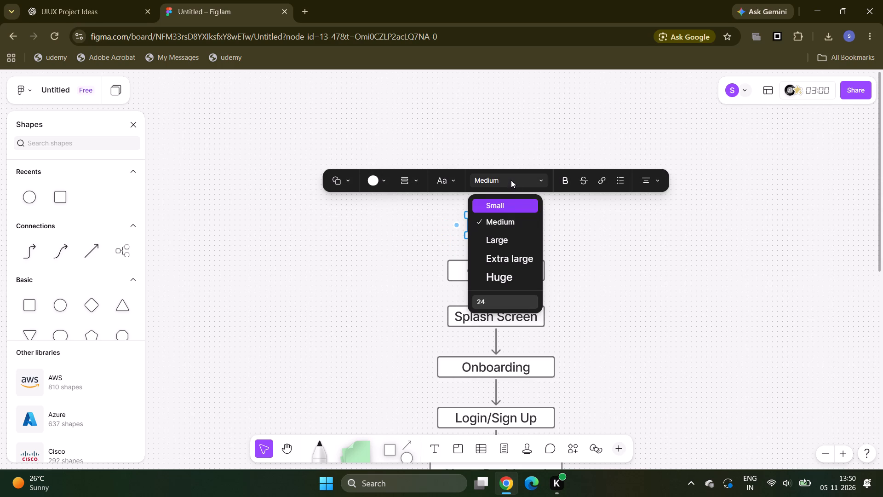
click(507, 239)
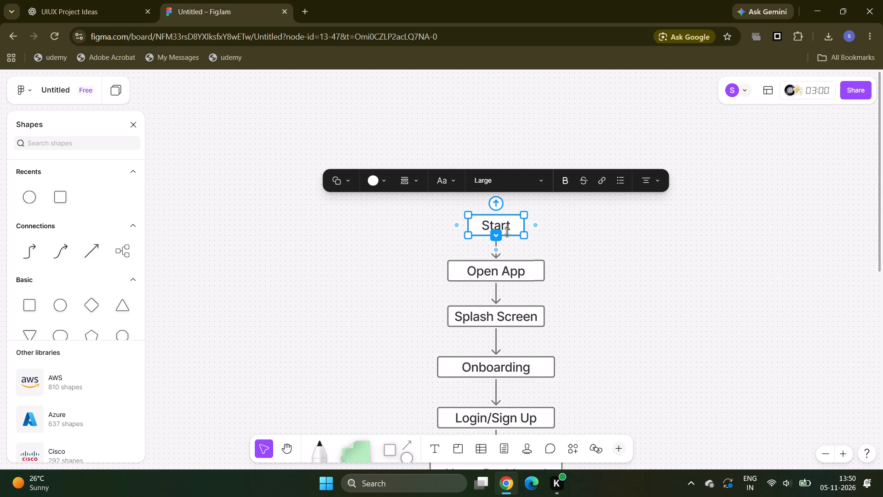
click(579, 237)
Add a text title reading "User Flow" in the empty space beside the top of the flow diagram.
scroll(579, 237, down, 2)
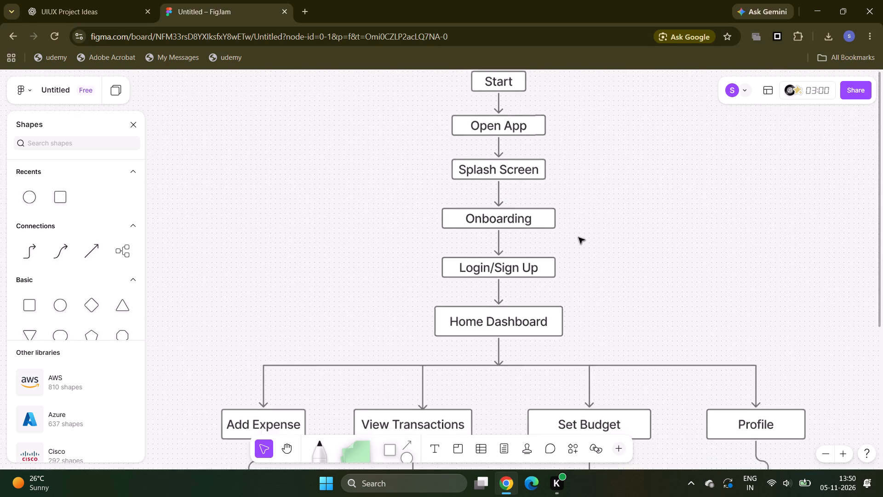
scroll(579, 237, down, 1)
scroll(579, 237, left, 1)
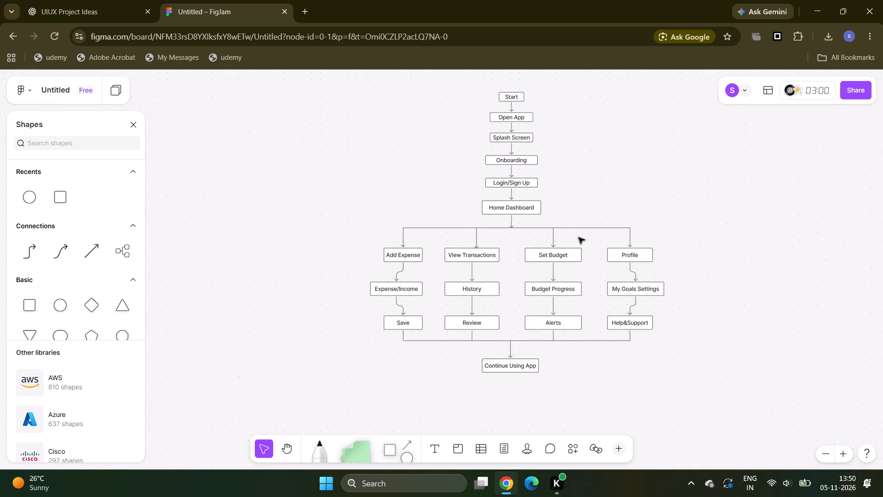
scroll(579, 237, left, 1)
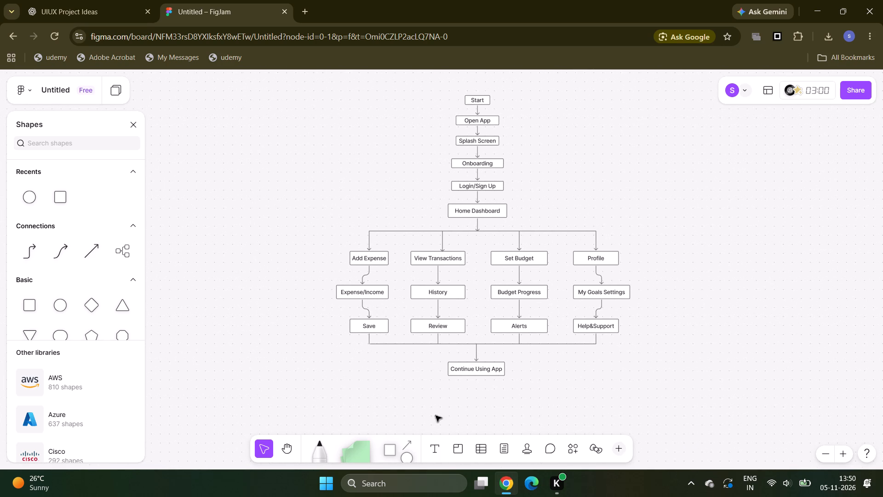
click(436, 453)
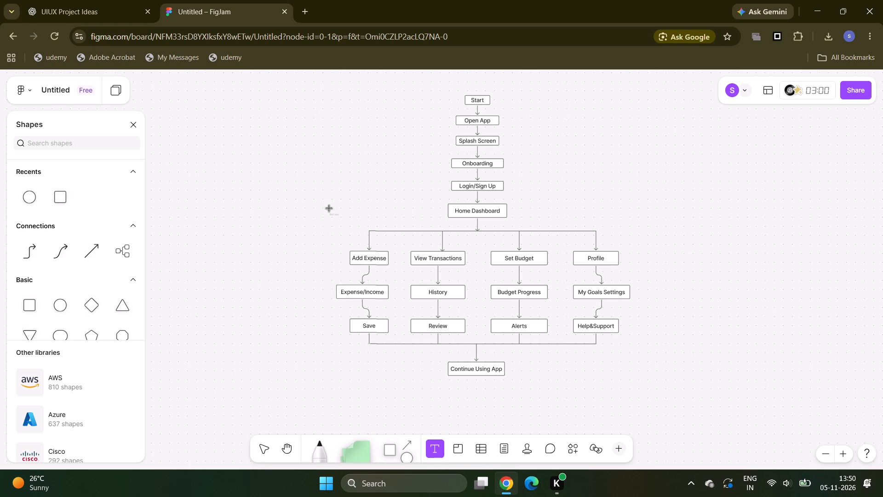
click(270, 98)
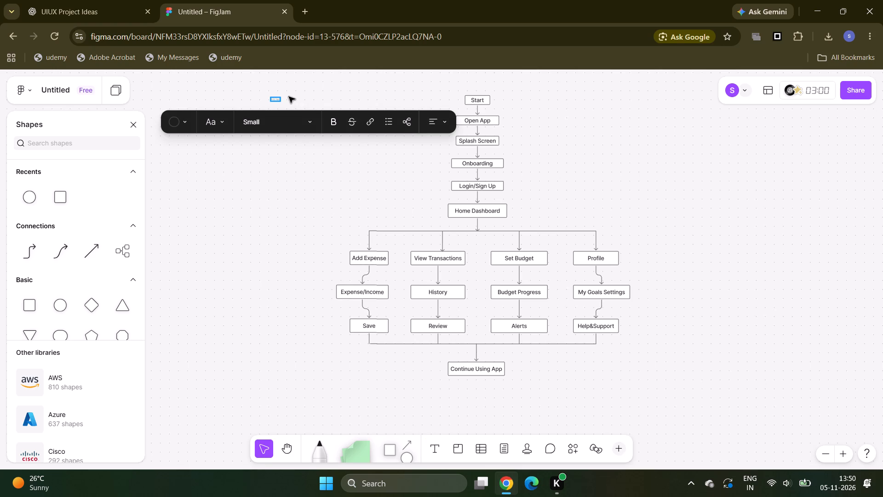
key(u)
text(ser)
key(space)
key(f)
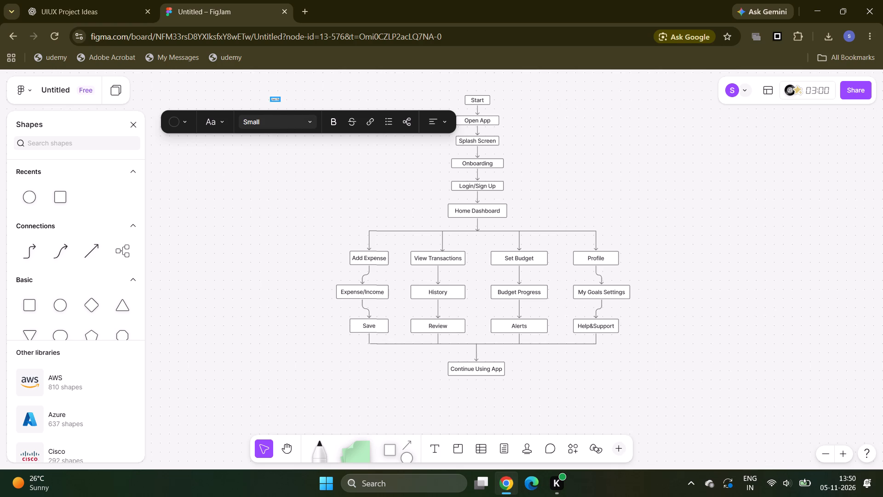
Set the User Flow title's text size to Huge.
click(294, 120)
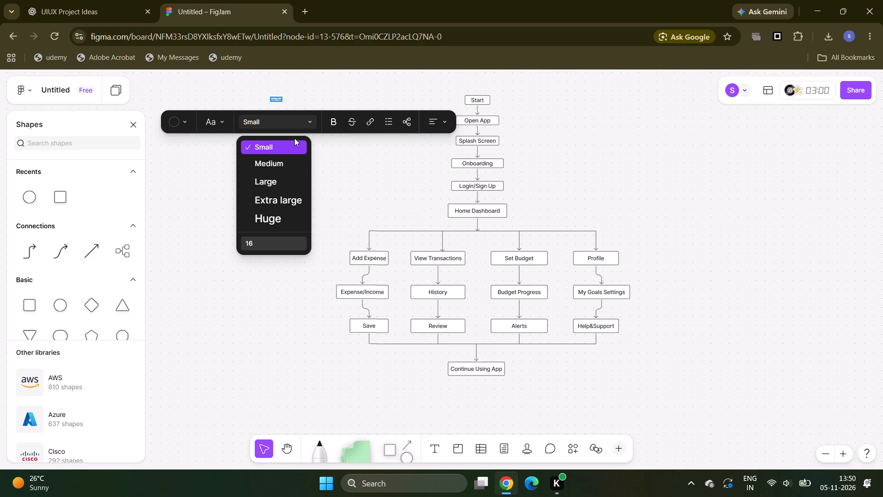
click(293, 198)
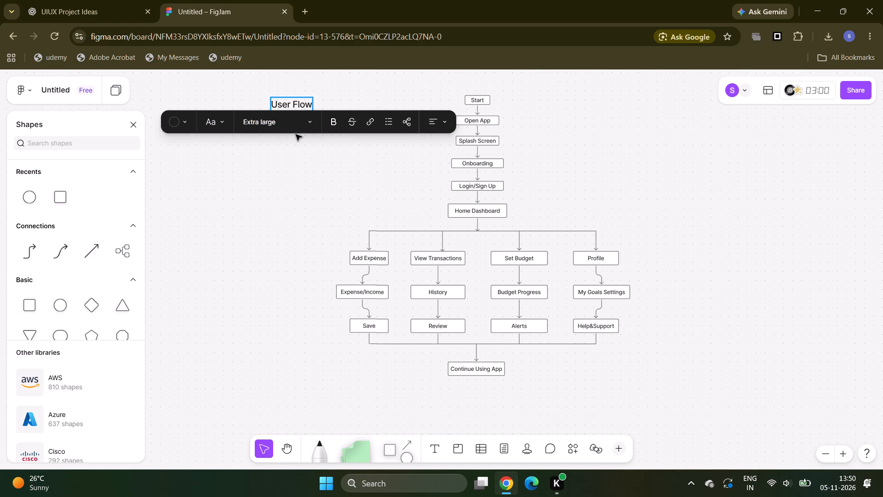
click(297, 120)
click(289, 214)
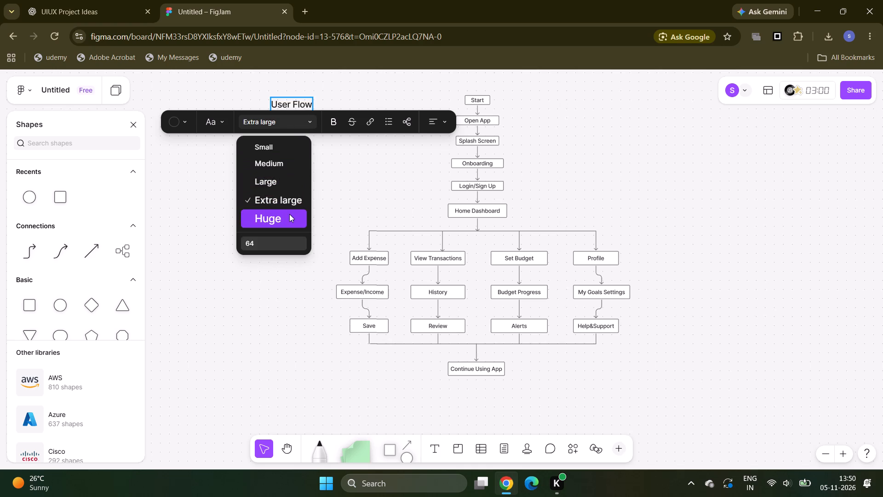
click(311, 189)
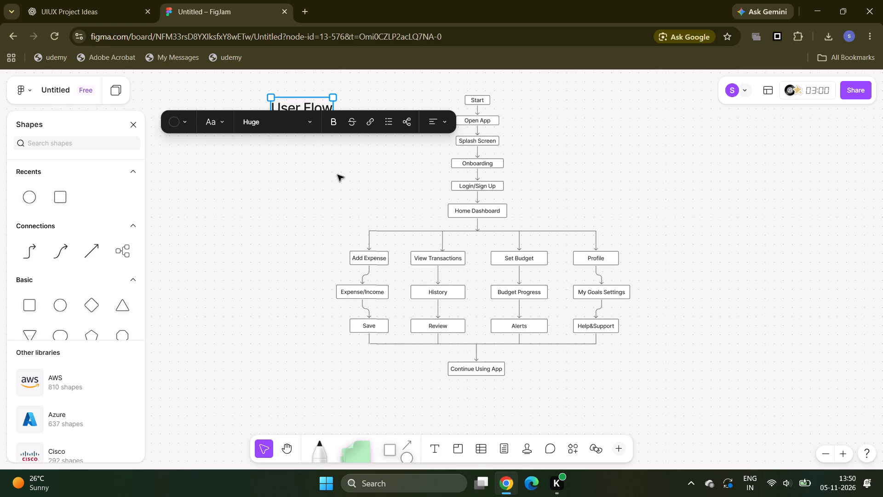
click(340, 175)
Move the User Flow title above the Start box, centred on the flow with a clear gap below it.
click(322, 109)
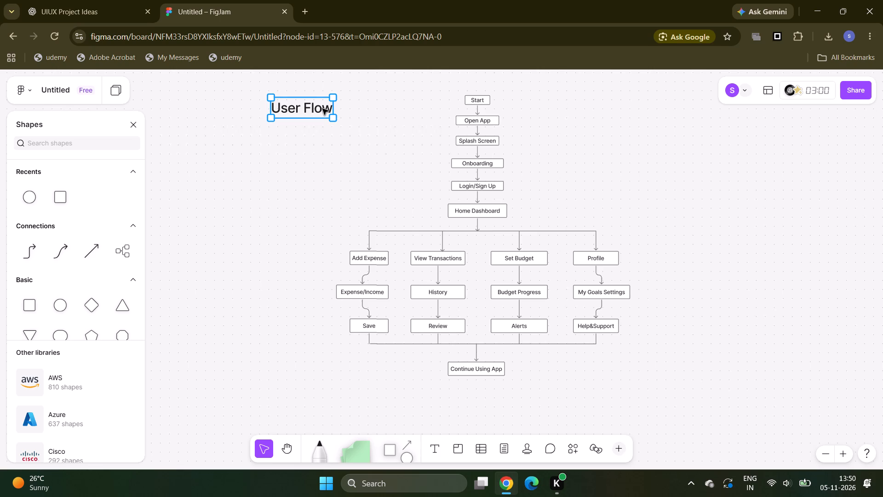
drag(321, 105, 318, 82)
click(327, 132)
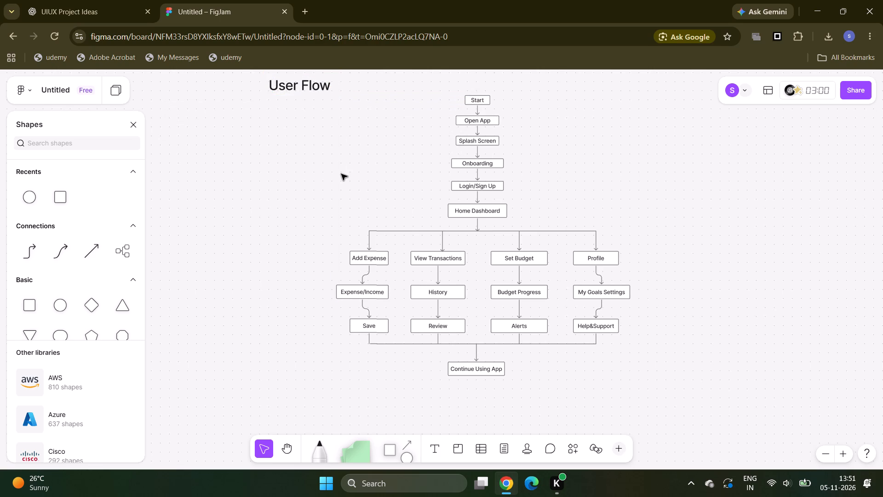
scroll(341, 174, up, 1)
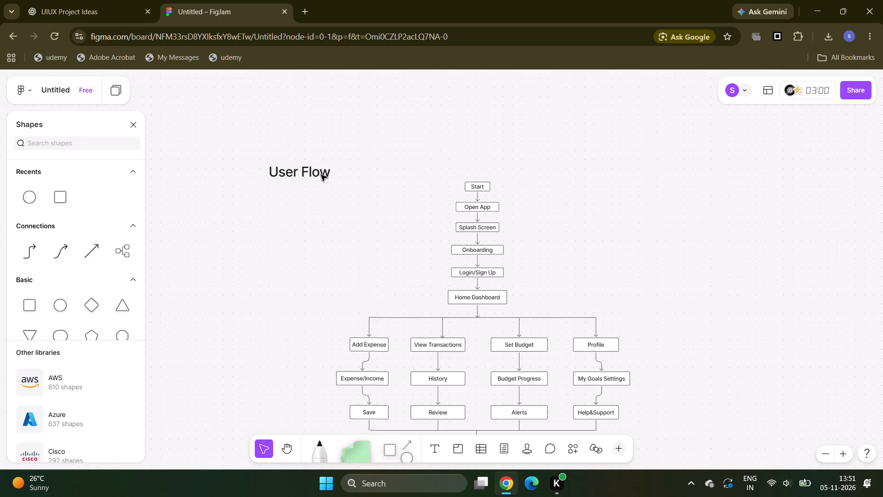
drag(314, 173, 482, 158)
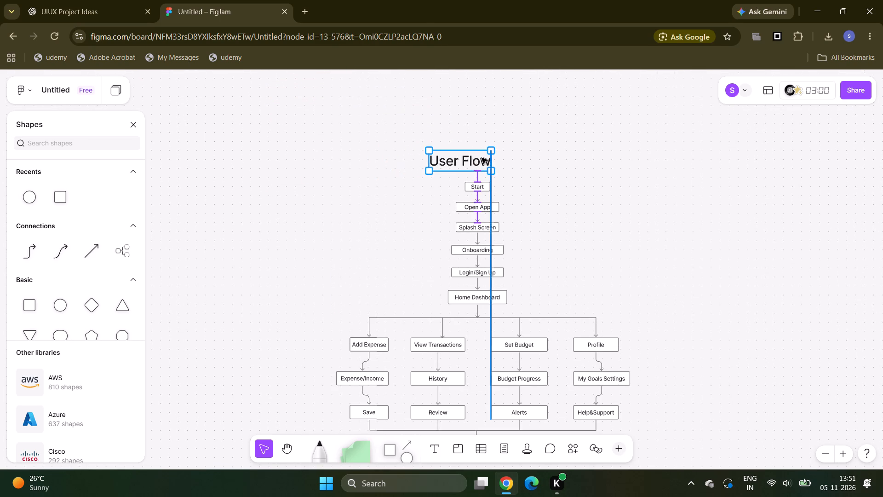
drag(482, 158, 492, 131)
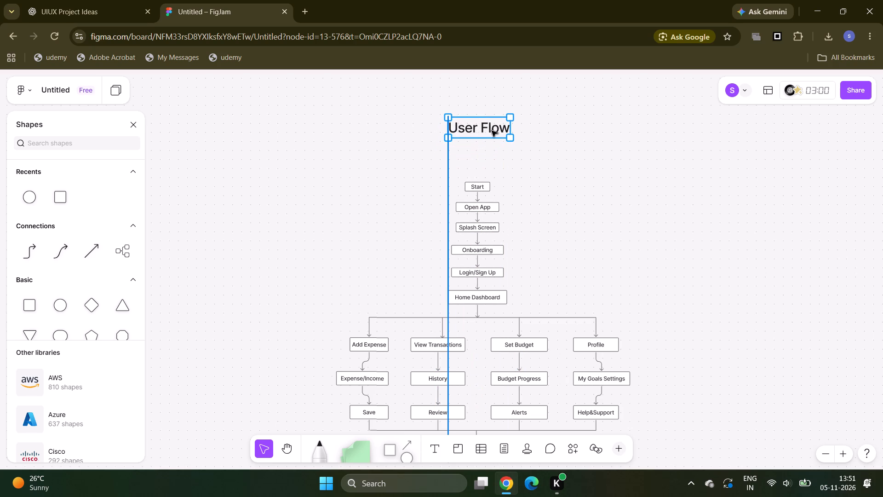
drag(492, 131, 492, 137)
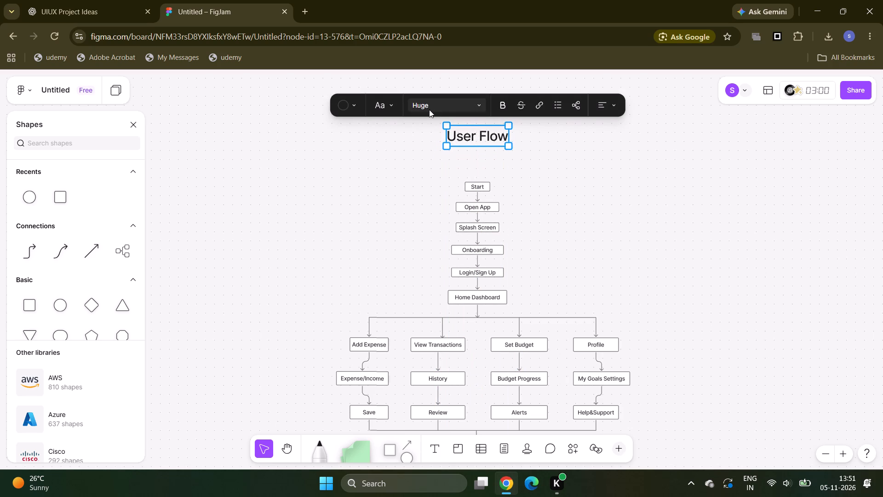
Make the User Flow title bold.
click(505, 105)
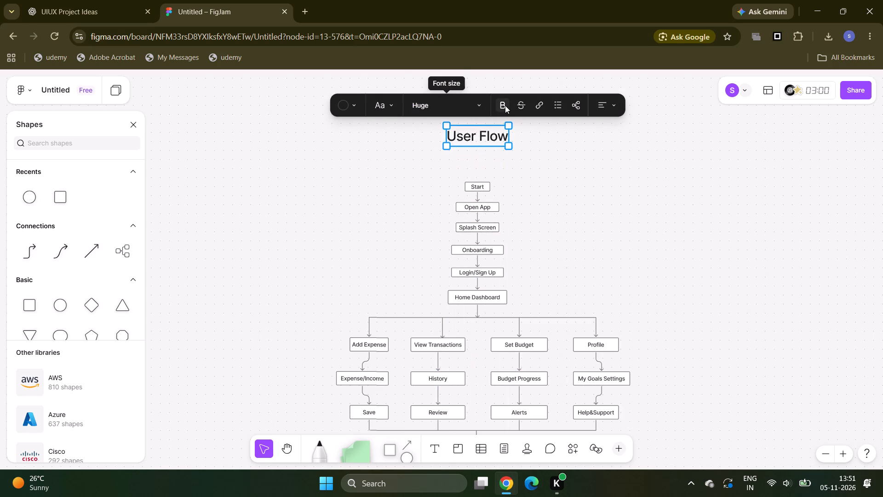
Rewrite the title in capitals as "USER FLOW" and re-centre it above the Start box.
click(492, 135)
key(Right)
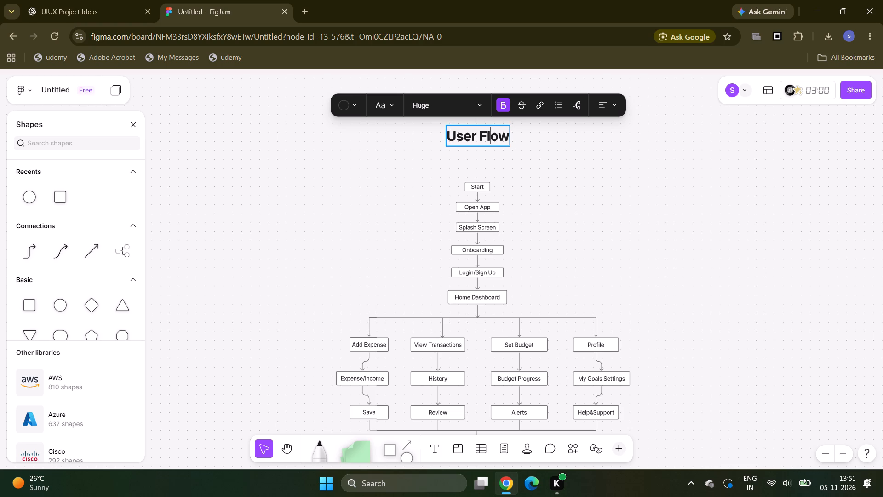
key(Right)
key(BackSpace)
key(BackSpace)
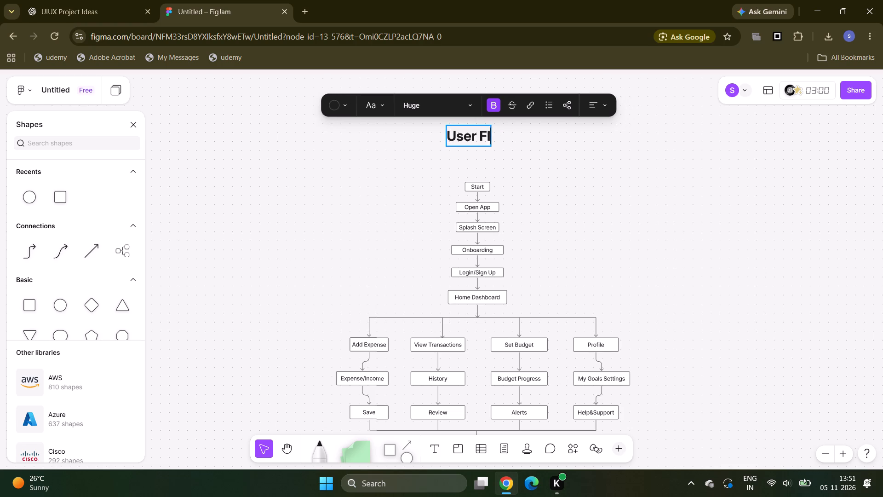
key(BackSpace)
key(BackSpace)
key(BackSpace)
key(BackSpace)
key(BackSpace)
key(BackSpace)
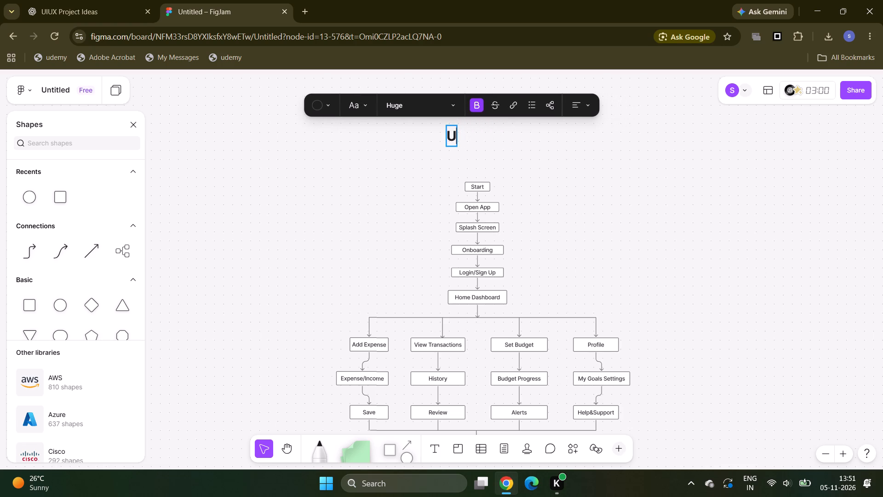
text(SER)
key(space)
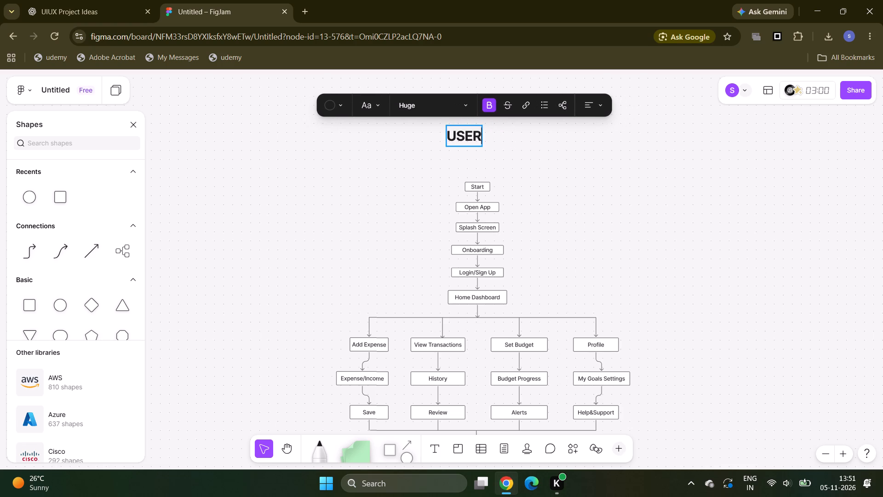
text(FLOW)
click(548, 177)
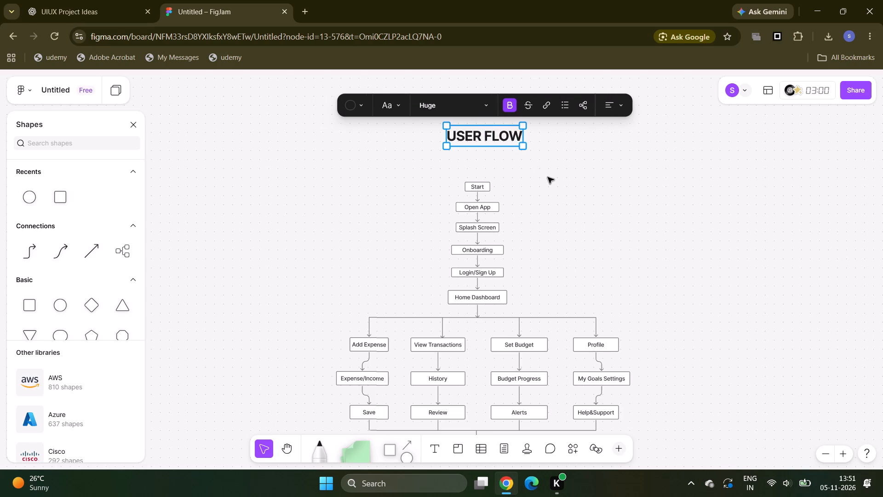
drag(492, 135, 485, 139)
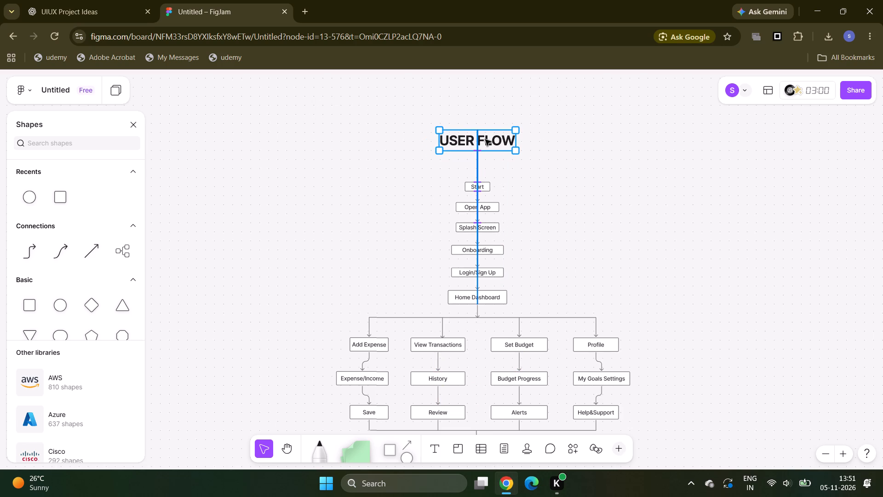
Drop the USER FLOW title centred on the flow above the Start box and deselect it.
drag(485, 139, 486, 139)
click(556, 222)
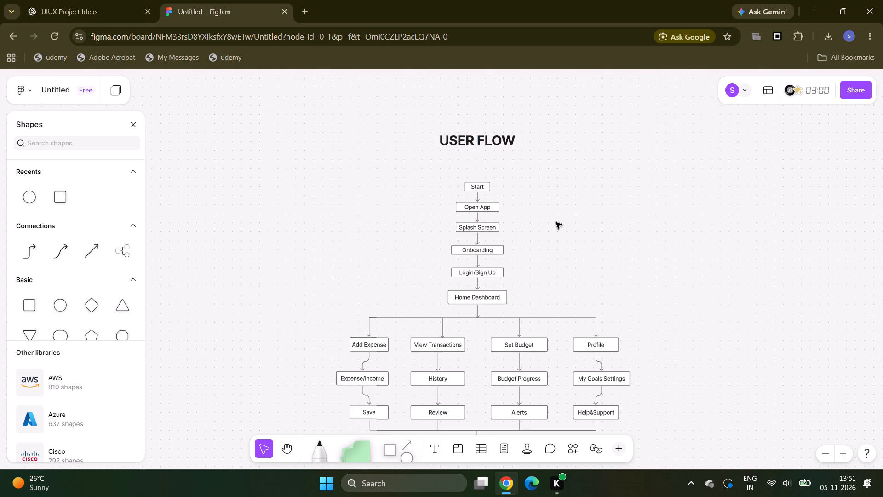
Add a text heading "INFORMATION ARCHITECTURE" in the empty area below the Continue Using App box.
scroll(556, 222, down, 2)
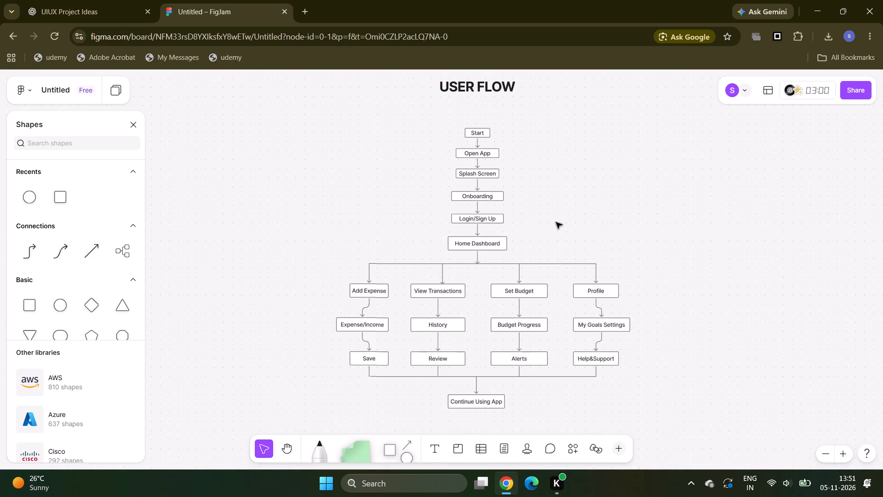
scroll(556, 222, down, 2)
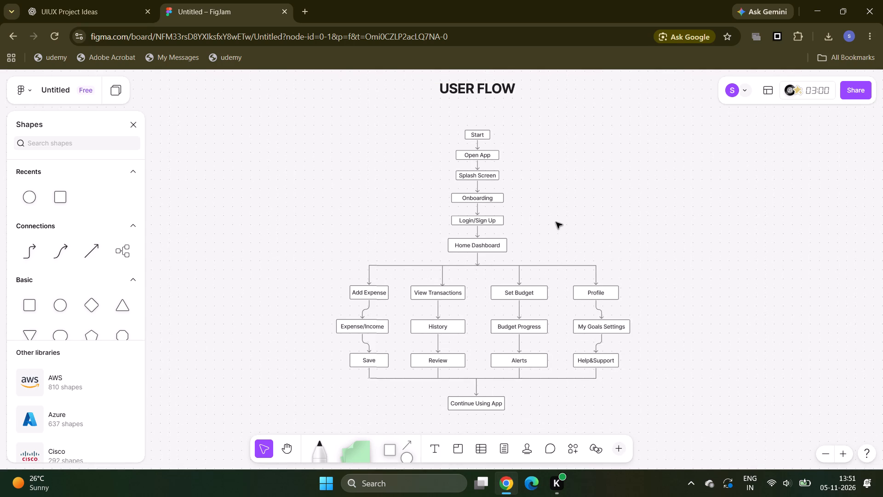
scroll(556, 222, down, 1)
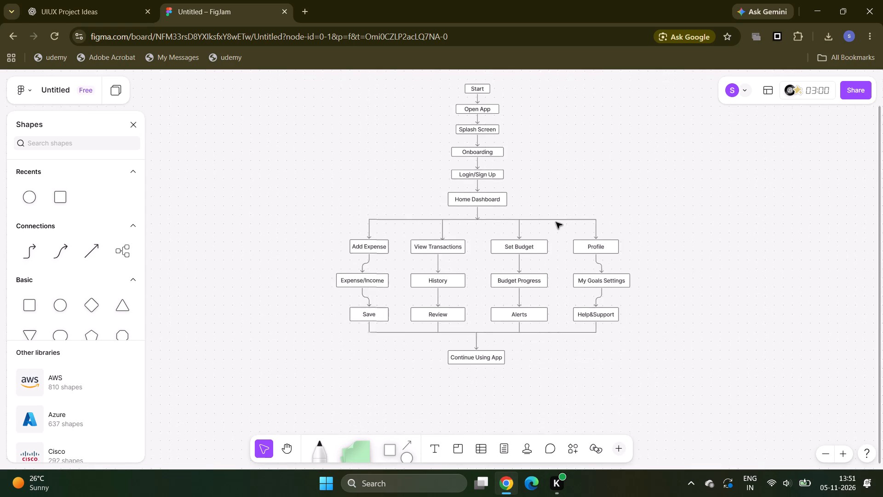
scroll(556, 222, down, 3)
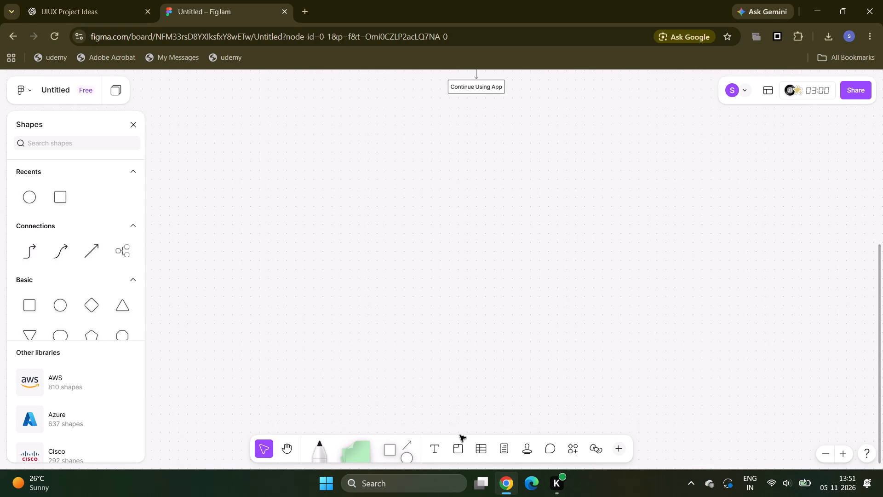
click(434, 447)
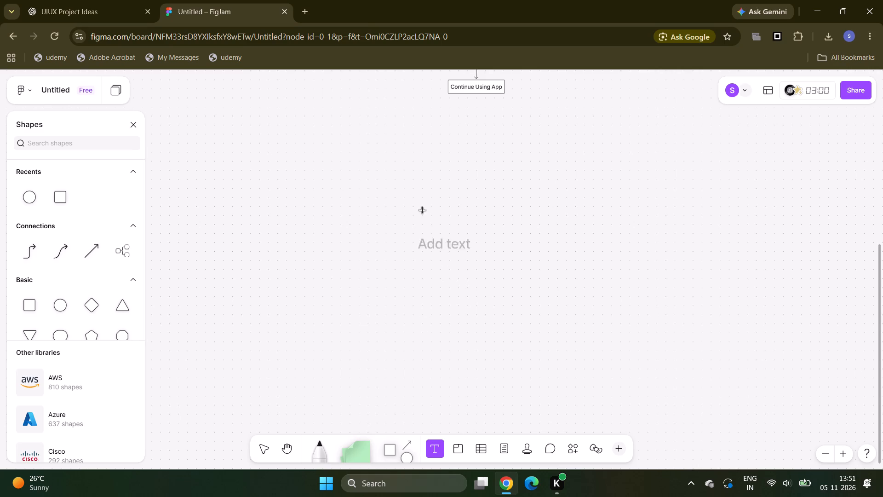
click(424, 182)
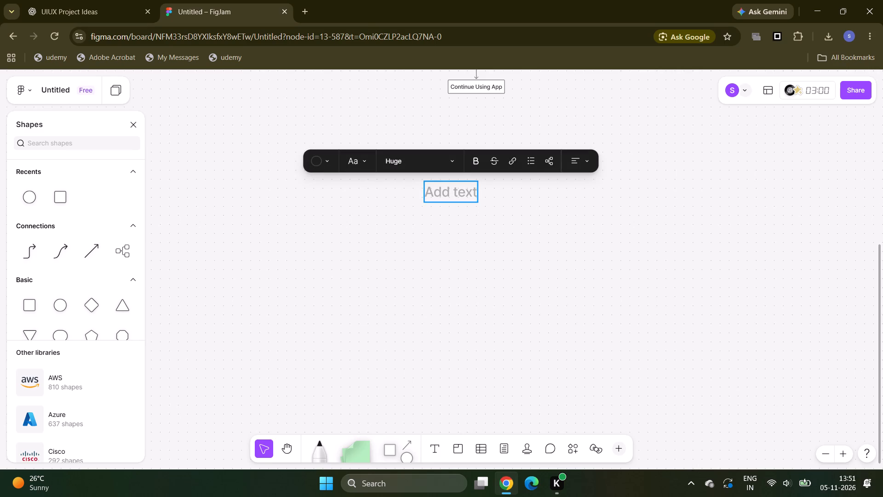
key(i)
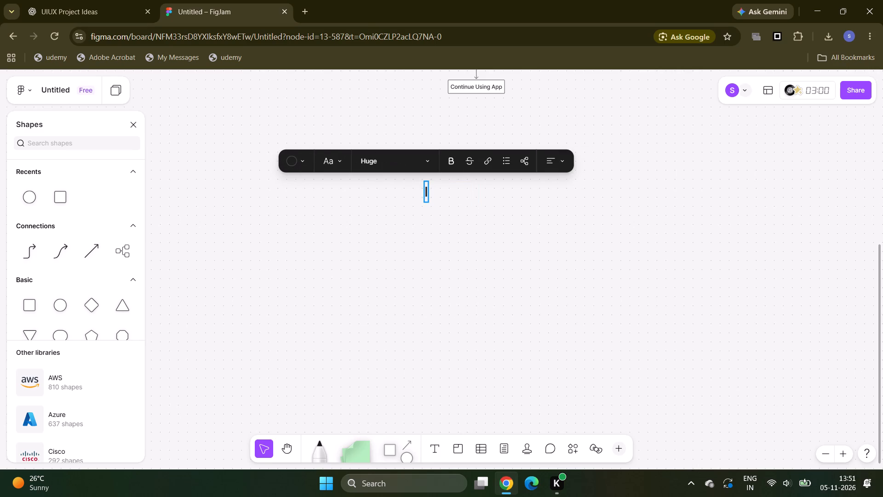
text(NFORMATION ARCHITECTURE)
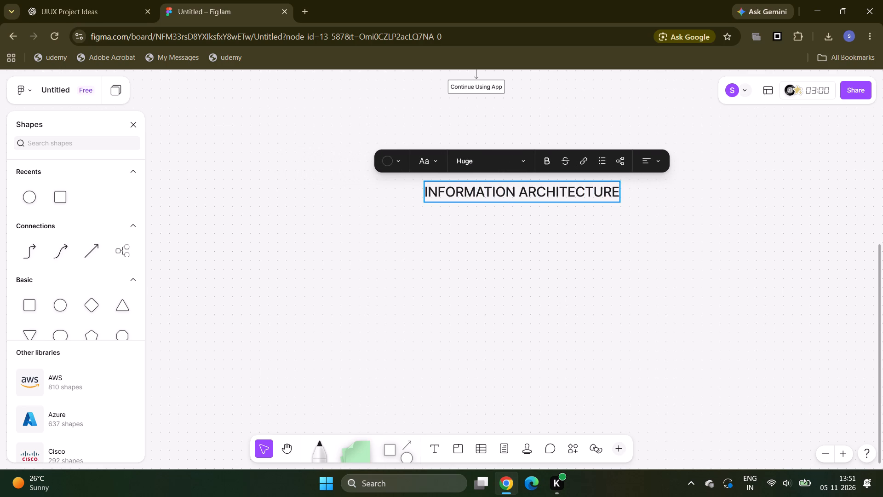
Make the whole INFORMATION ARCHITECTURE heading bold and deselect it.
click(546, 164)
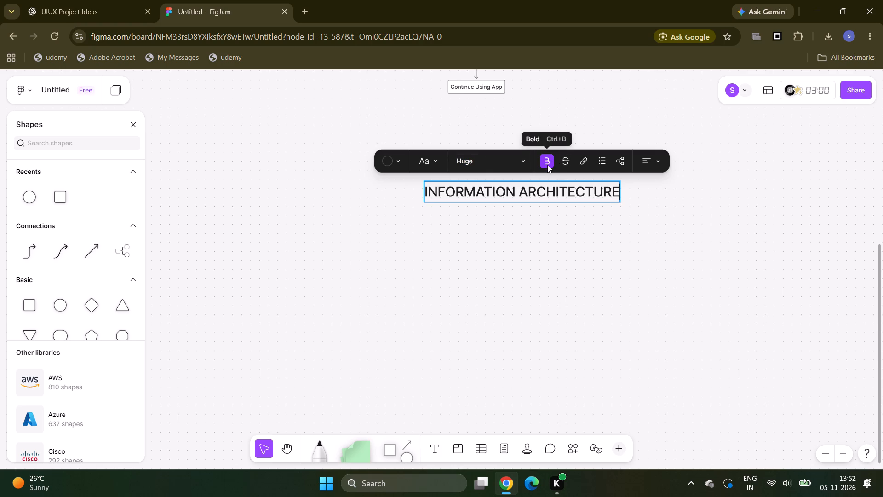
click(547, 165)
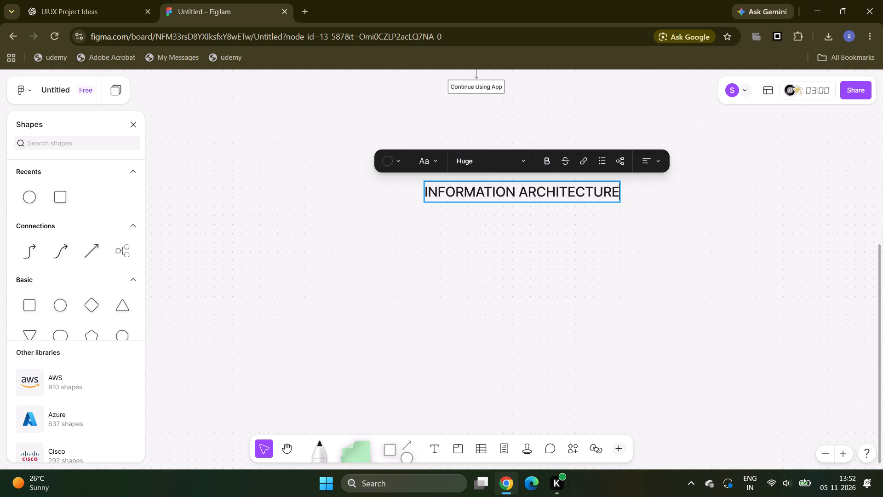
click(539, 193)
click(548, 164)
drag(423, 192, 547, 198)
drag(547, 198, 579, 192)
click(579, 192)
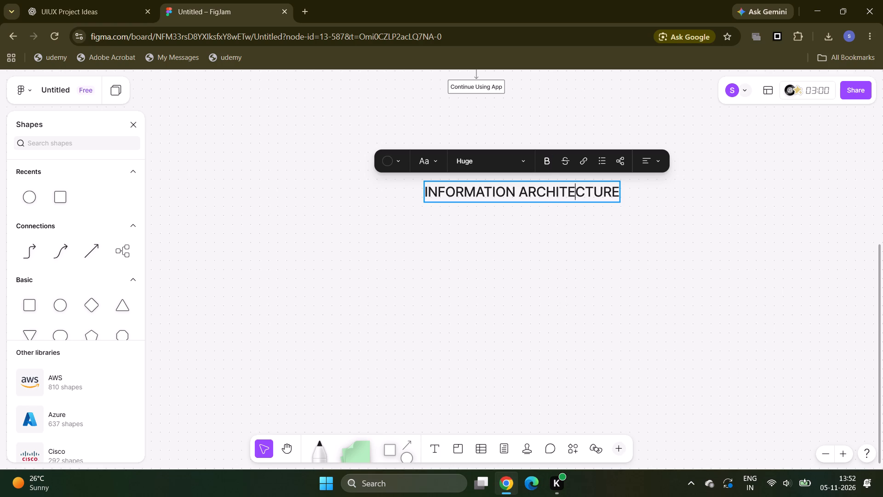
key(ctrl+a)
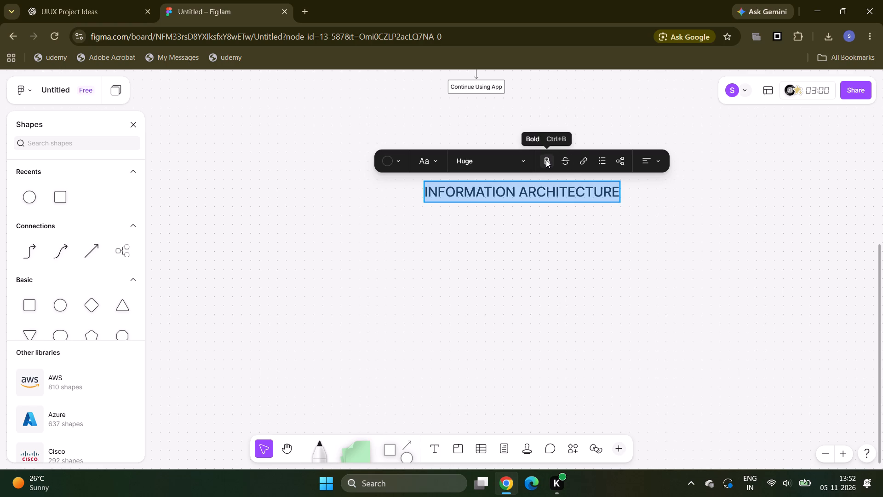
click(546, 160)
click(551, 241)
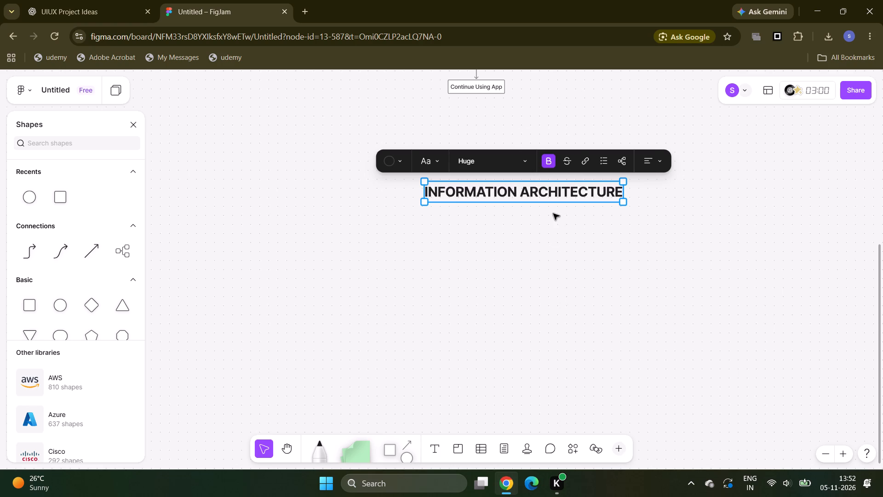
click(553, 214)
Move the INFORMATION ARCHITECTURE heading lower, centring it beneath the Continue Using App box.
click(541, 191)
drag(541, 191, 496, 242)
click(612, 181)
Draw a wide, shallow rectangle just below the INFORMATION ARCHITECTURE heading, slightly narrower than the heading.
scroll(612, 181, up, 2)
scroll(612, 181, right, 1)
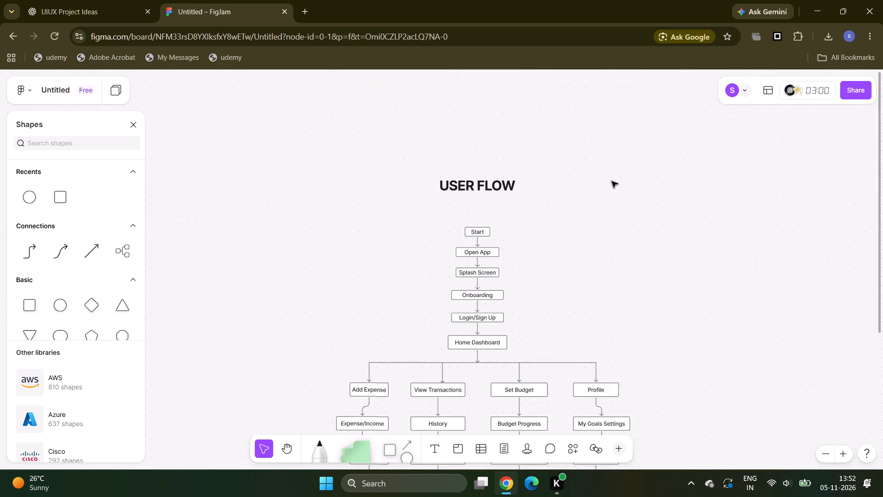
scroll(612, 181, right, 1)
scroll(612, 181, down, 1)
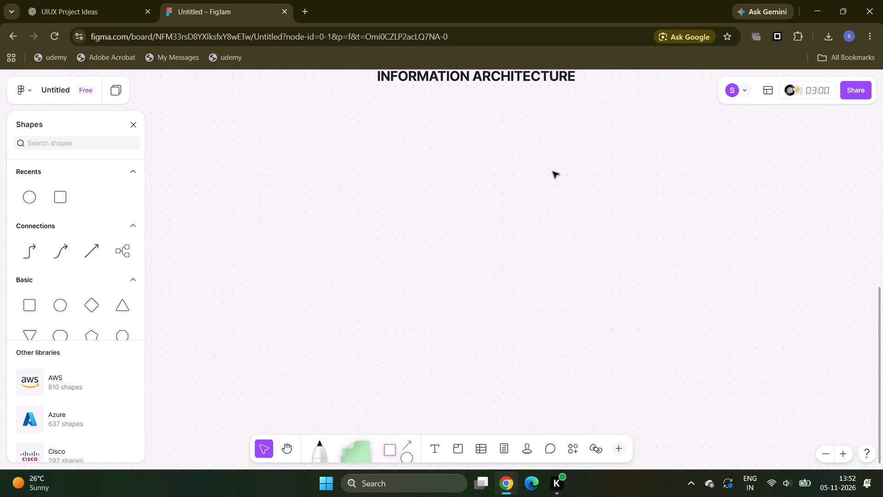
click(553, 172)
click(496, 198)
click(58, 195)
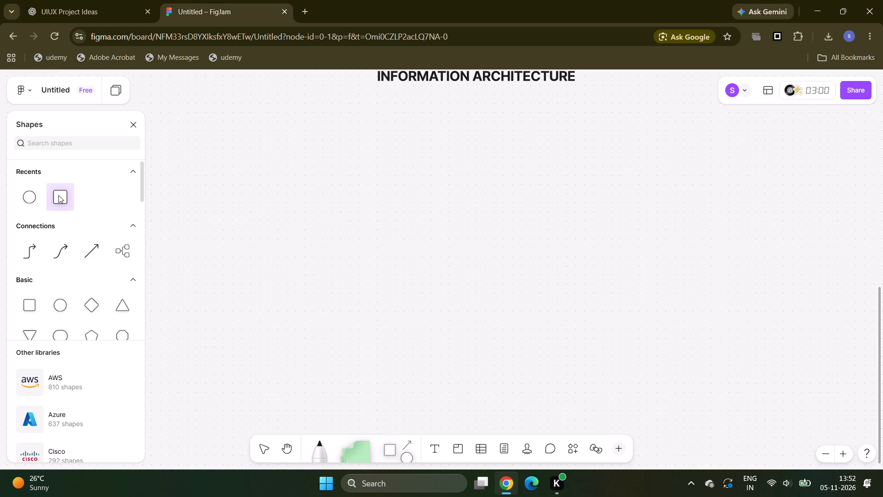
click(58, 195)
drag(396, 122, 523, 146)
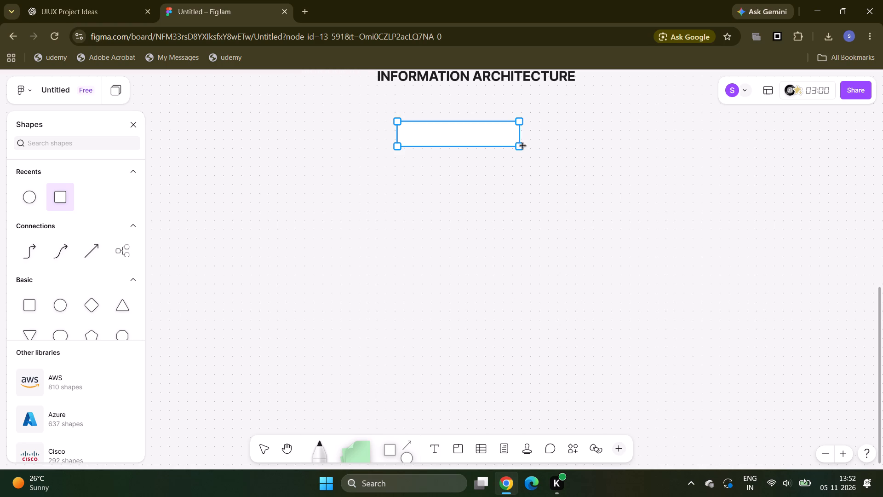
drag(523, 146, 569, 148)
Label the new rectangle "Smart Expense Tracker" in Large text.
click(523, 132)
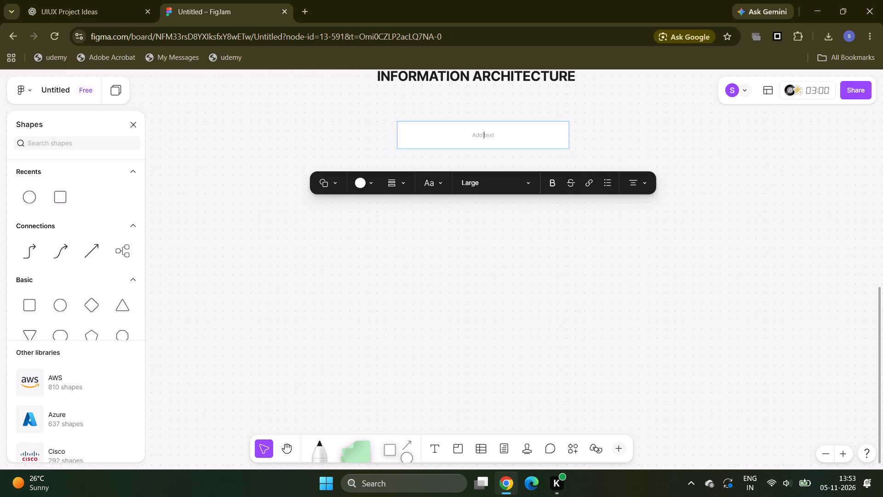
key(s)
key(BackSpace)
click(513, 182)
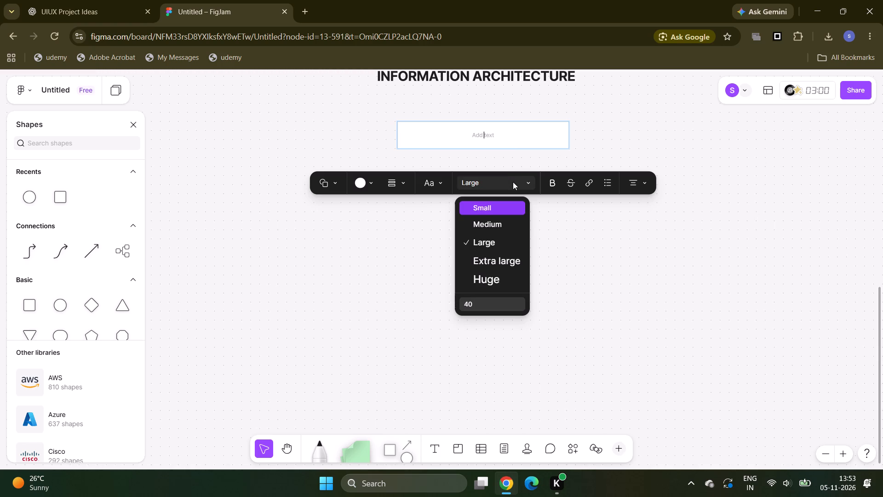
click(500, 243)
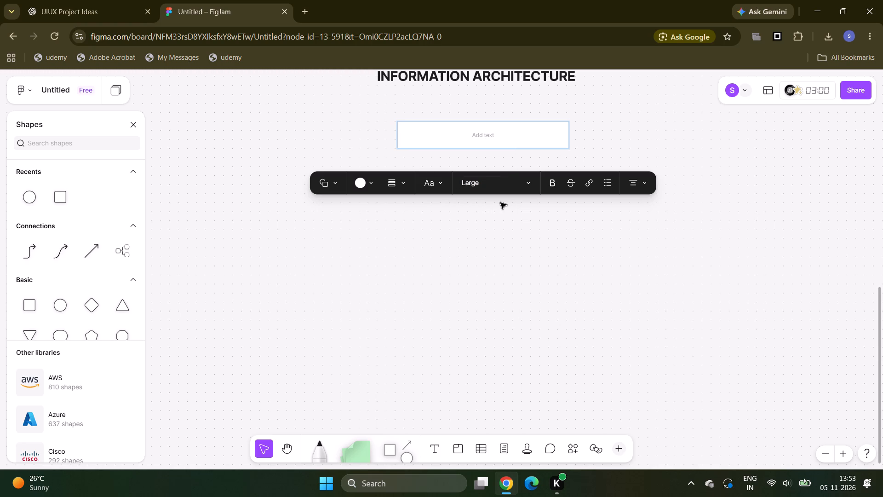
key(s)
text(mart)
key(space)
key(e)
text(xpense)
key(space)
key(t)
text(racker)
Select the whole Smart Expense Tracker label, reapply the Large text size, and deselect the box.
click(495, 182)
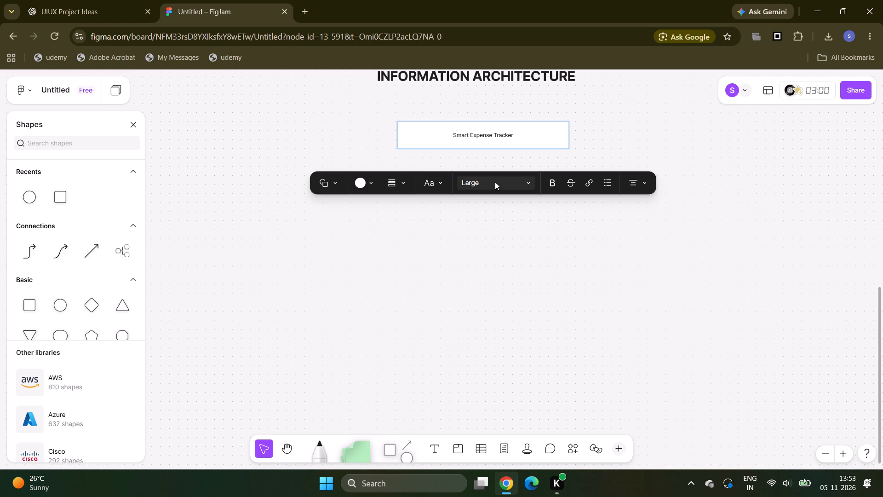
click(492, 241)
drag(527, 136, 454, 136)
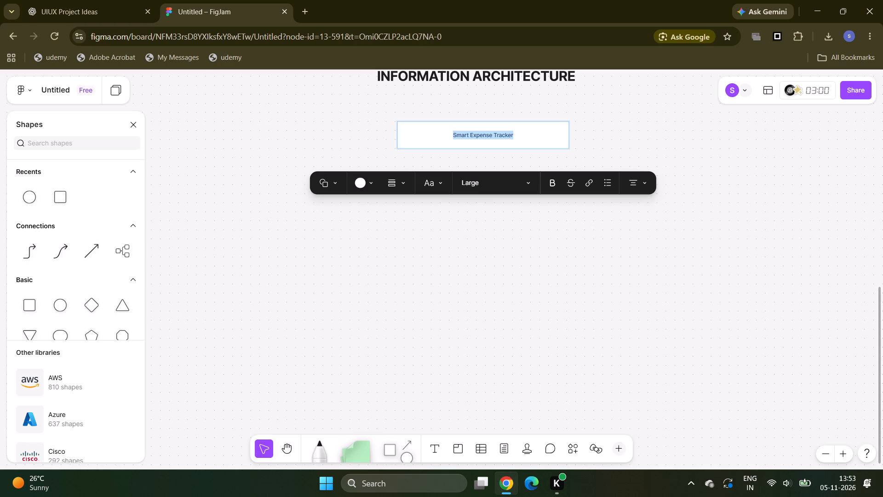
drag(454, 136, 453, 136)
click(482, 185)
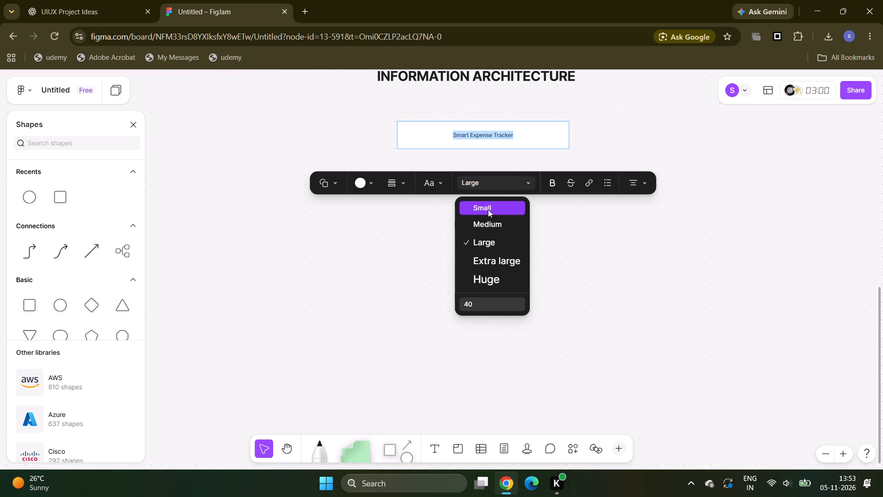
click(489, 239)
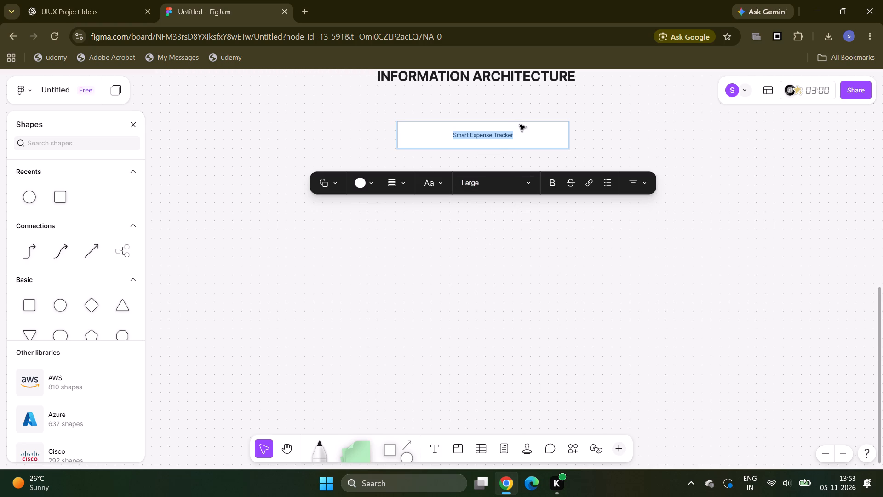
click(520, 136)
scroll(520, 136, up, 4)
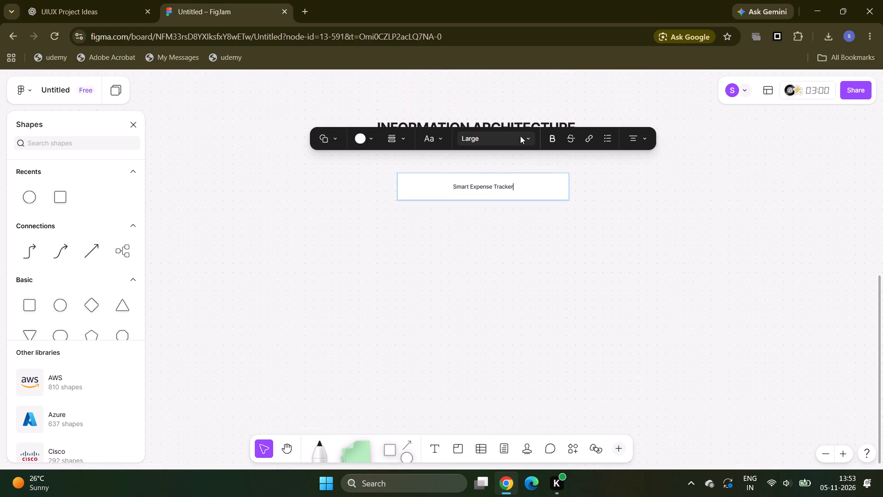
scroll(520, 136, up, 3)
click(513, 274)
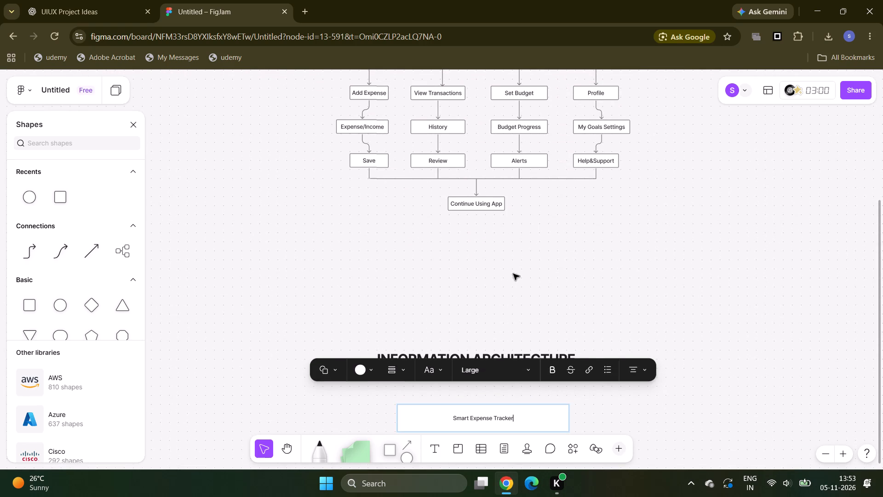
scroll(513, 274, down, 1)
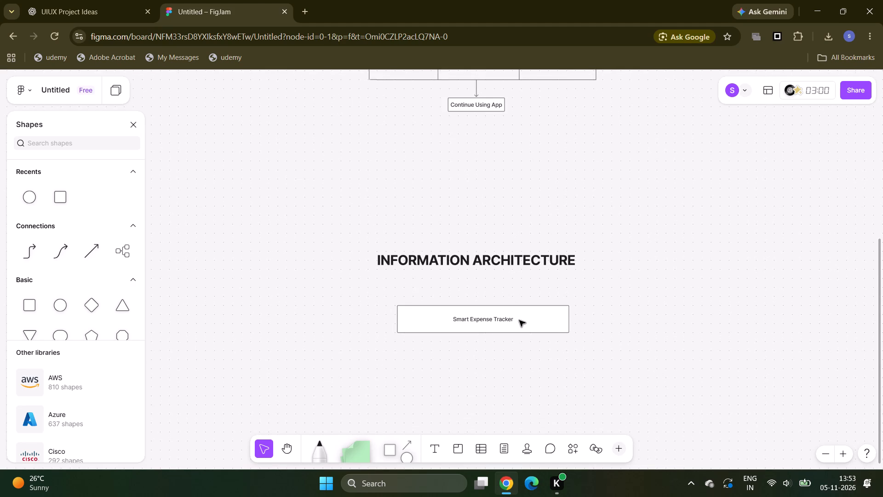
Shrink the Smart Expense Tracker box to roughly half the heading's width and centre it closely beneath the INFORMATION ARCHITECTURE heading.
click(519, 320)
drag(570, 334, 547, 323)
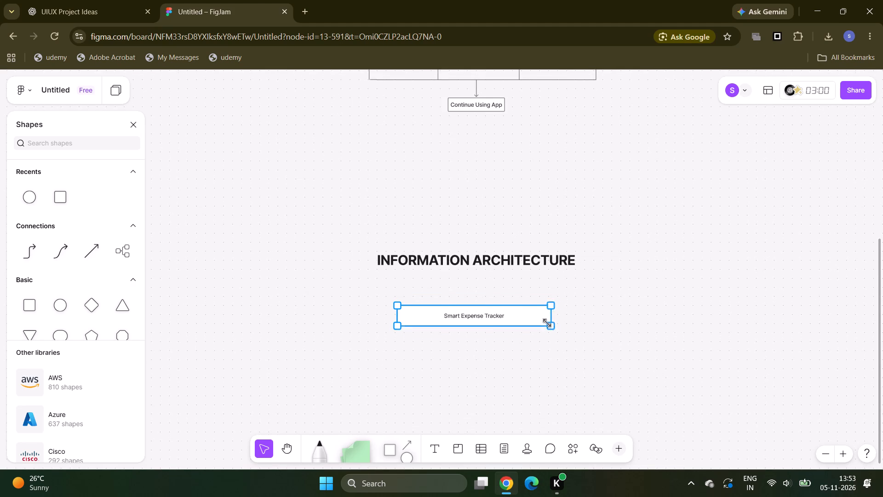
drag(547, 323, 517, 329)
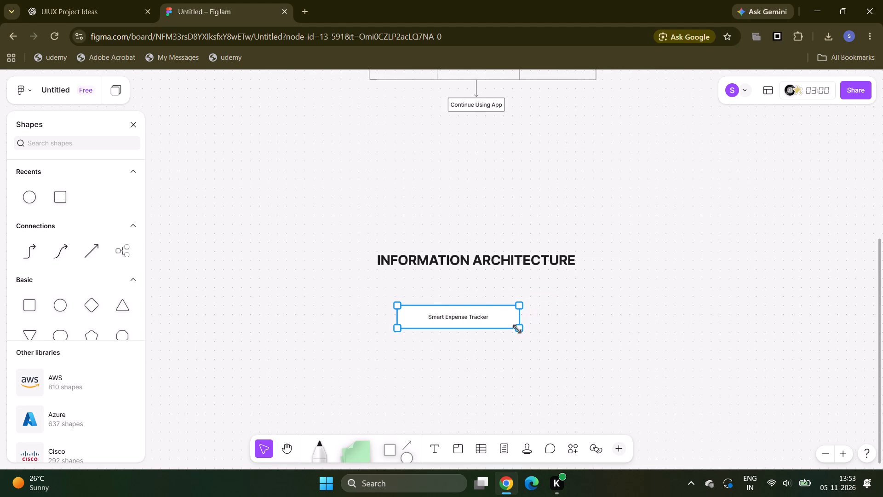
drag(517, 329, 502, 327)
click(470, 306)
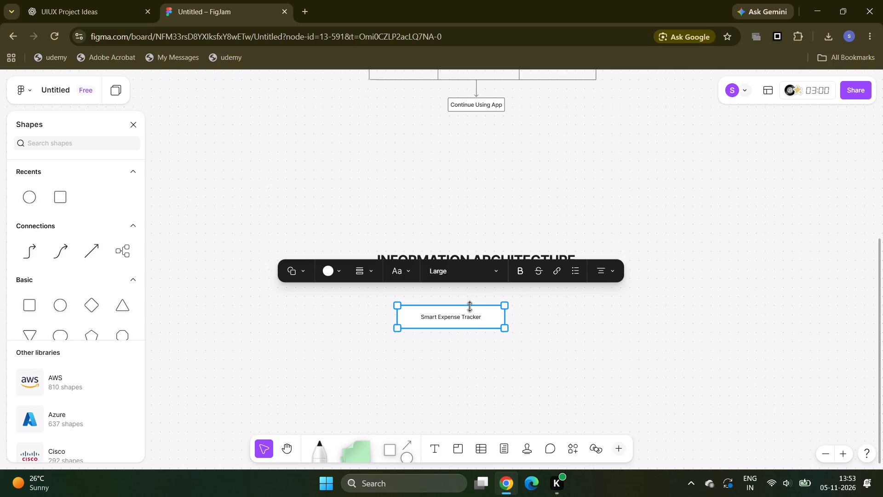
drag(482, 313, 508, 301)
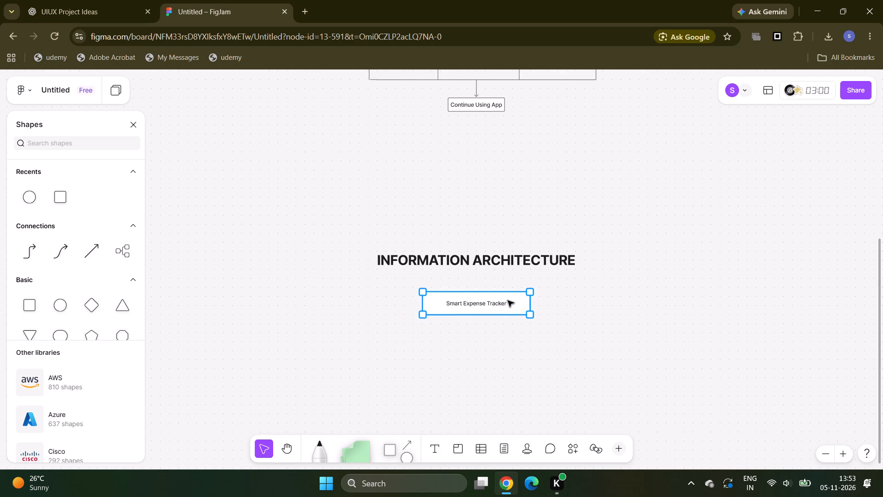
drag(508, 301, 508, 300)
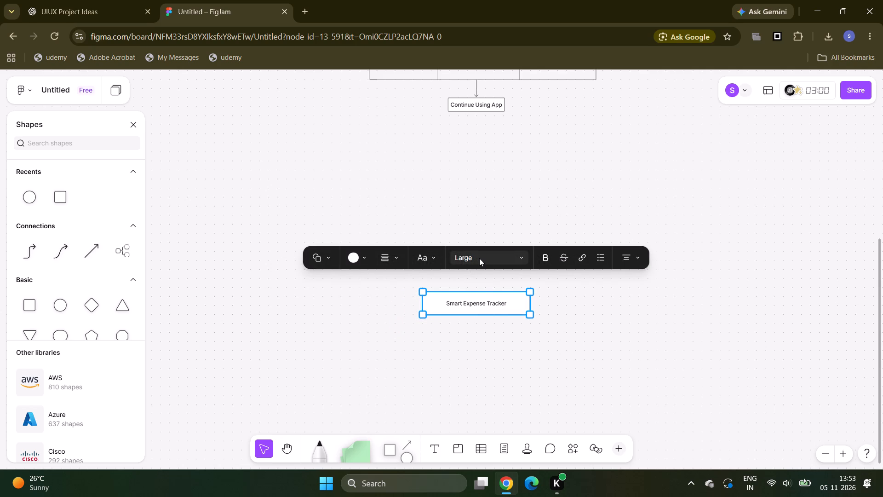
Set the Smart Expense Tracker box's text size to Extra large and deselect it.
click(480, 256)
click(482, 332)
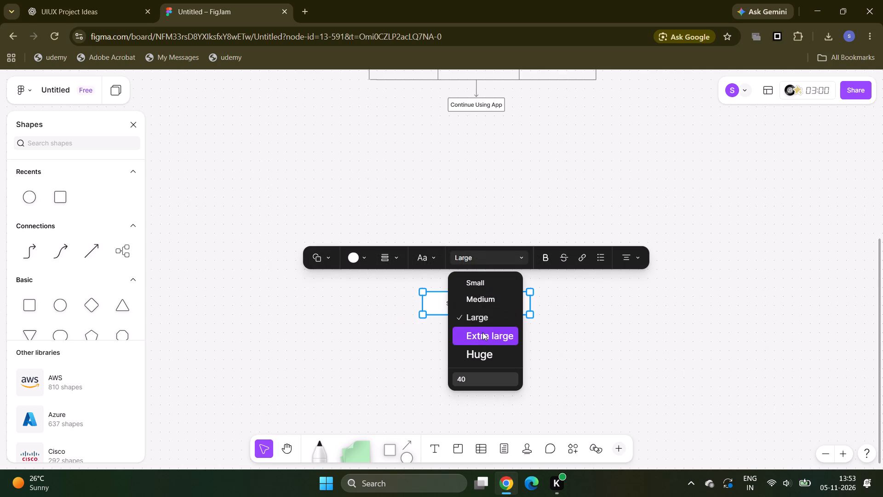
click(499, 332)
scroll(499, 332, up, 1)
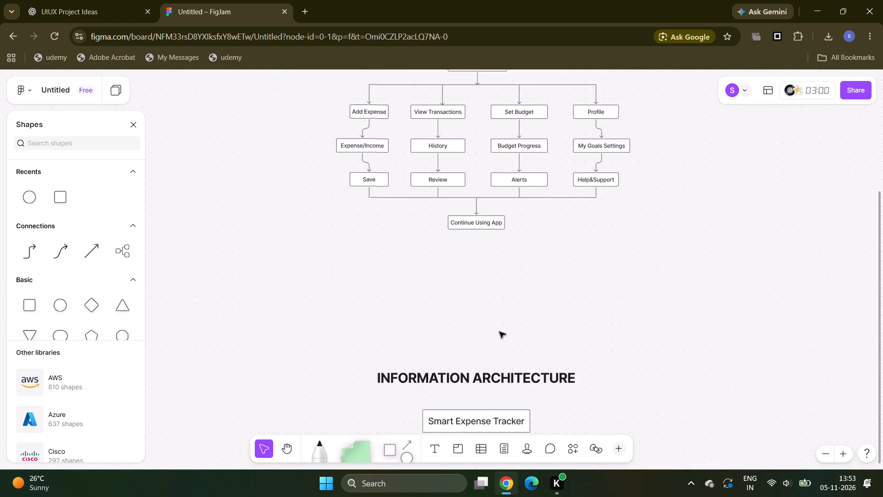
scroll(499, 332, up, 1)
scroll(499, 332, down, 3)
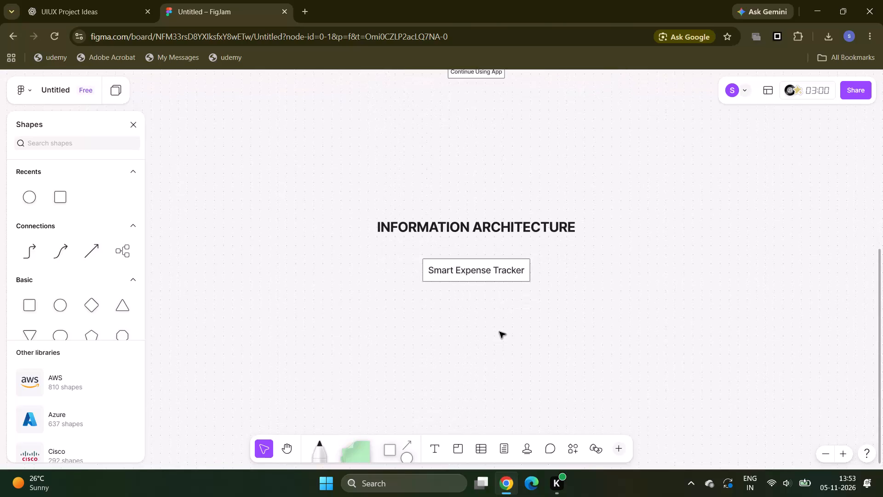
scroll(499, 332, down, 1)
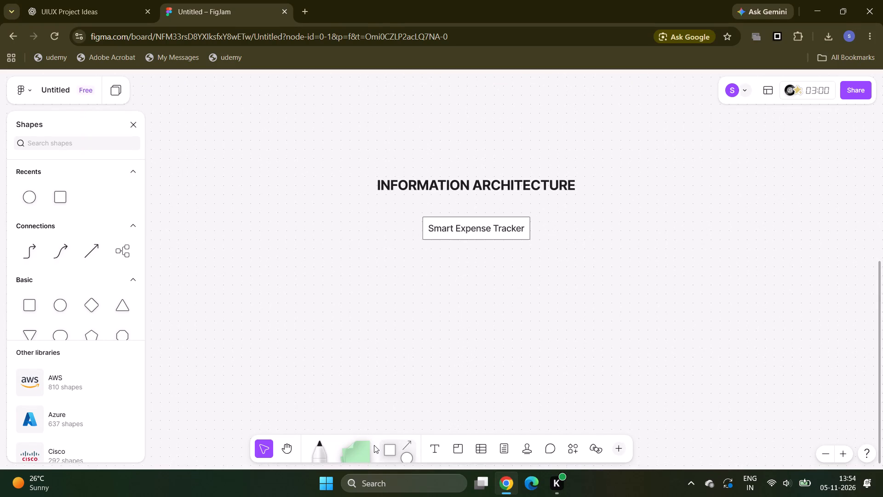
Draw a short straight vertical connector downward from the bottom centre of the Smart Expense Tracker box.
click(87, 252)
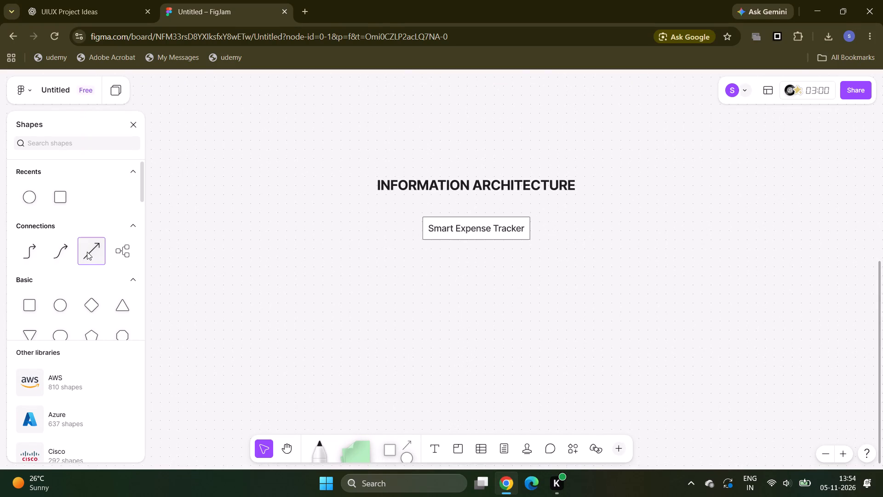
scroll(297, 280, down, 1)
scroll(297, 280, up, 2)
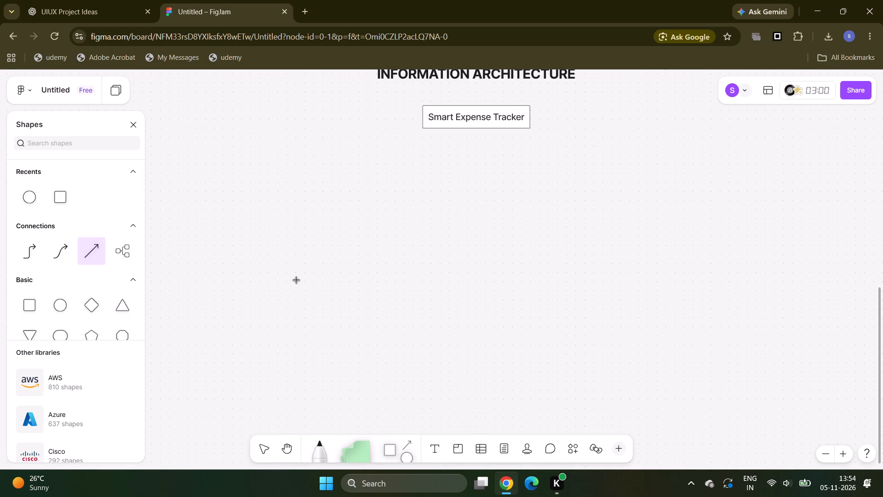
scroll(297, 280, up, 1)
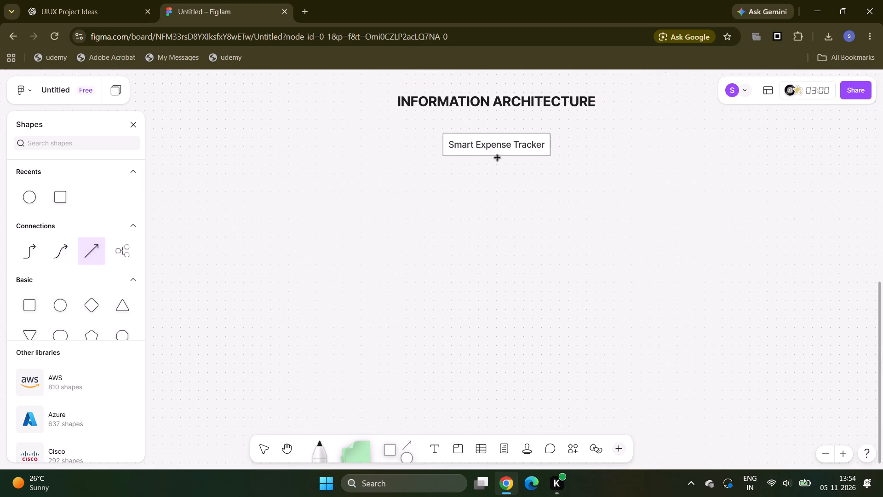
drag(496, 156, 496, 190)
drag(496, 190, 496, 190)
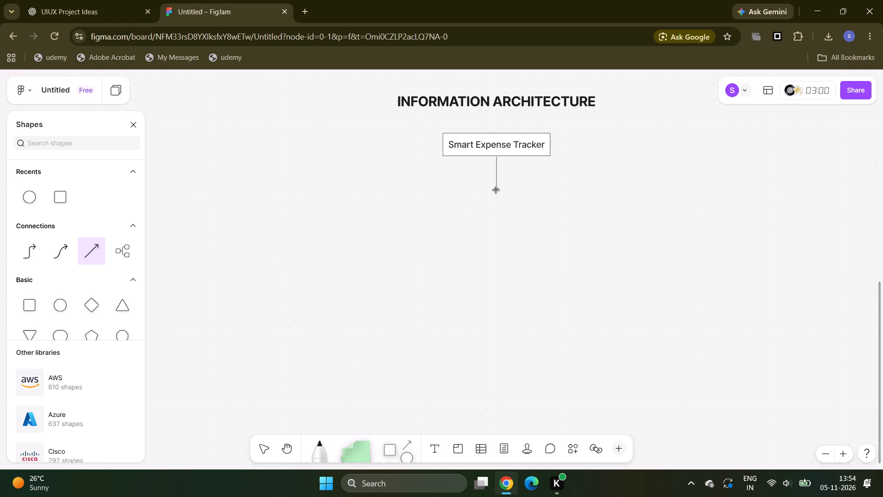
right_click(496, 190)
click(460, 168)
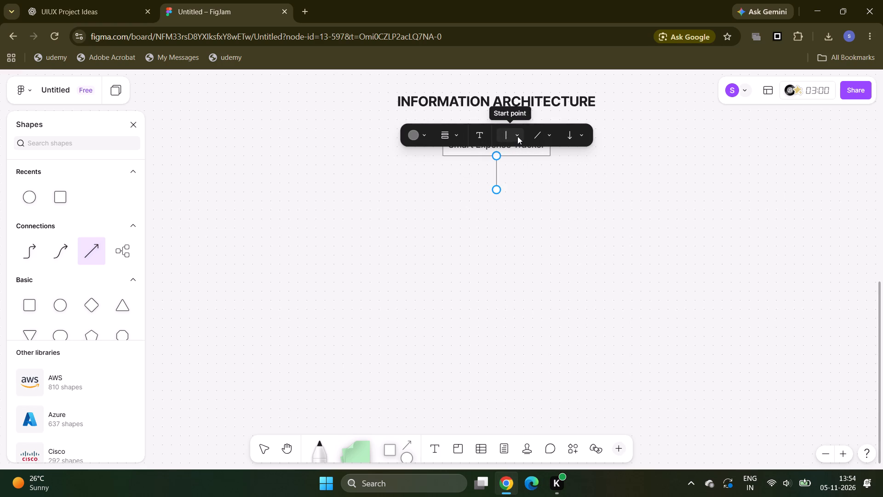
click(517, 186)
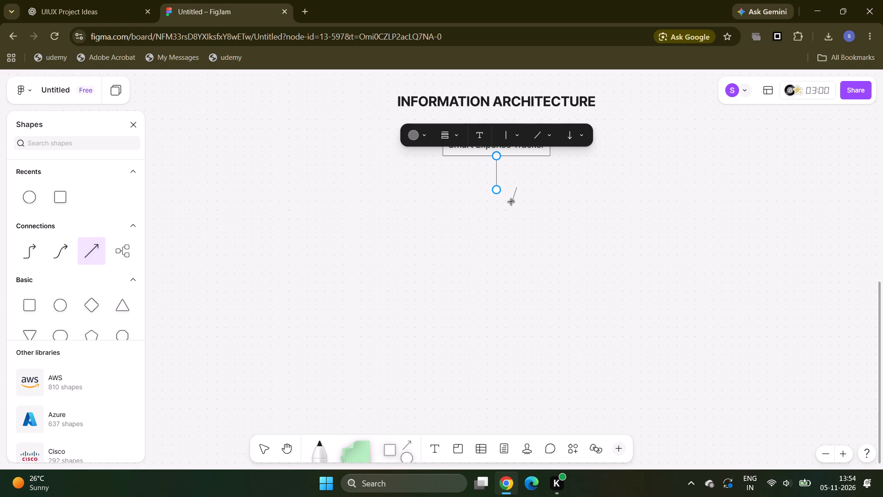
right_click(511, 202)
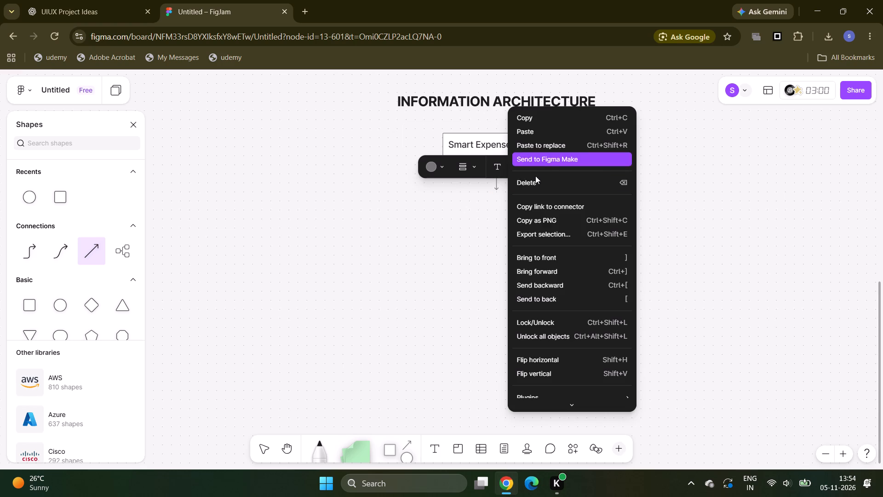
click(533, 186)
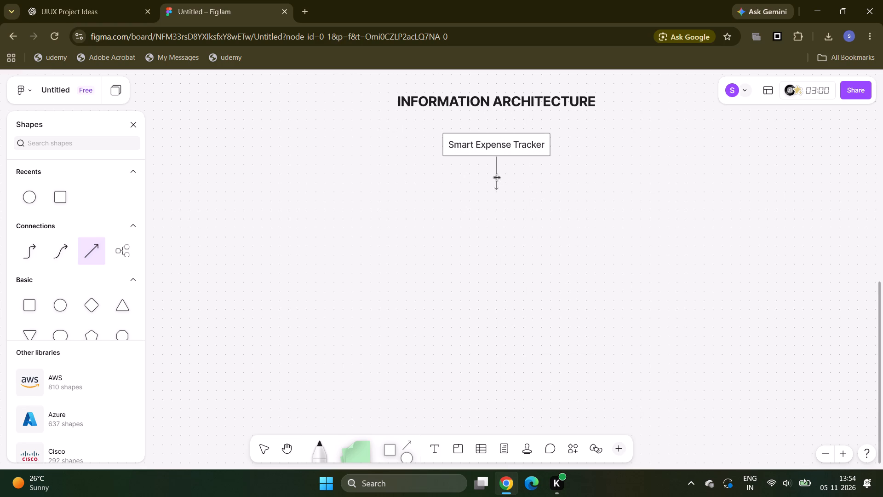
Remove the arrowhead from the end point of the connector below the Smart Expense Tracker box, leaving a plain line.
click(497, 178)
click(497, 178)
right_click(497, 178)
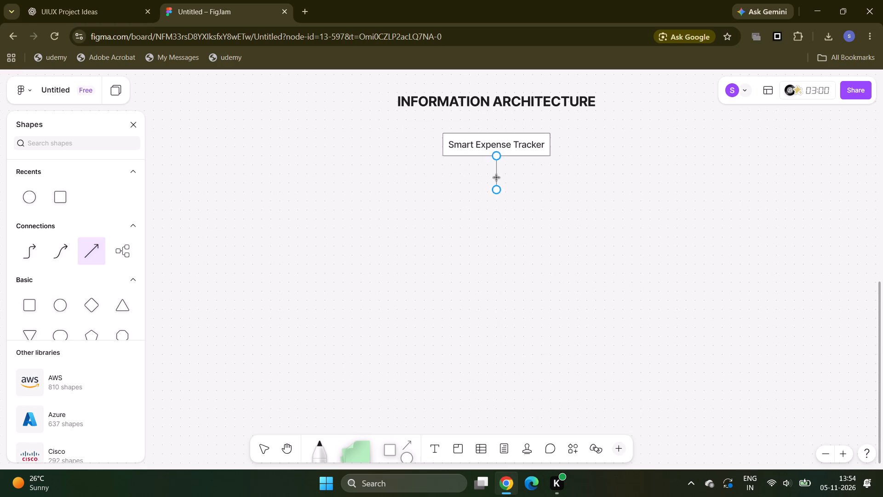
click(464, 127)
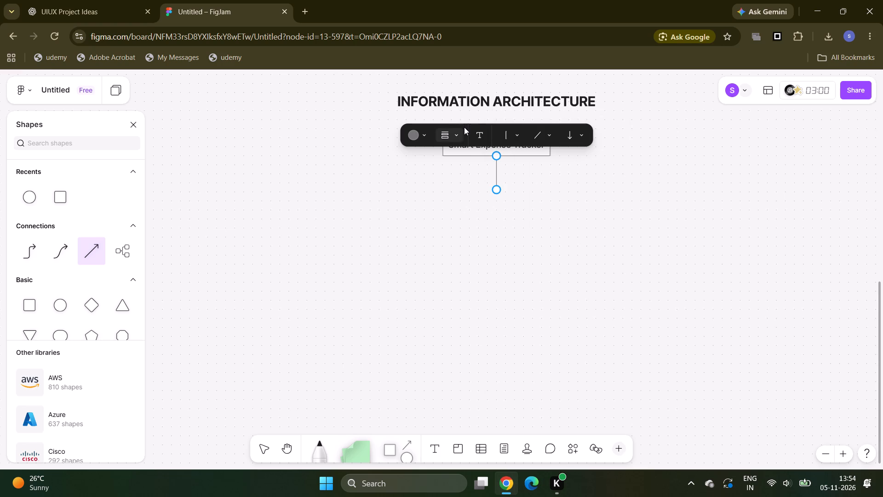
click(580, 134)
click(517, 106)
click(541, 196)
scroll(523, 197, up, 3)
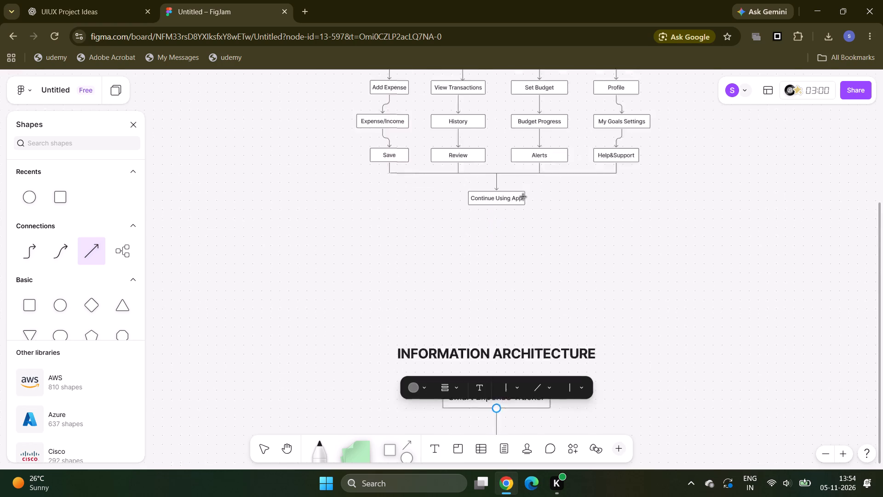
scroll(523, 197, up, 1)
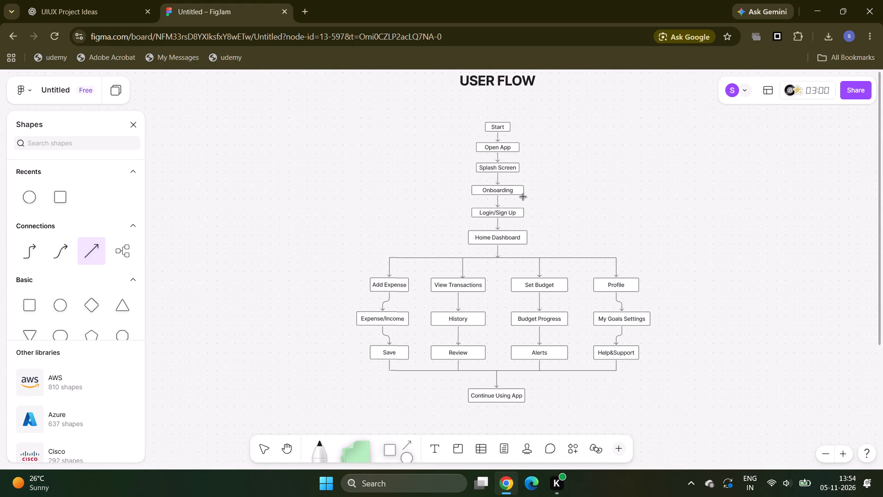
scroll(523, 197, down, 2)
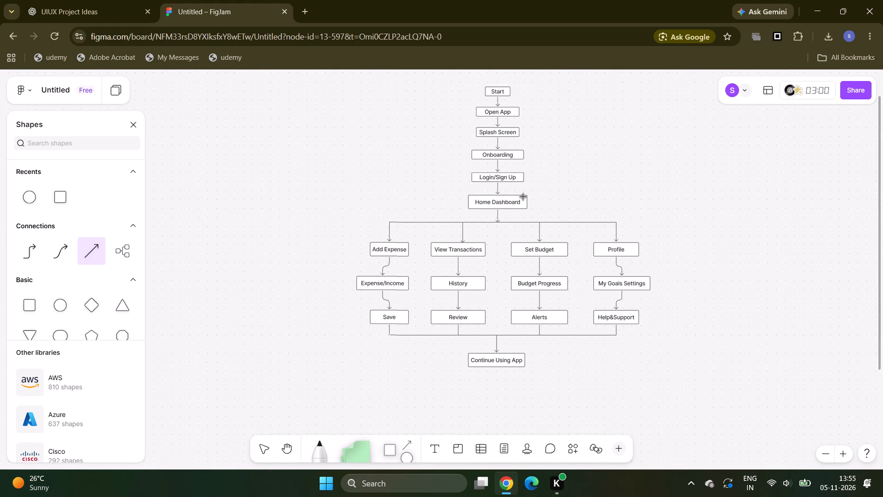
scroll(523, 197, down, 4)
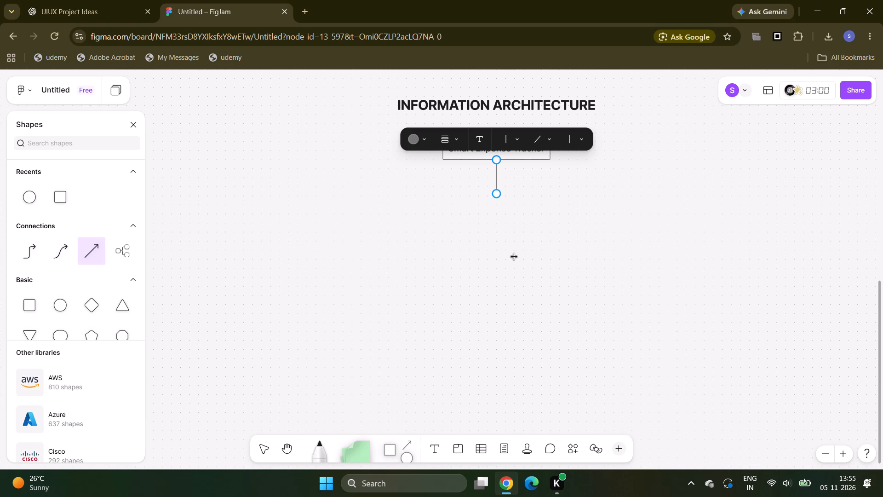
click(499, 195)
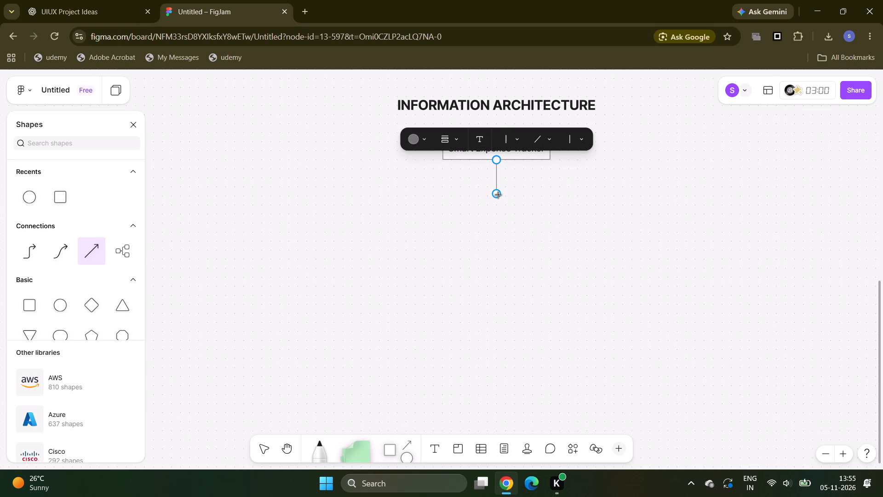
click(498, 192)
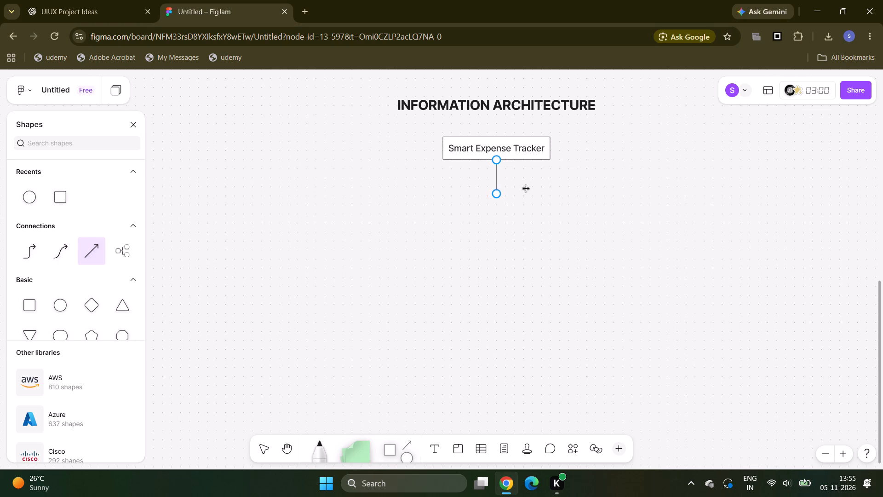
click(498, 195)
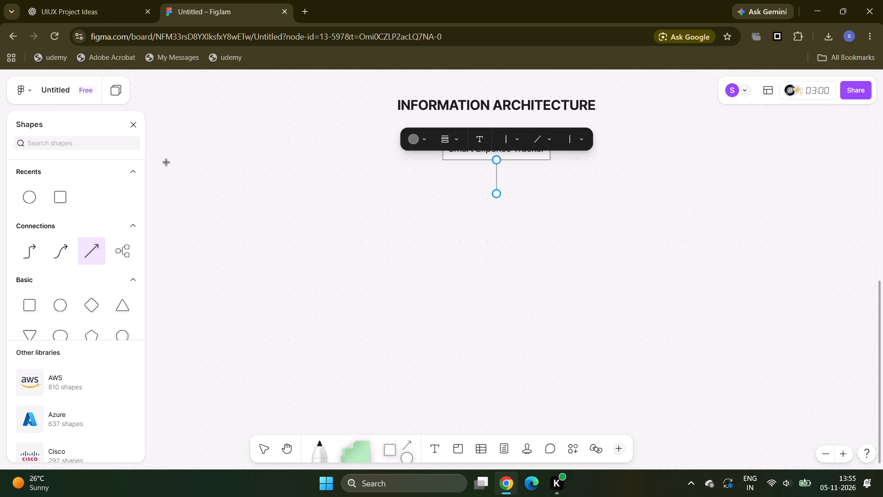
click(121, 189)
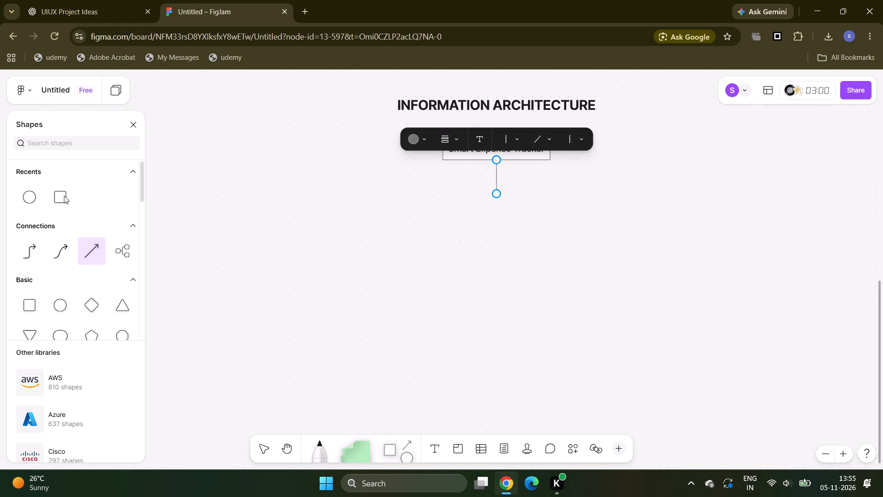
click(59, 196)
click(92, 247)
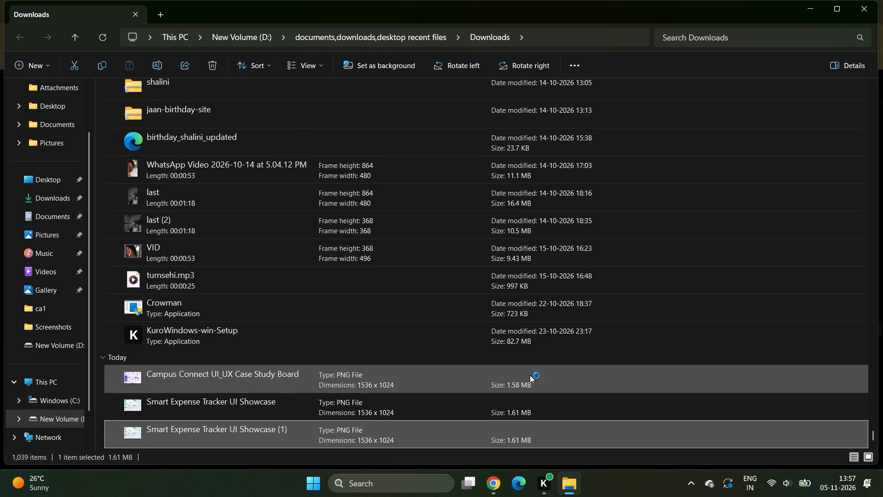
click(490, 434)
double_click(490, 434)
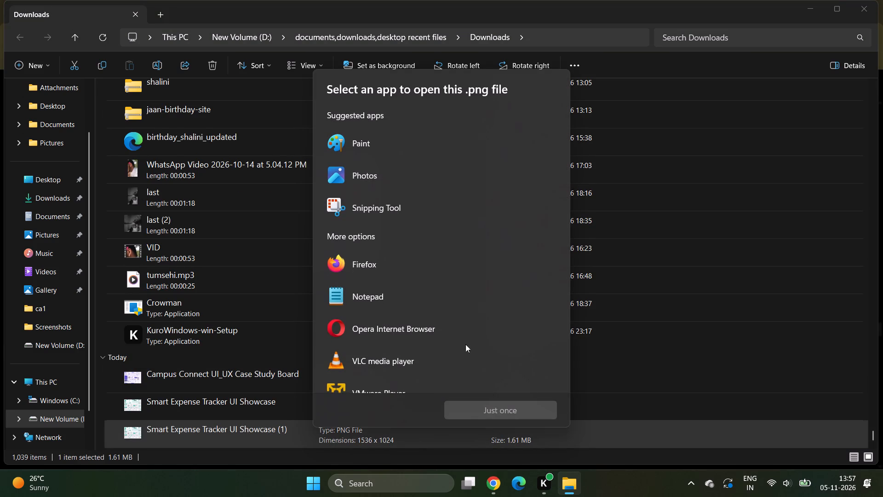
click(441, 173)
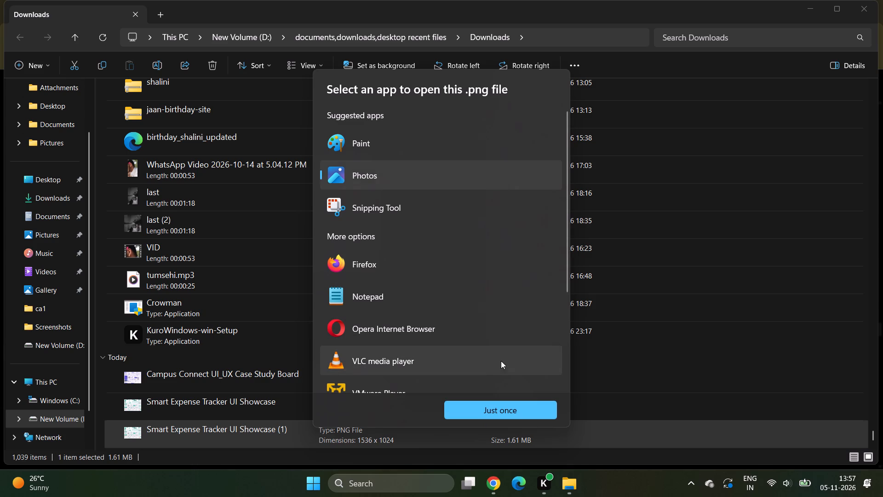
click(502, 414)
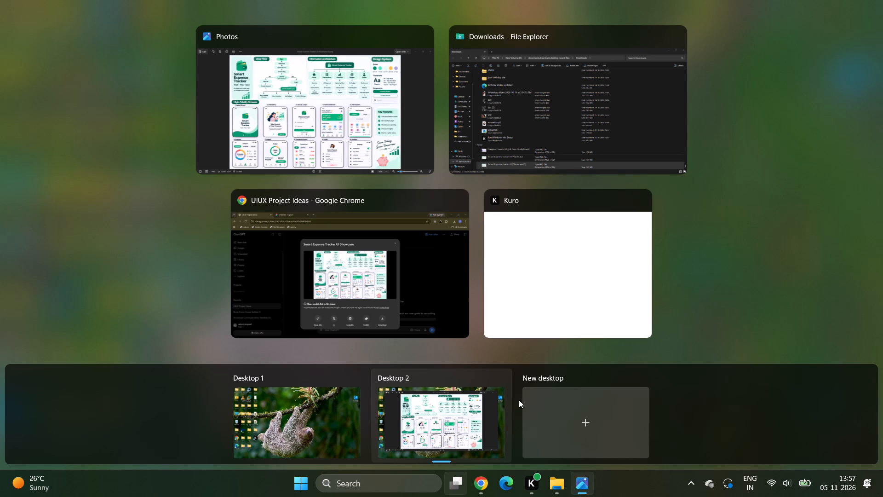
click(373, 111)
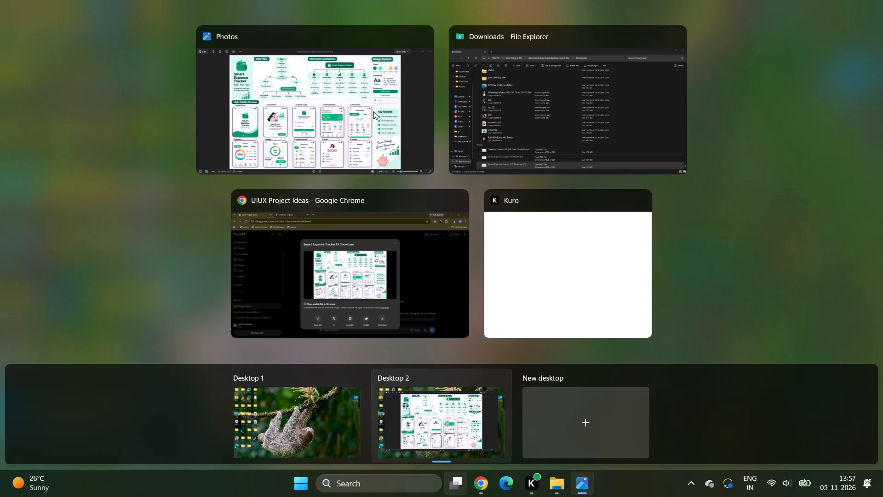
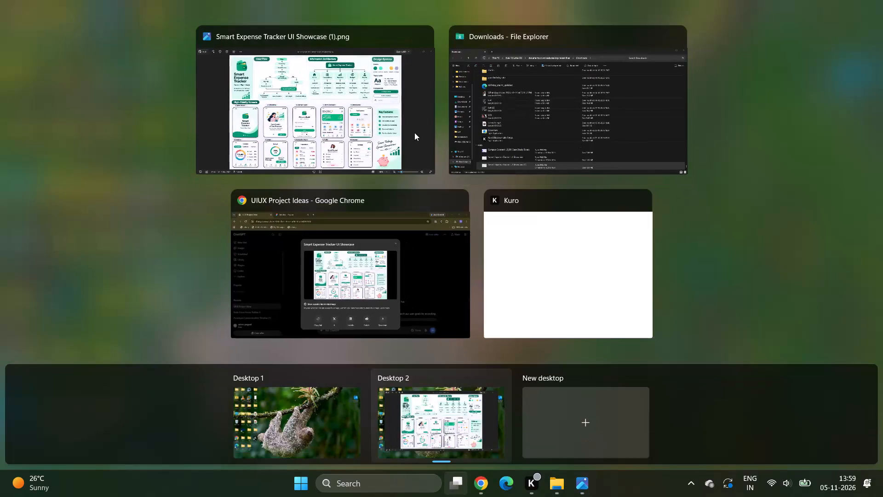
click(368, 262)
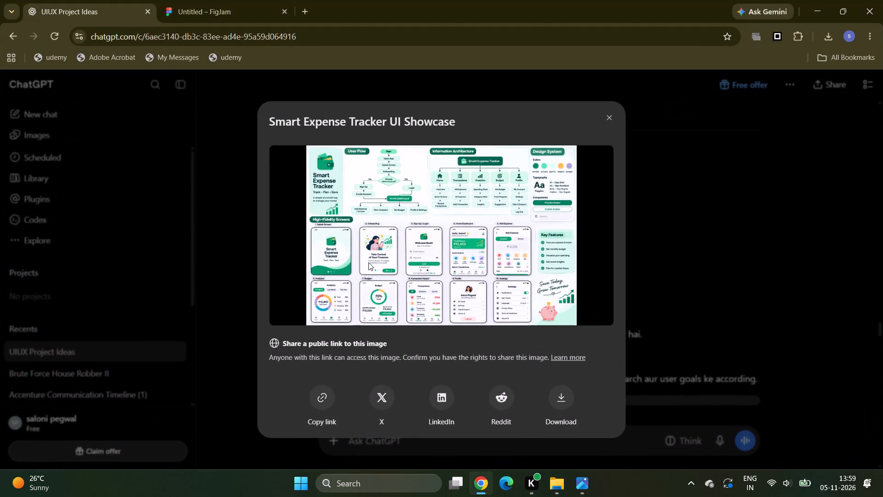
click(610, 117)
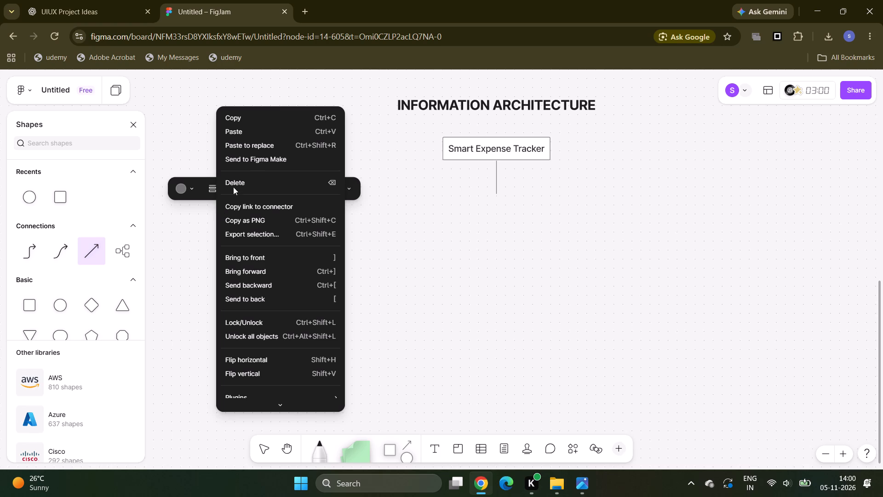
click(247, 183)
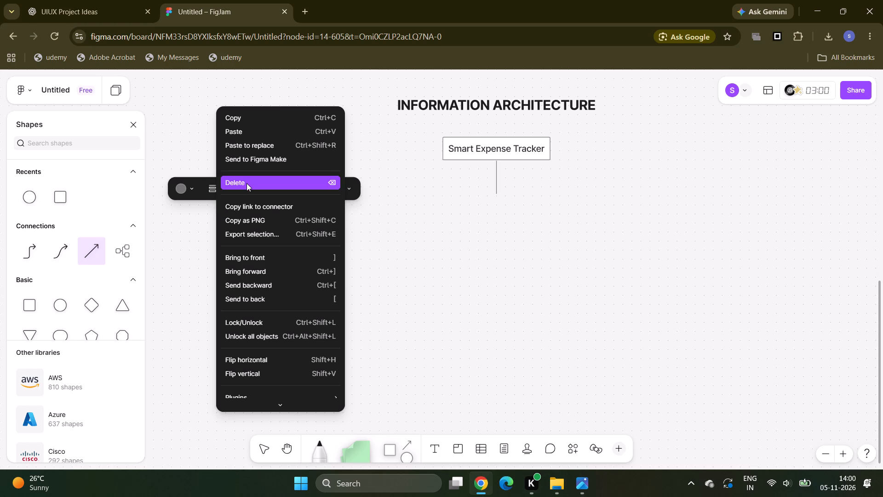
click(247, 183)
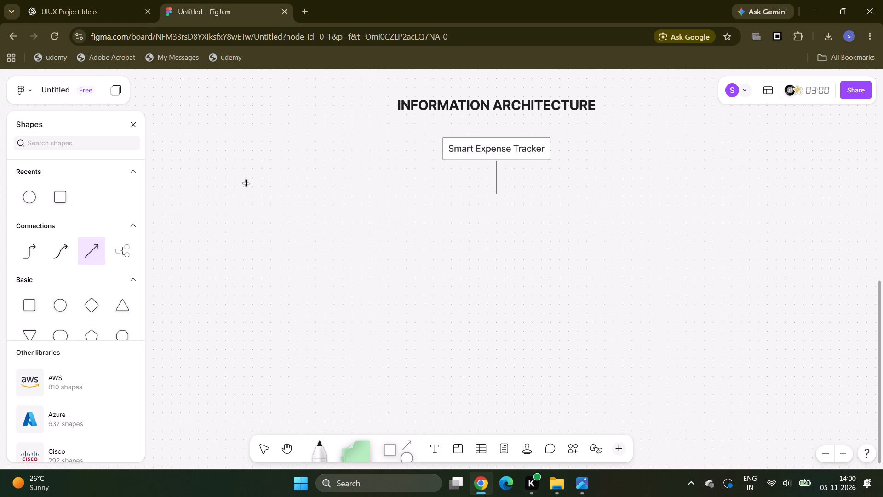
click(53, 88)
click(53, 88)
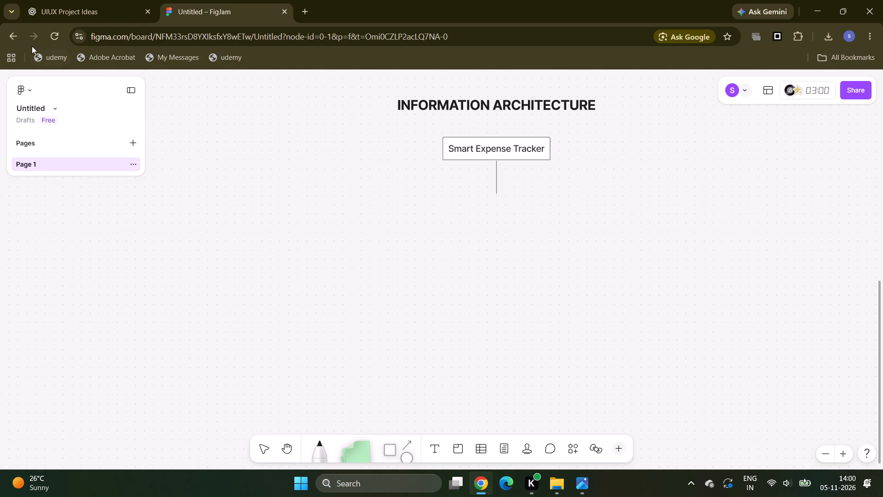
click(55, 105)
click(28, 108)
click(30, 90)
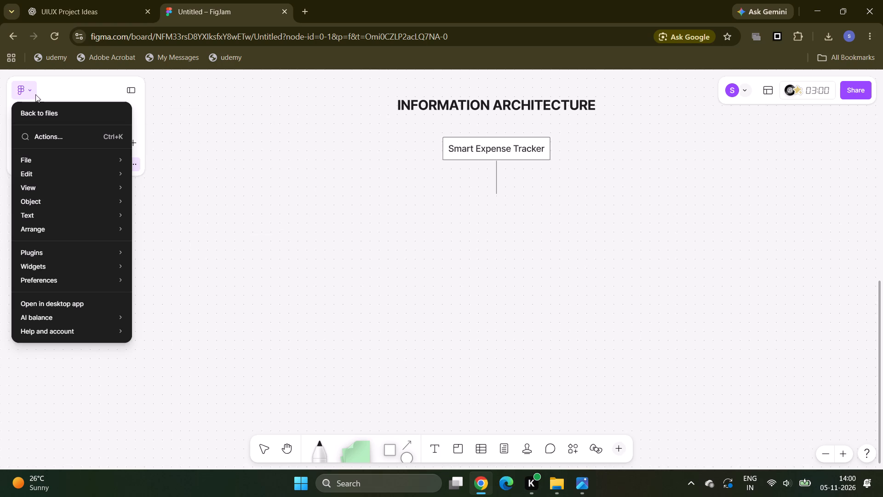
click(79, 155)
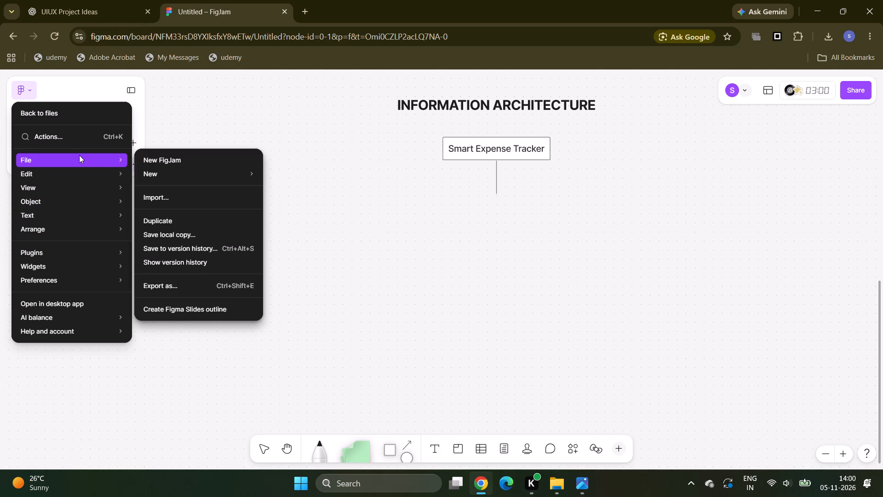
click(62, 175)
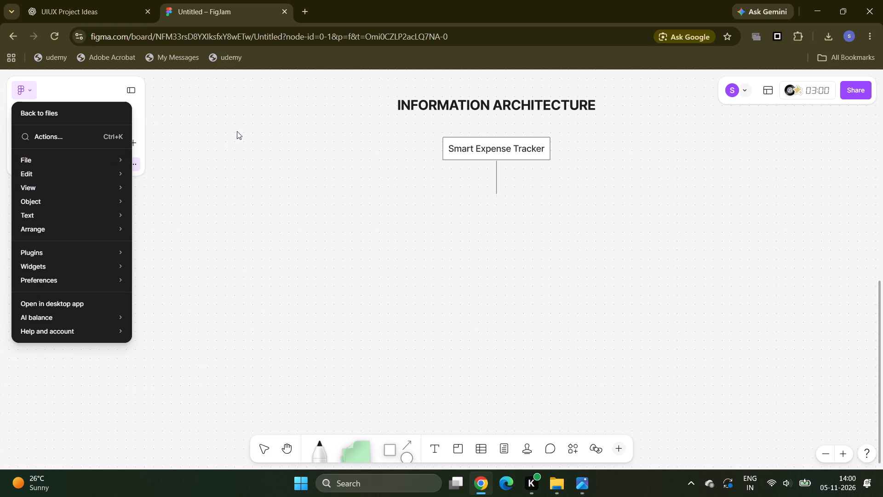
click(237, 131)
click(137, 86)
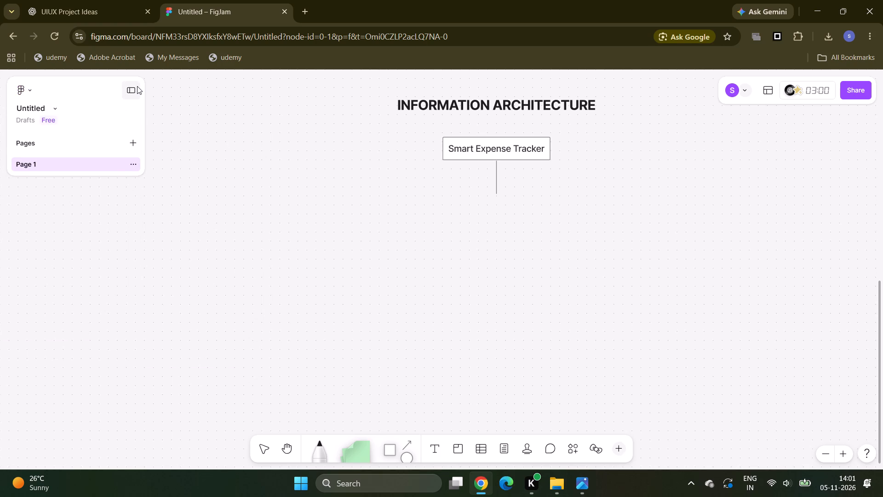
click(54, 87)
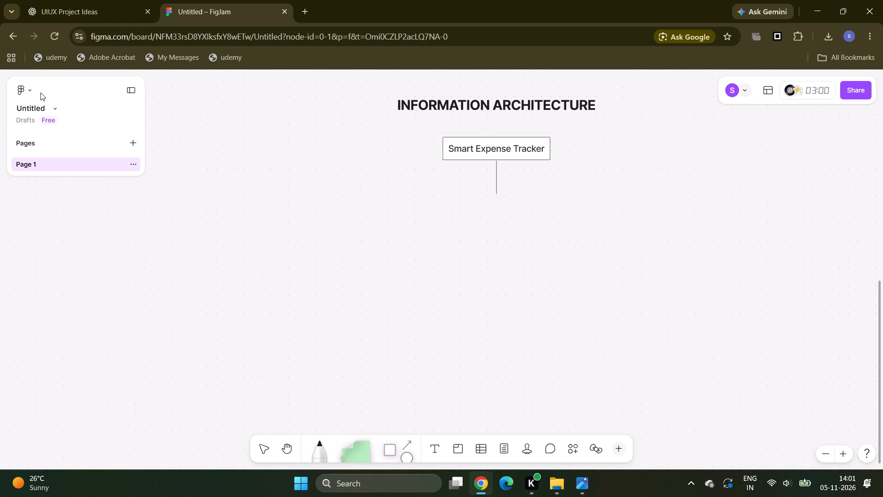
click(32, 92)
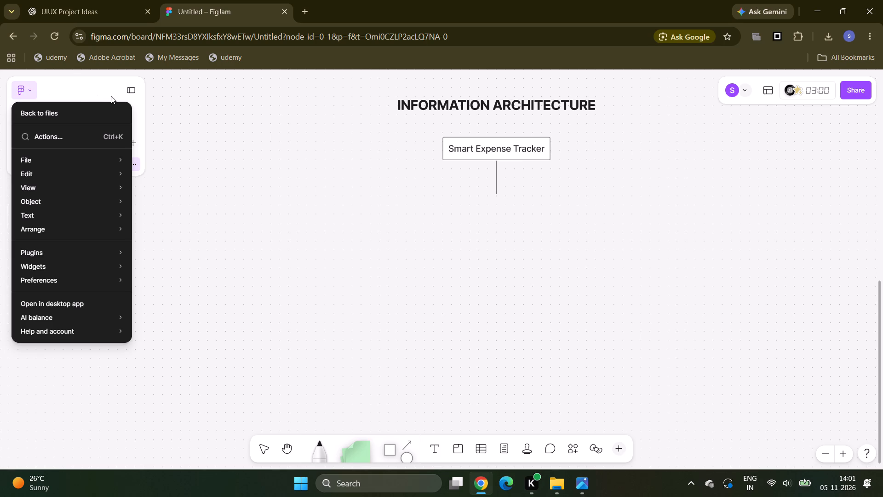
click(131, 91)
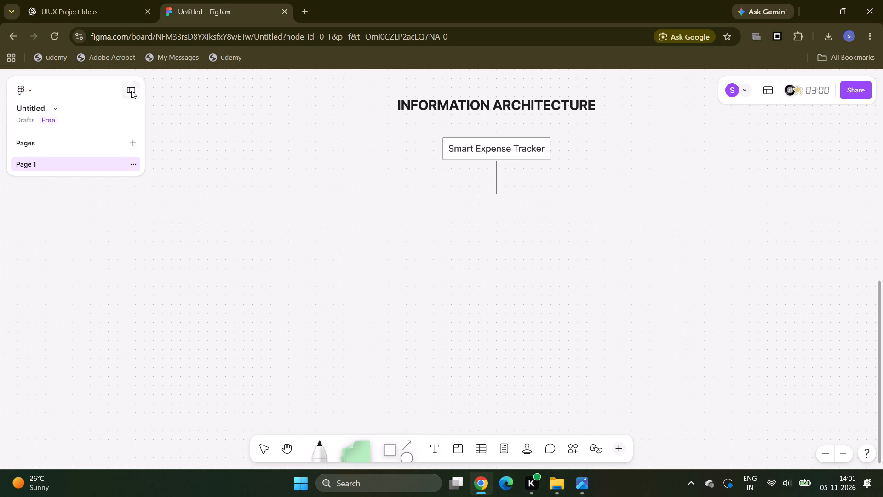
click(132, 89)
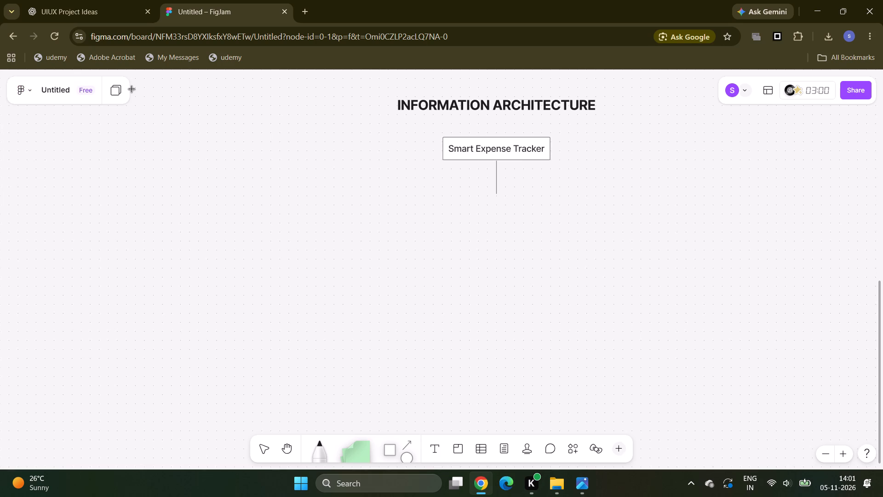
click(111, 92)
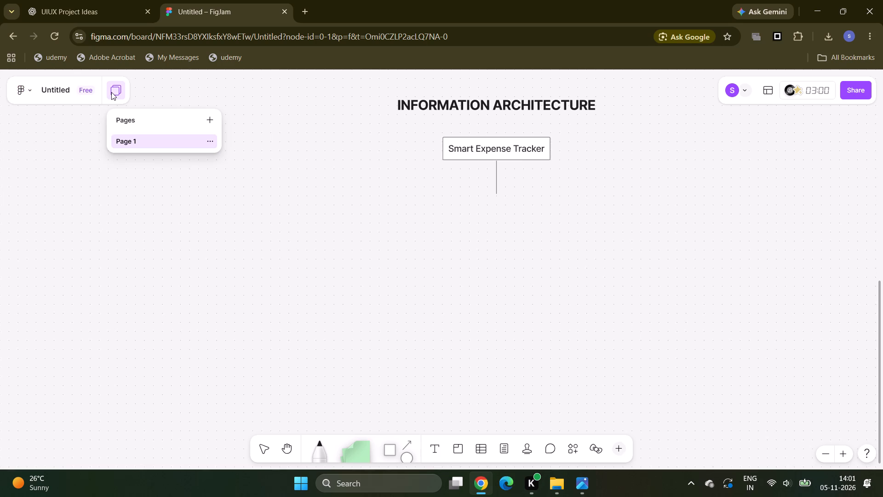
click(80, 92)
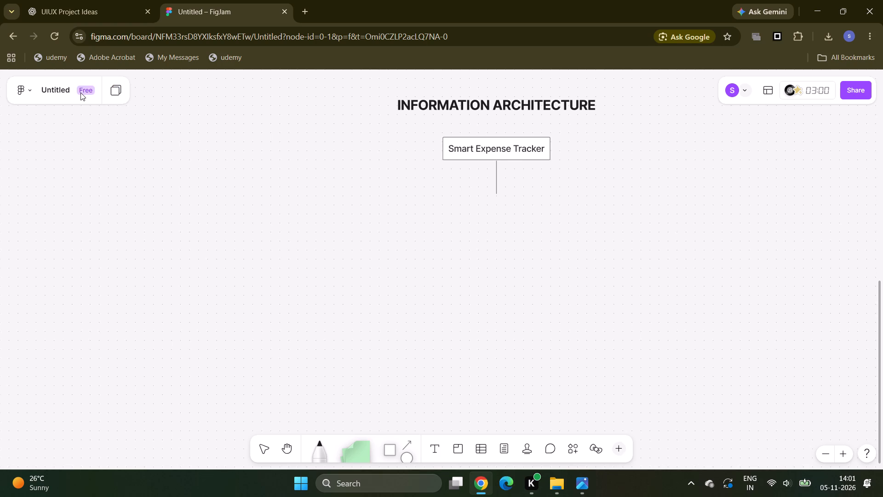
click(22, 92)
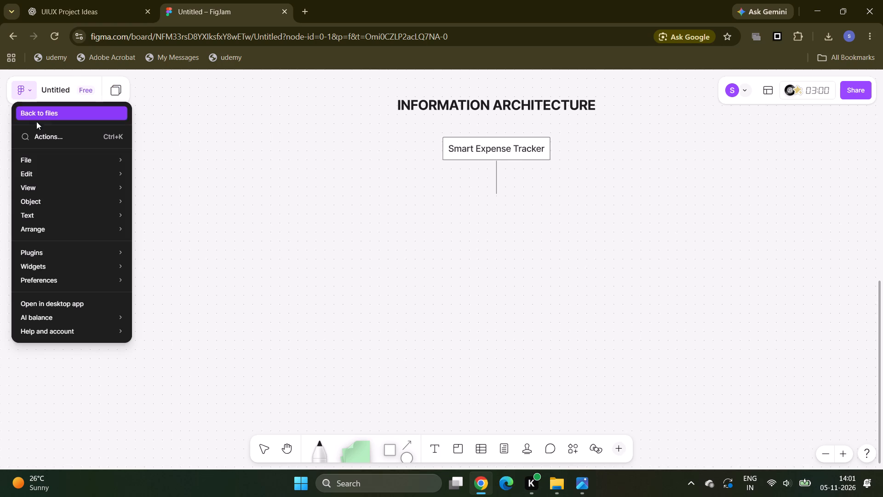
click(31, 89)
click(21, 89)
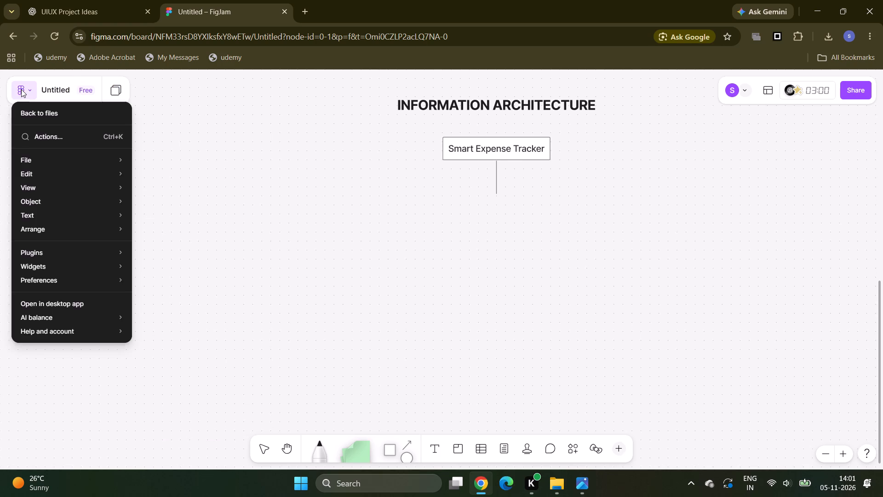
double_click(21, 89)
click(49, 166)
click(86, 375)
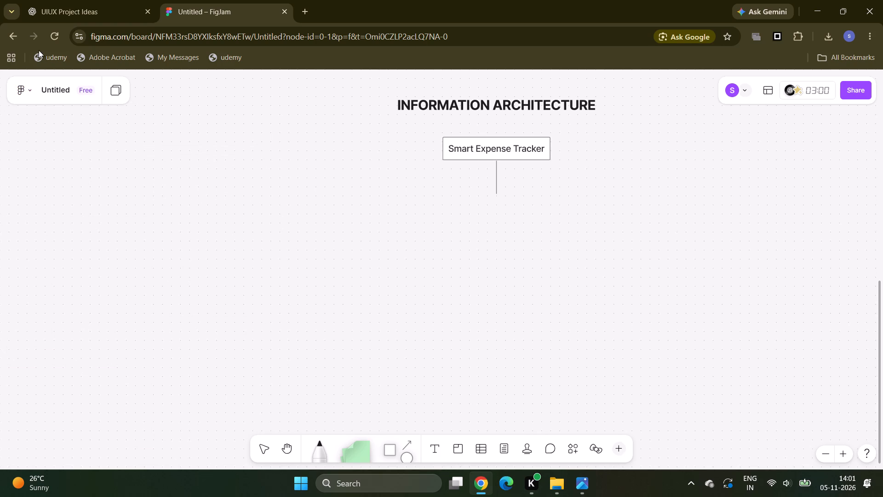
Return to Figma's recently viewed files and select the Untitled FigJam board with the coloured multi-column chart, edited 3 days ago, for reference.
click(13, 34)
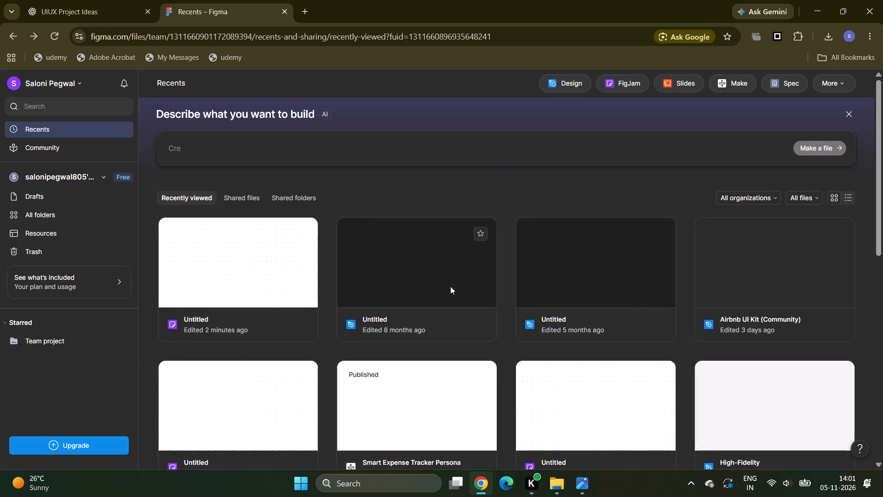
scroll(450, 286, down, 1)
scroll(526, 365, down, 1)
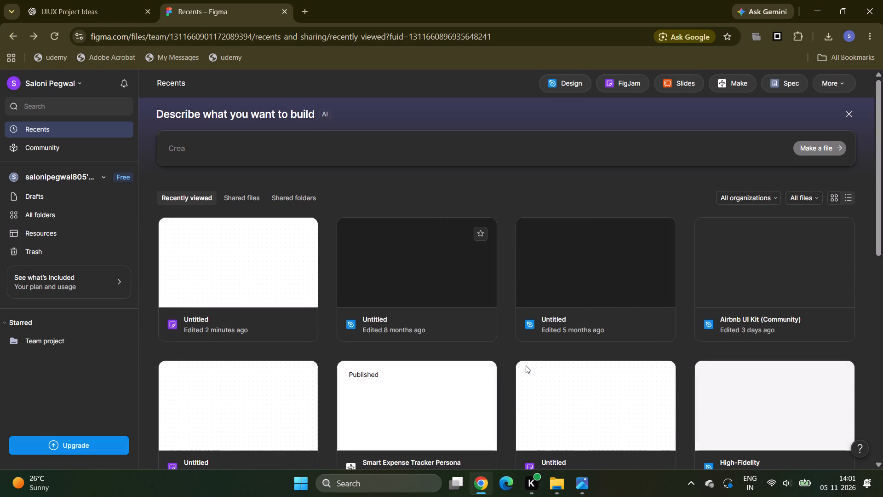
scroll(526, 365, down, 1)
scroll(526, 365, up, 1)
scroll(526, 365, down, 3)
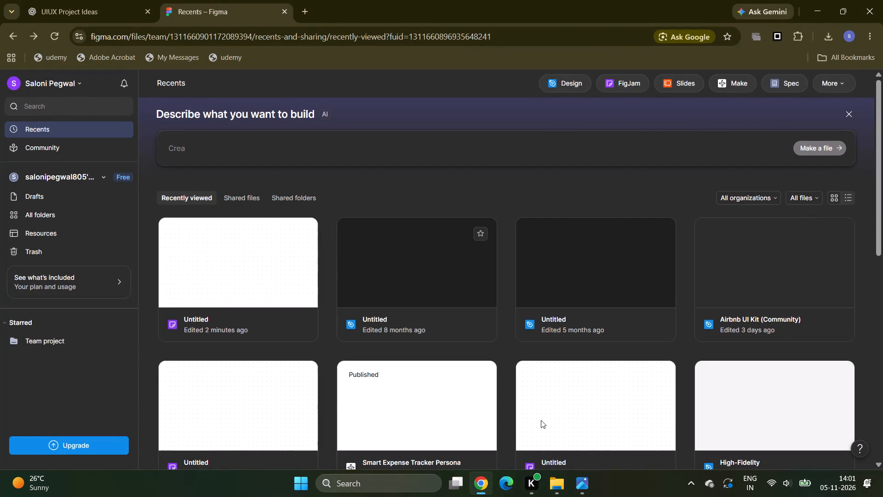
scroll(508, 341, down, 1)
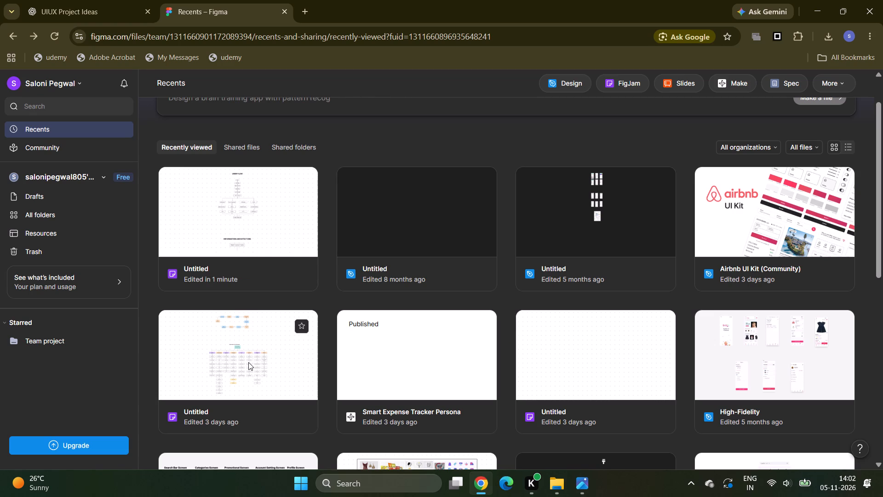
click(230, 400)
click(245, 382)
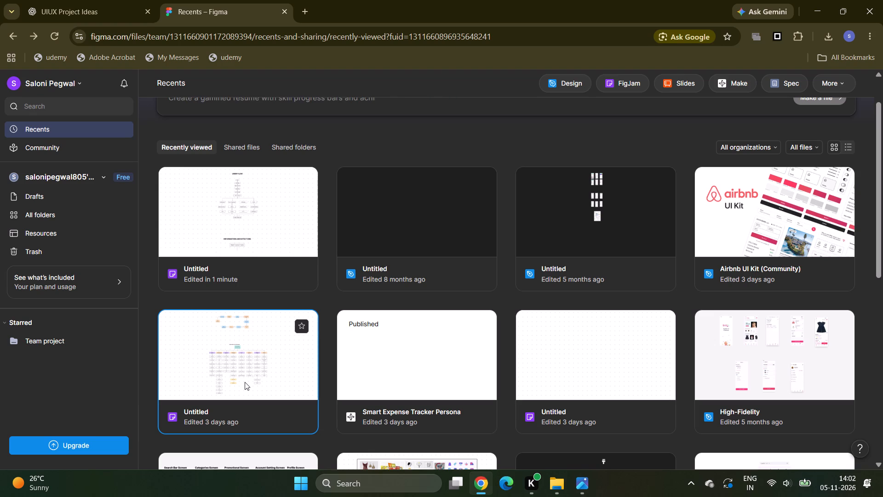
click(252, 368)
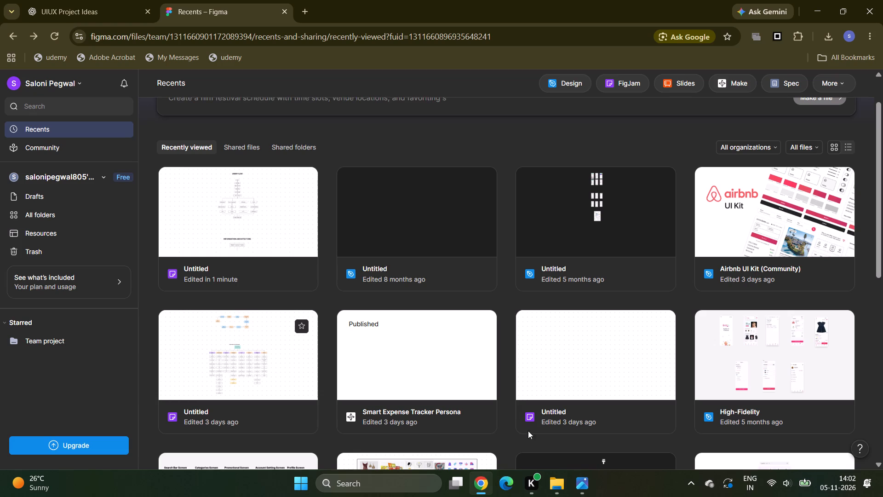
click(282, 365)
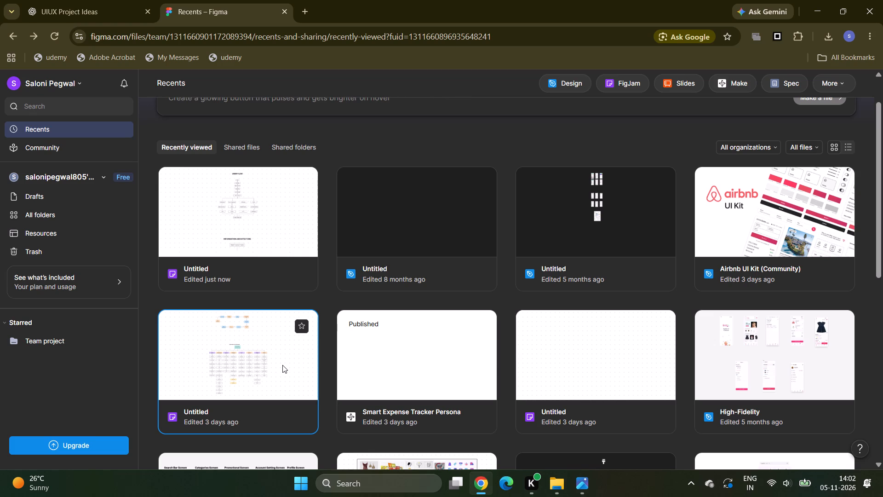
click(232, 329)
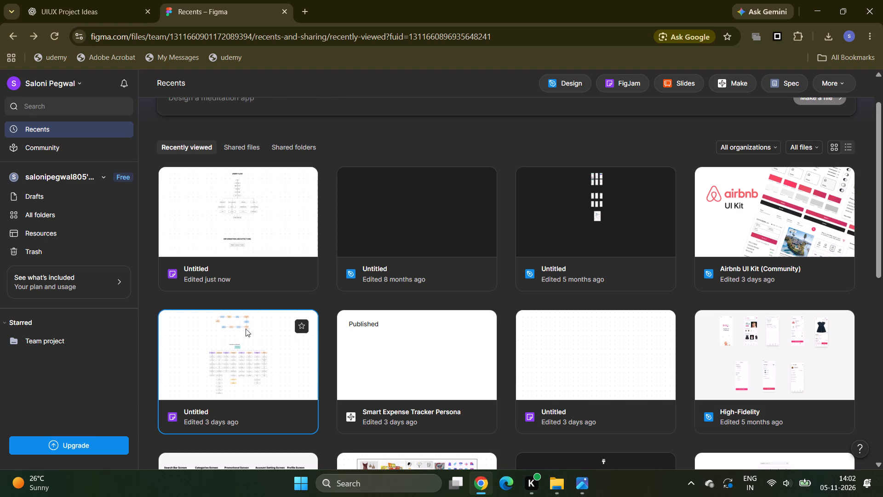
Reopen the Untitled FigJam board edited just now, which holds the USER FLOW and INFORMATION ARCHITECTURE diagrams.
click(272, 234)
click(272, 234)
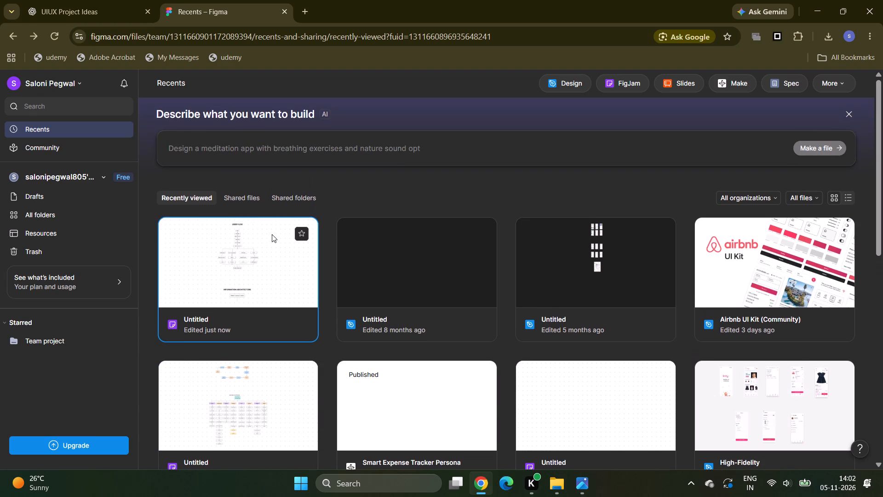
double_click(248, 243)
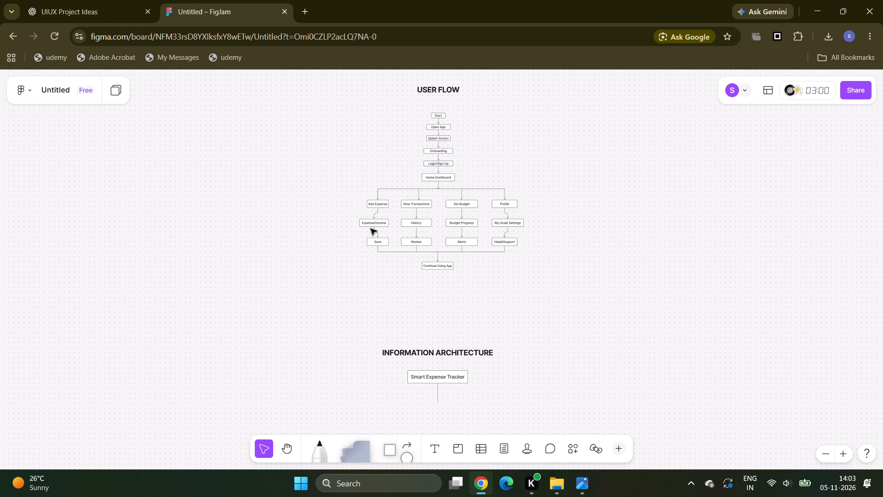
Draw a long horizontal straight connector just below the vertical line under the Smart Expense Tracker box, extending well past both sides.
scroll(421, 250, down, 3)
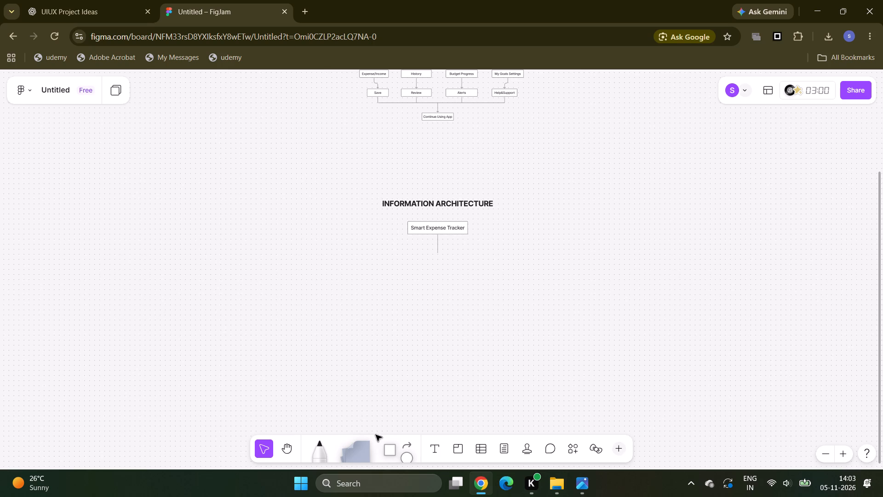
click(391, 455)
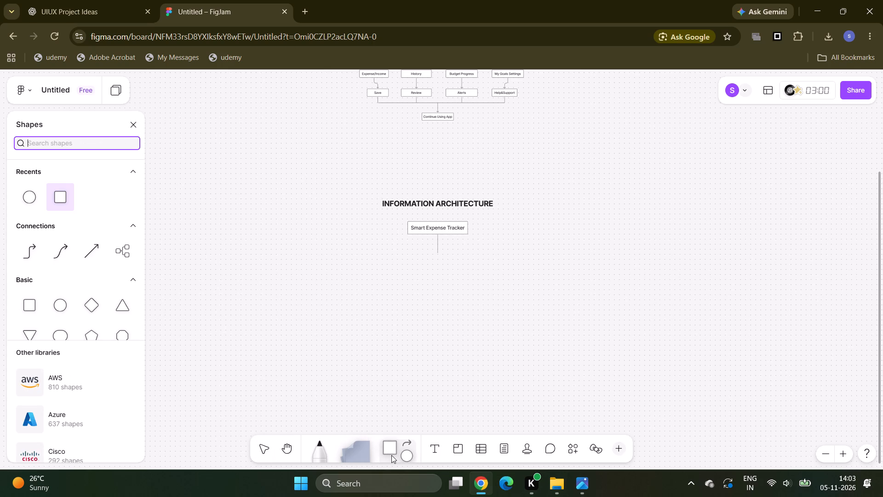
click(87, 252)
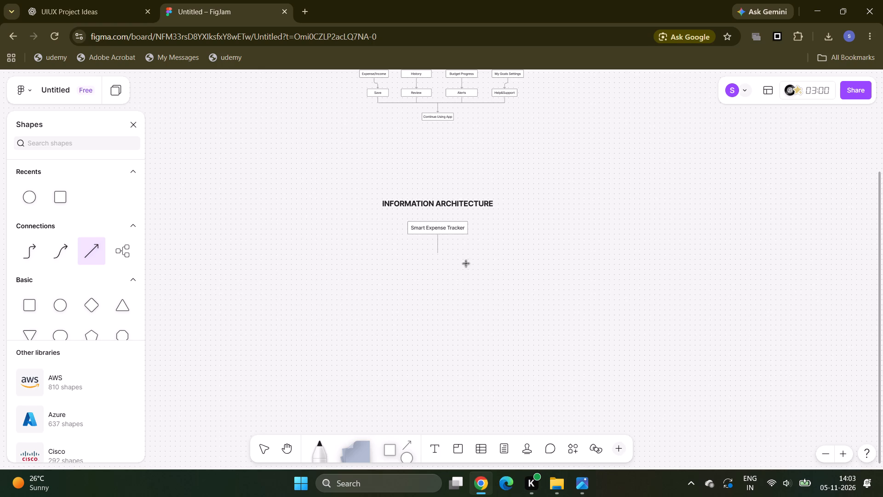
scroll(466, 255, up, 1)
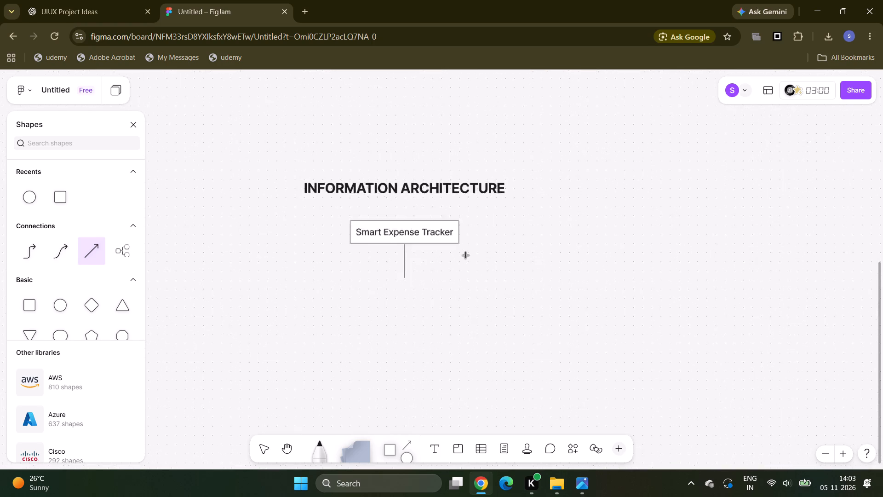
scroll(466, 255, right, 2)
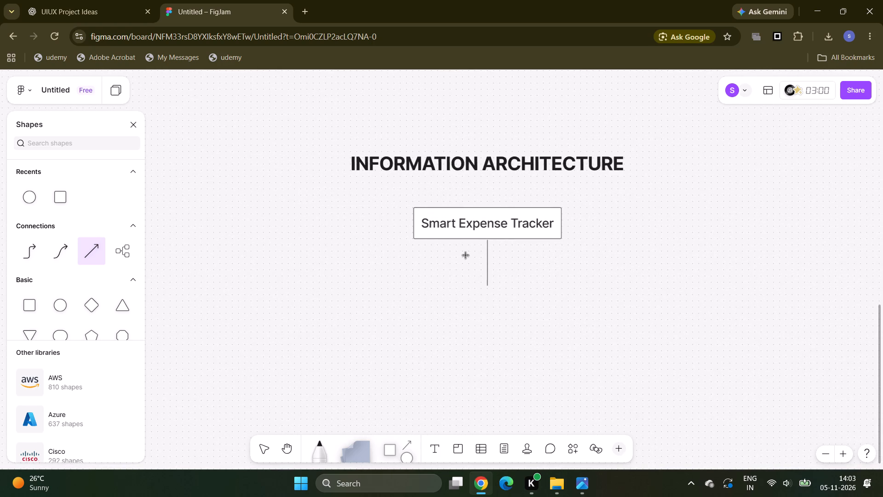
scroll(466, 255, down, 1)
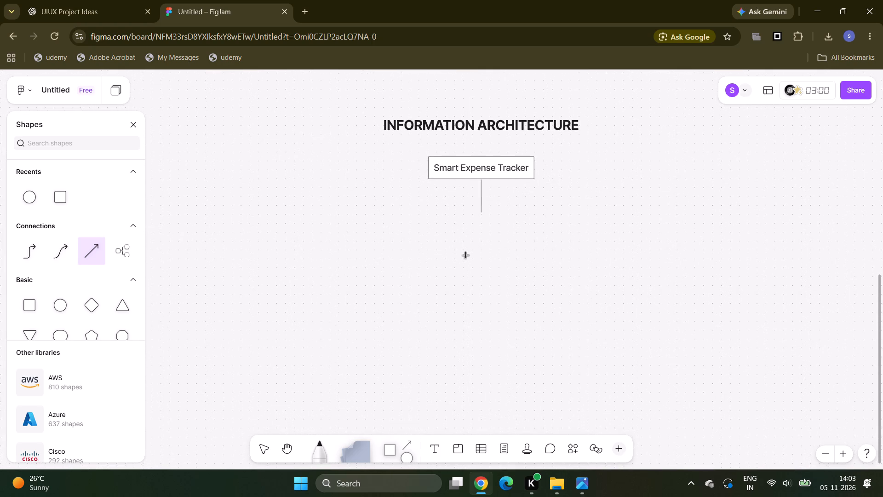
scroll(466, 255, down, 1)
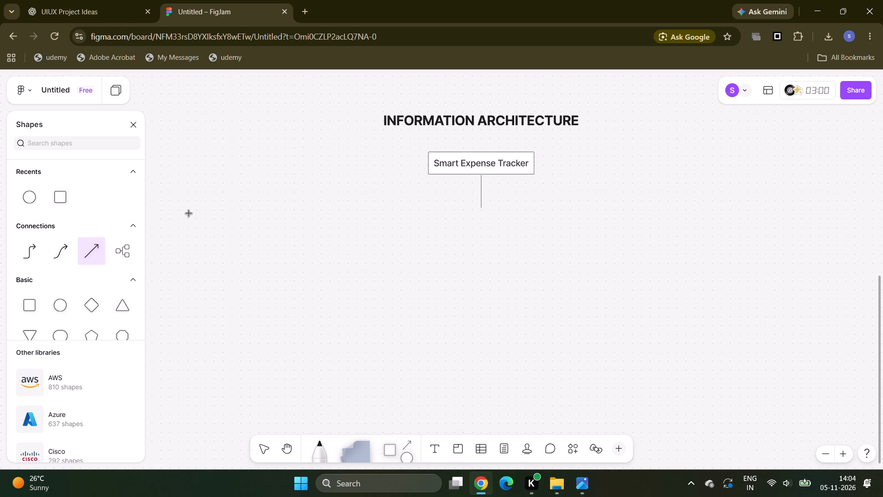
drag(189, 214, 341, 226)
drag(341, 226, 622, 218)
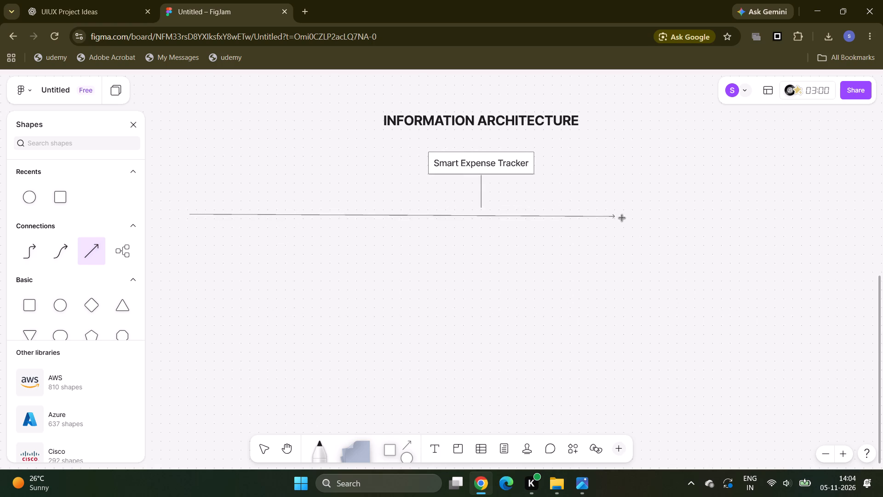
drag(622, 218, 777, 209)
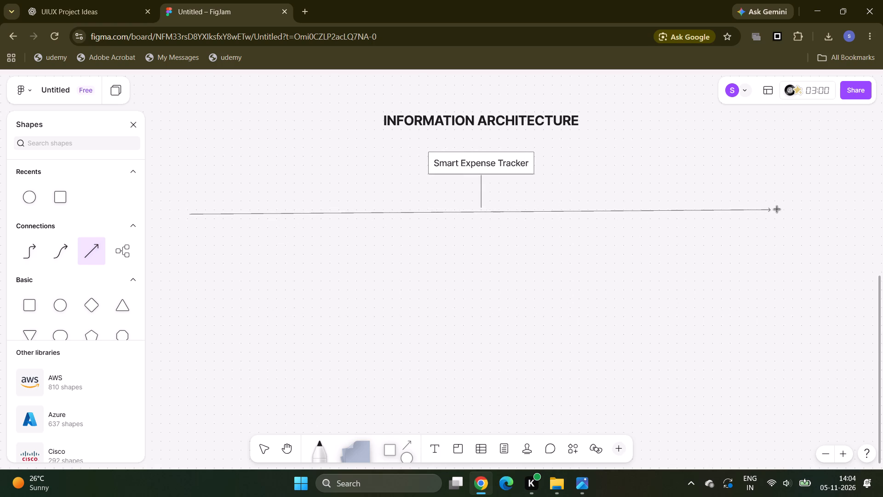
drag(777, 209, 874, 213)
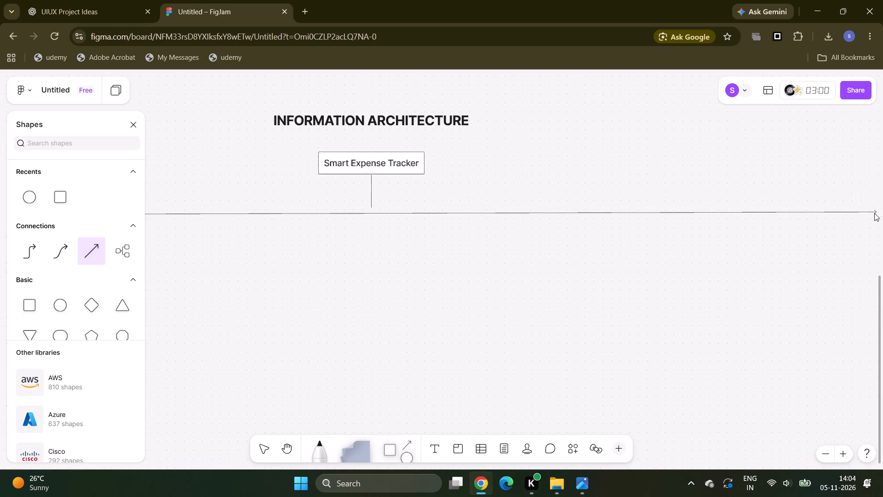
drag(874, 213, 727, 212)
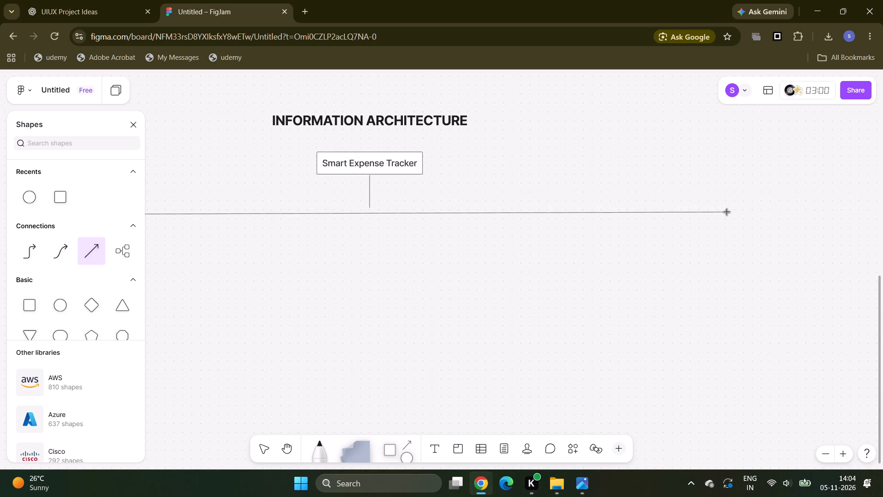
drag(727, 212, 722, 213)
drag(722, 213, 722, 214)
Remove the arrowhead from the end of the long horizontal connector, making it a plain line.
scroll(722, 214, right, 2)
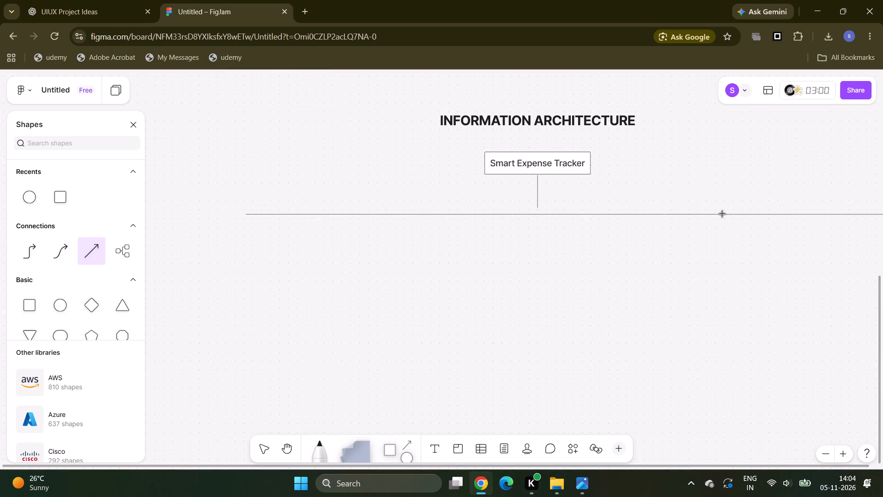
scroll(722, 214, left, 1)
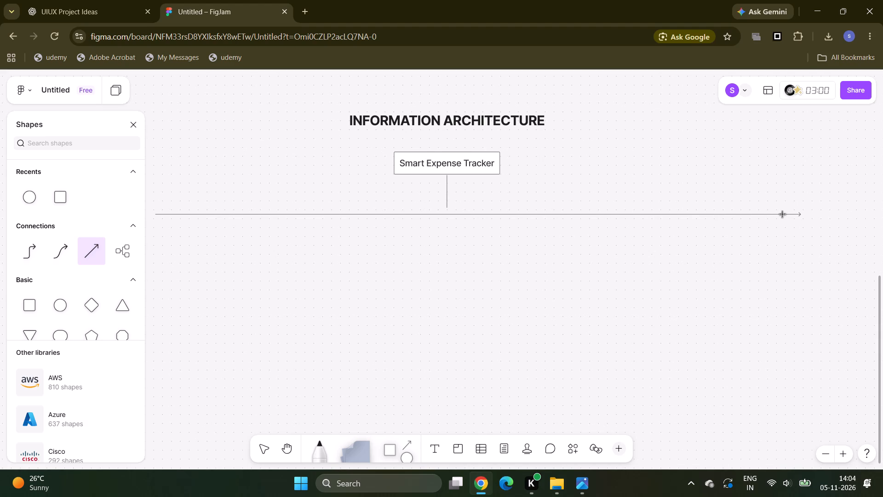
right_click(800, 215)
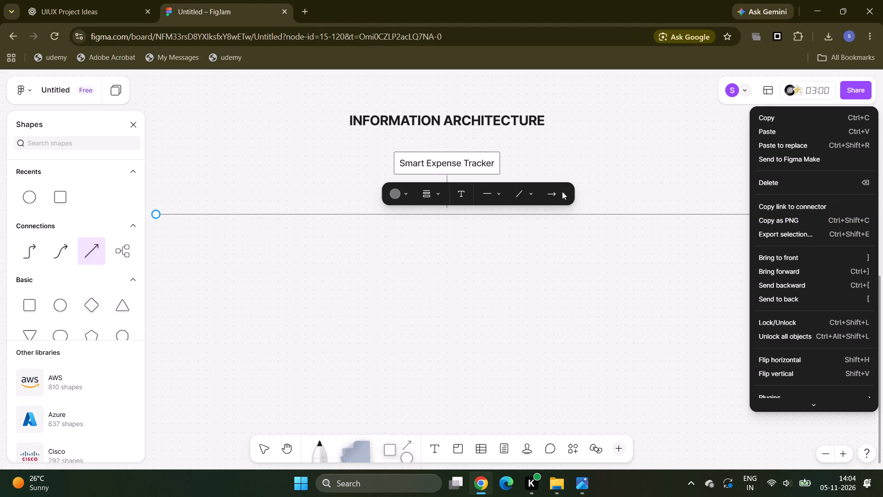
click(564, 193)
click(564, 193)
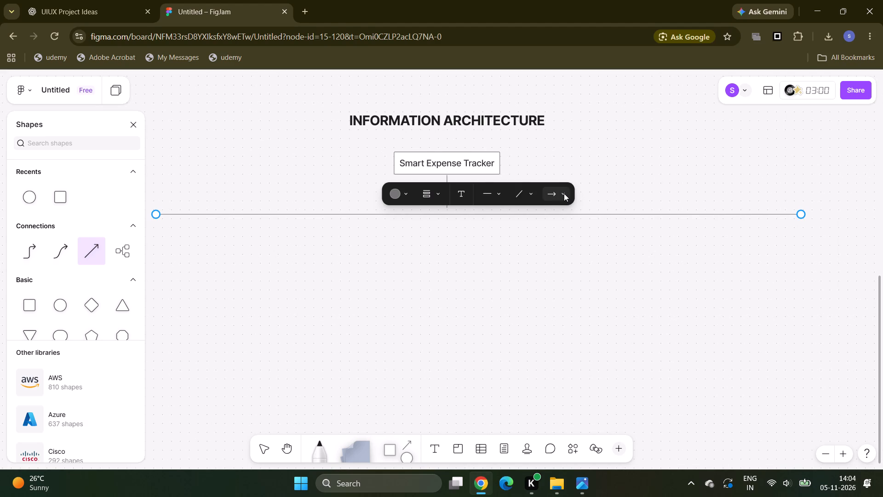
click(499, 166)
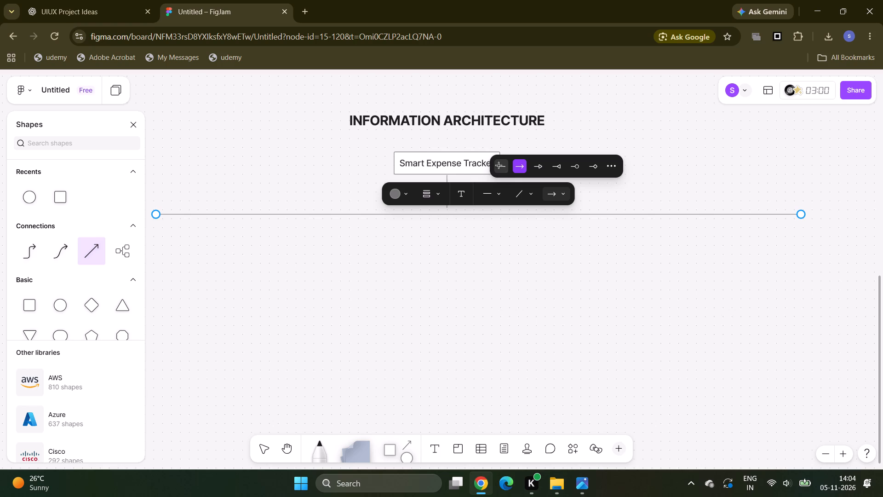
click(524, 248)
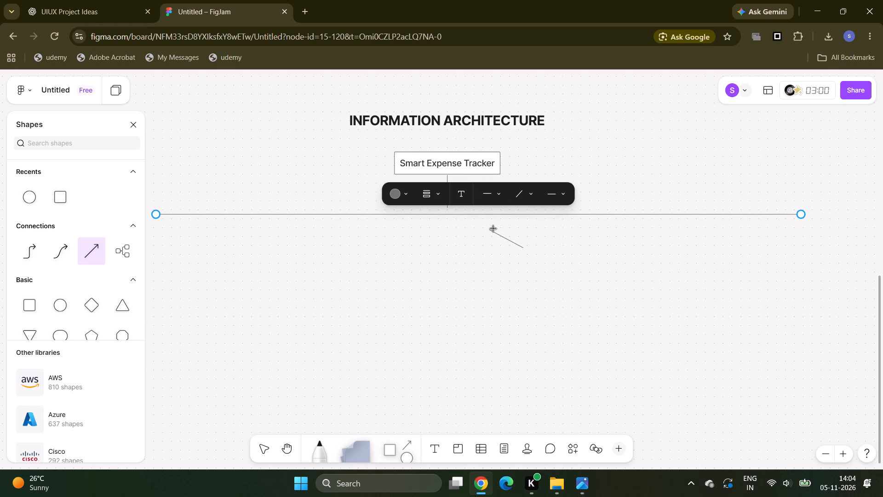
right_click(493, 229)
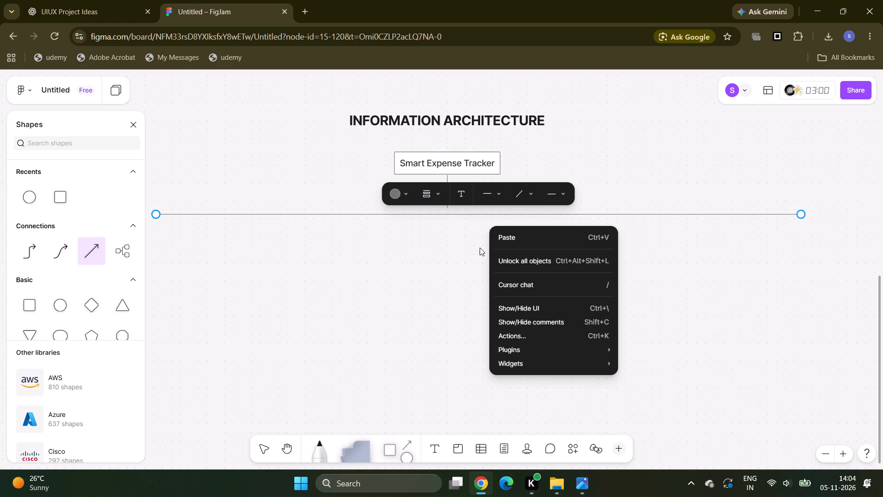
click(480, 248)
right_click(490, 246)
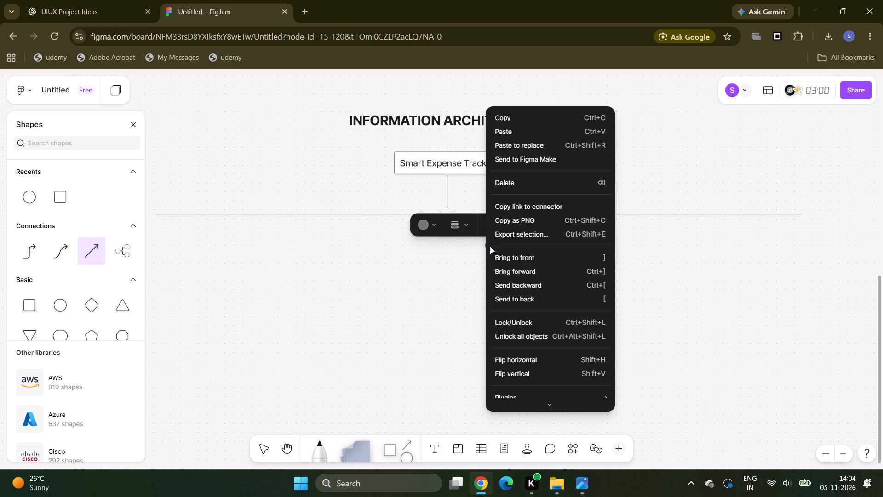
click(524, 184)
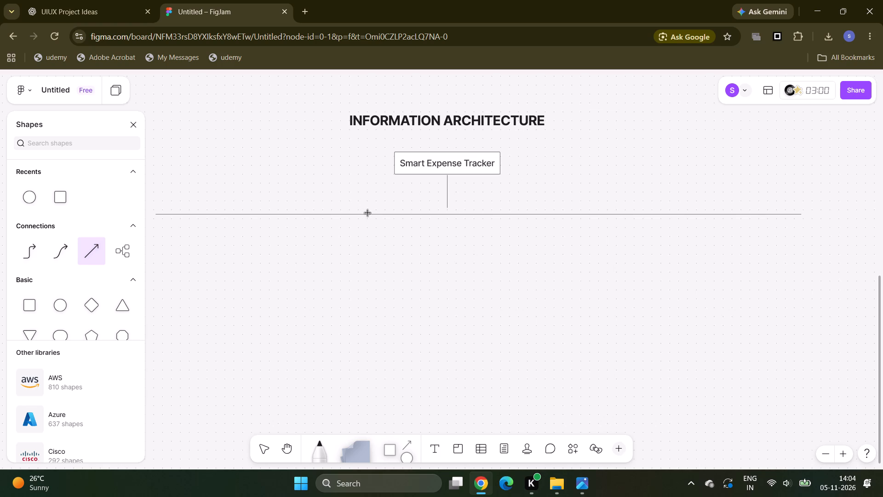
Place a small empty square shape beneath the left part of the long horizontal line.
click(68, 194)
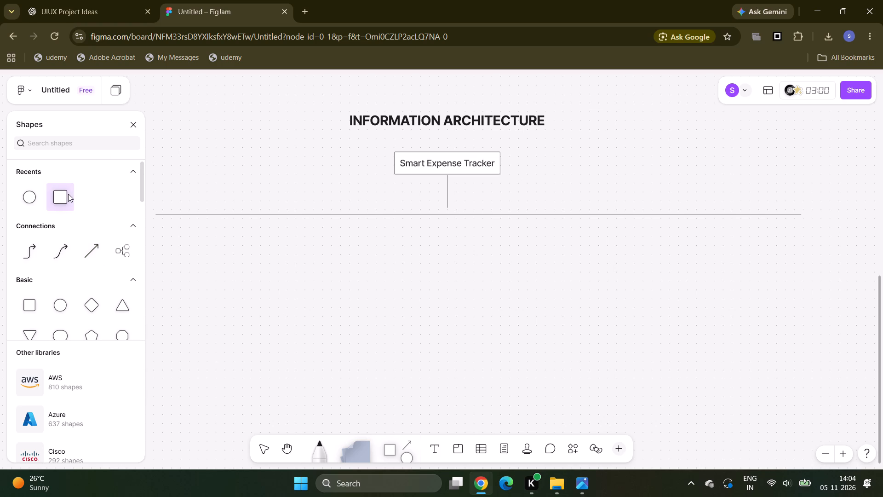
click(237, 230)
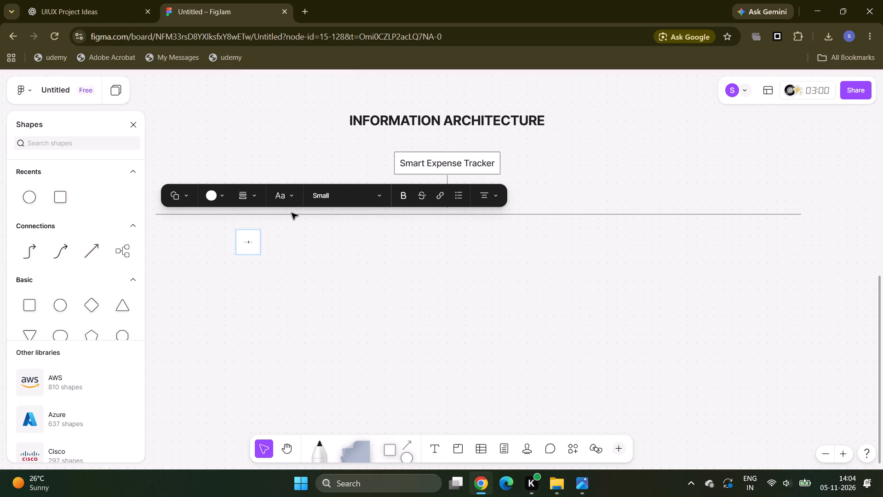
click(460, 262)
Move the long horizontal line up slightly to meet the lower end of the vertical line from Smart Expense Tracker.
drag(449, 214, 446, 209)
click(459, 231)
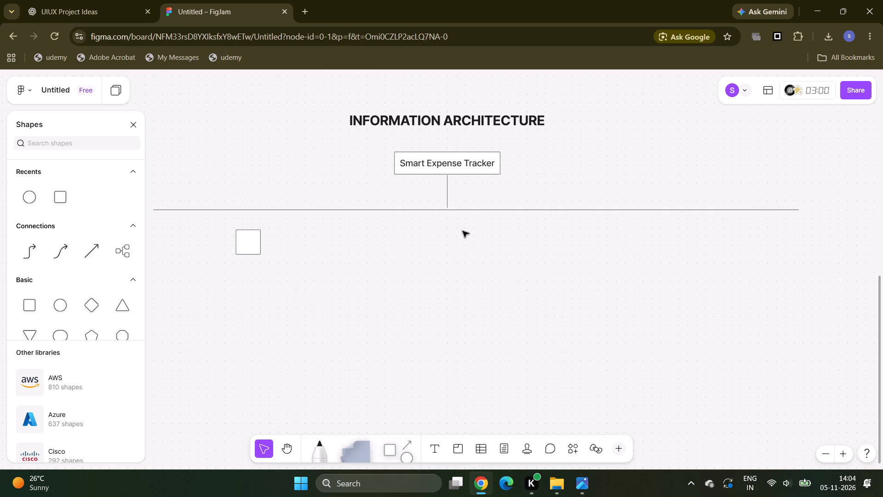
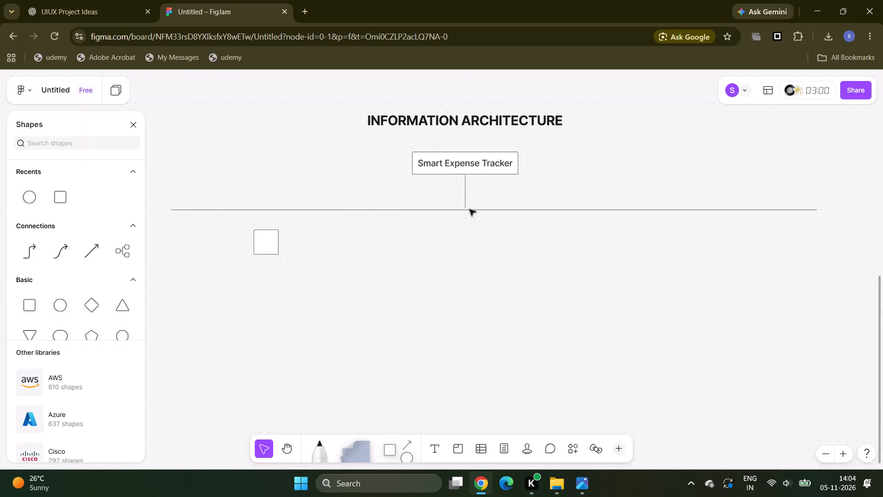
Nudge the long horizontal line up so it meets the lower end of the vertical line from Smart Expense Tracker.
click(469, 210)
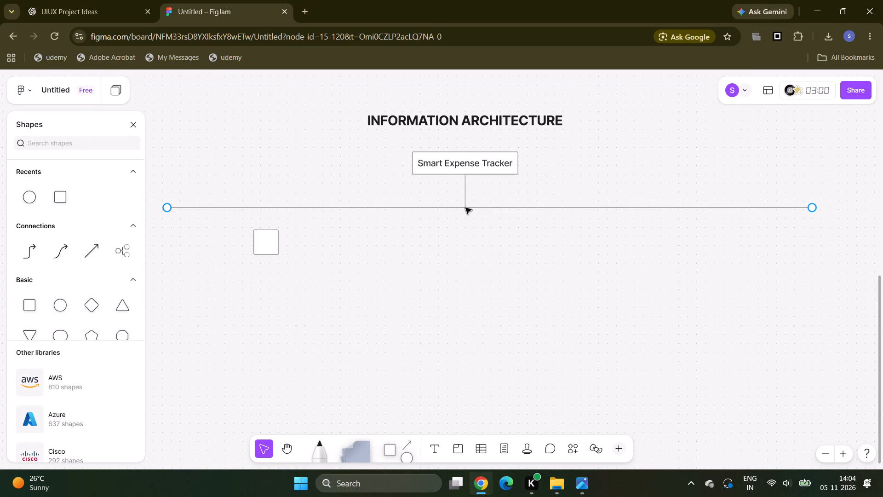
click(483, 231)
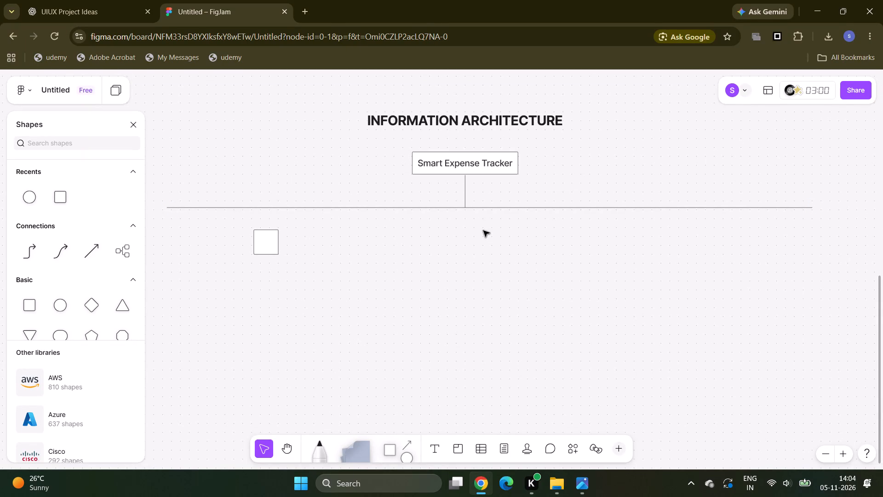
Delete the small empty square beneath the left part of the horizontal line.
right_click(266, 246)
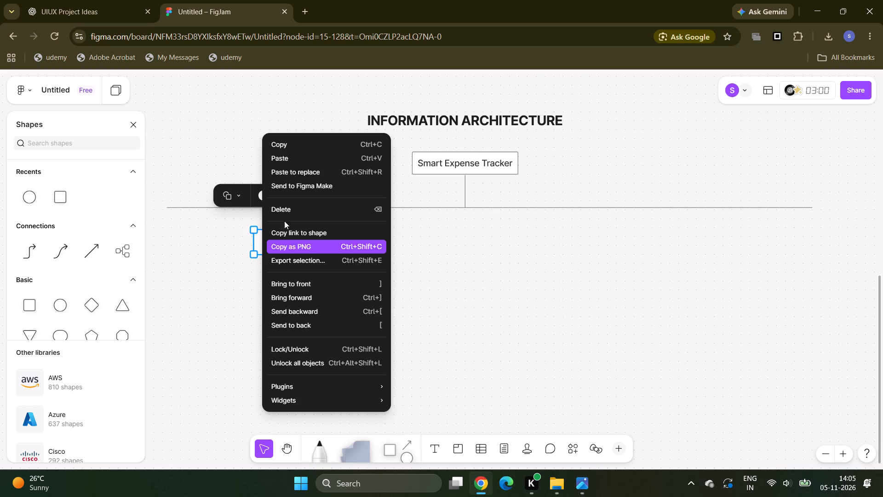
click(303, 208)
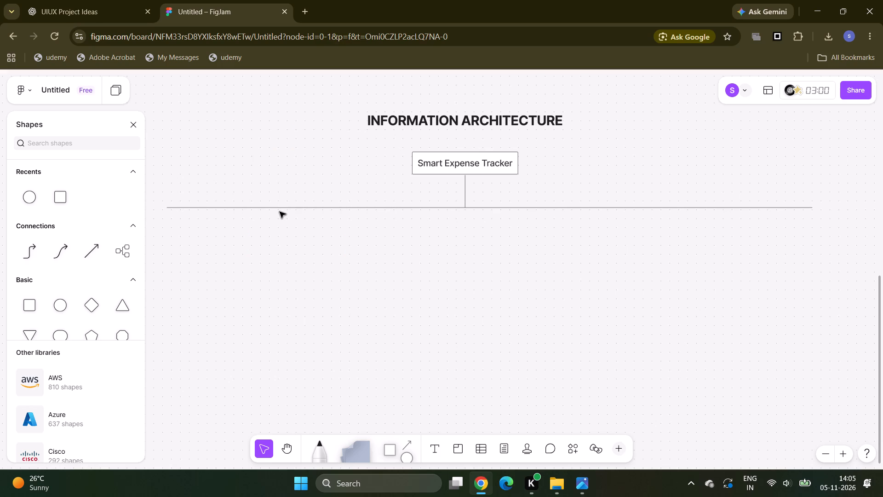
click(280, 212)
Draw a short vertical straight connector downward from the left end of the long horizontal line.
click(92, 249)
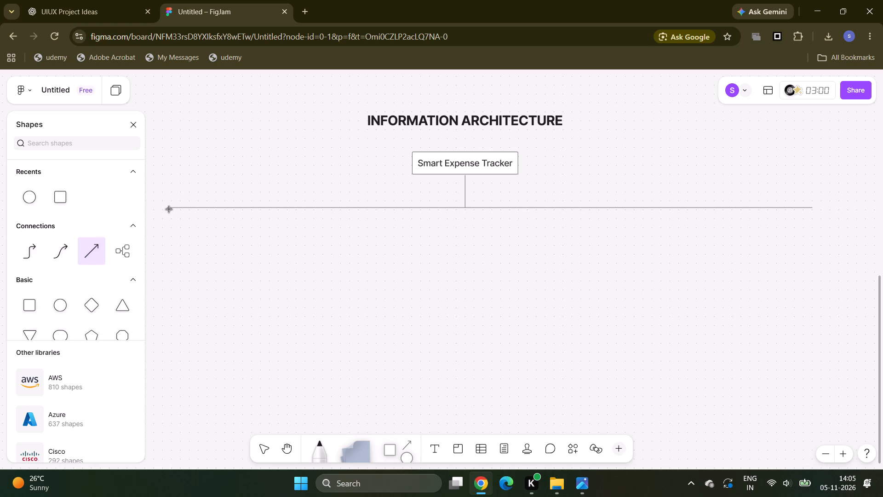
drag(169, 208, 169, 225)
drag(169, 225, 172, 241)
drag(172, 241, 171, 246)
drag(171, 246, 169, 246)
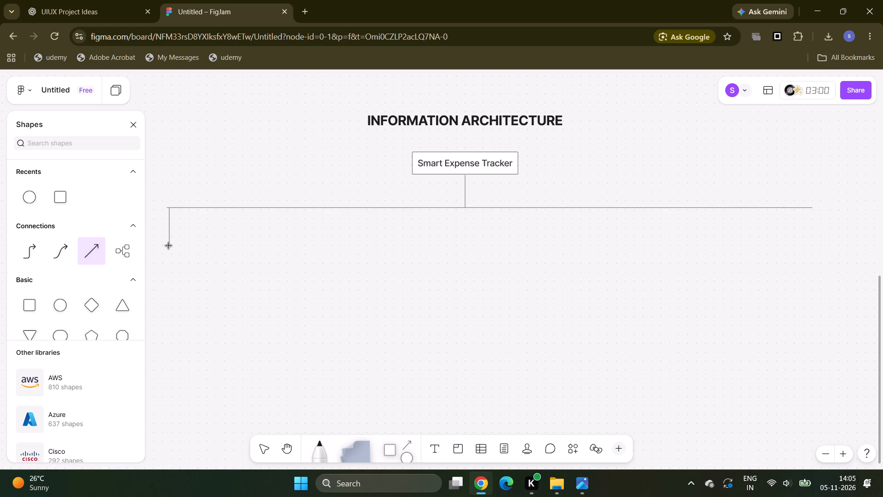
right_click(169, 246)
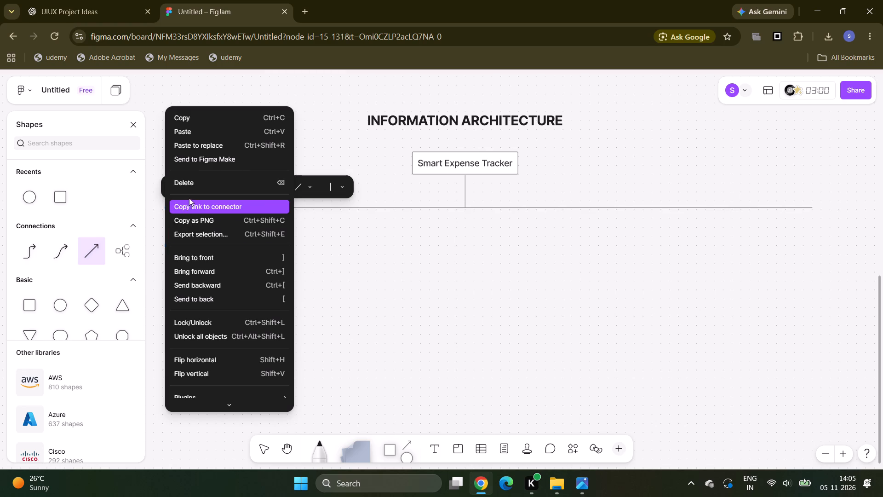
click(158, 220)
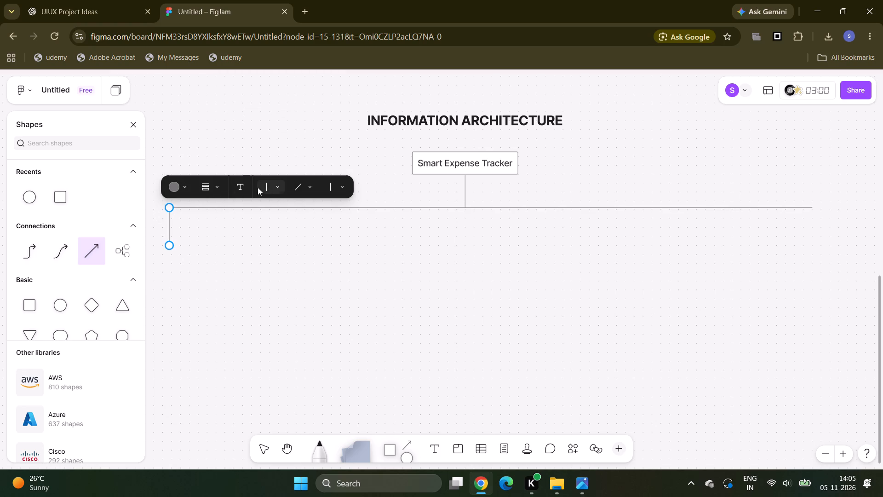
Add a line arrowhead to the lower end of the short vertical connector.
click(341, 187)
click(297, 160)
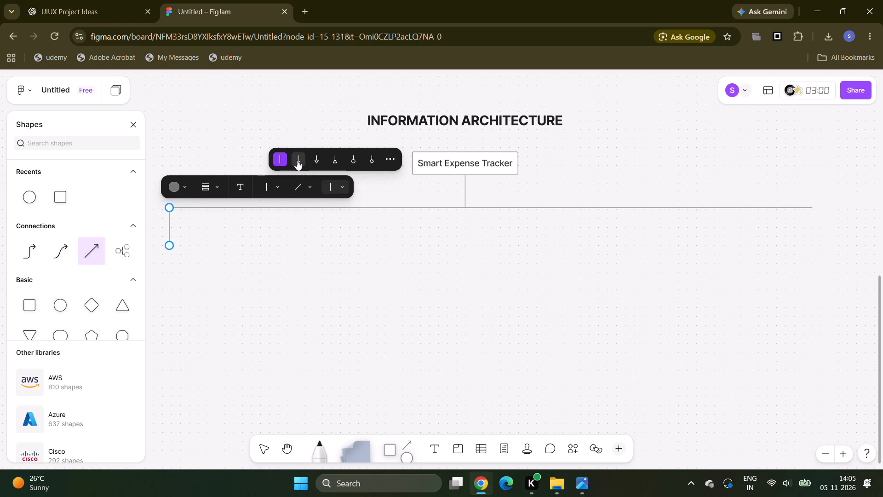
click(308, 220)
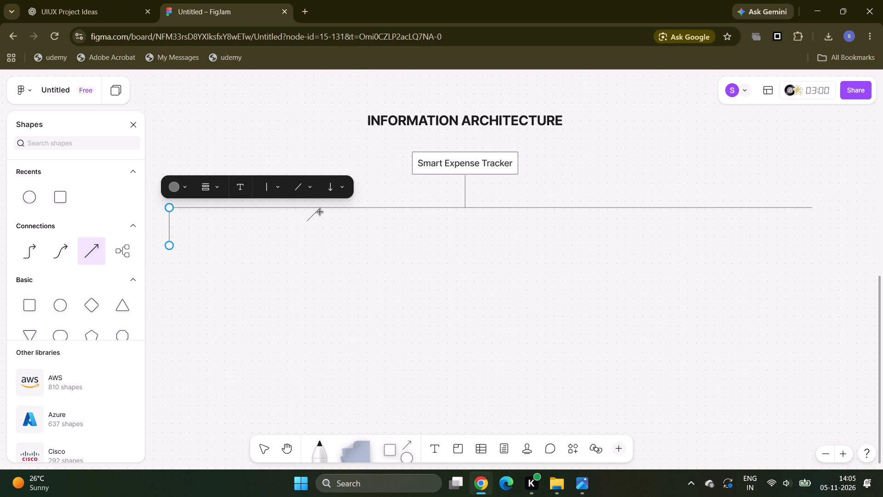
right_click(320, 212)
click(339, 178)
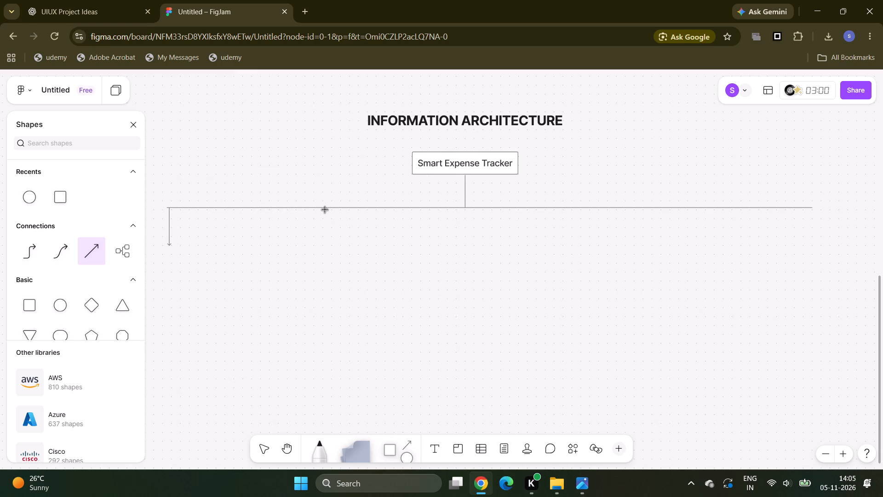
Draw a matching downward arrow from the horizontal line, about midway between its left end and the centre.
drag(315, 208, 315, 223)
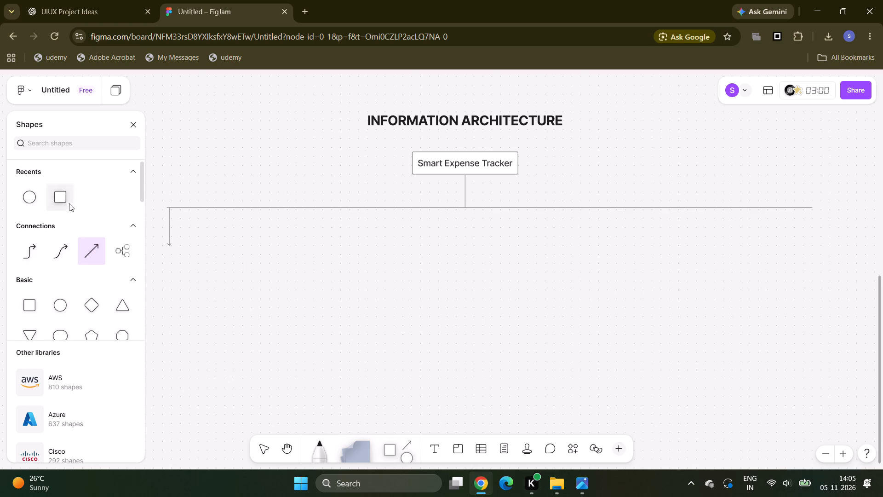
click(63, 199)
click(91, 250)
drag(318, 209, 317, 248)
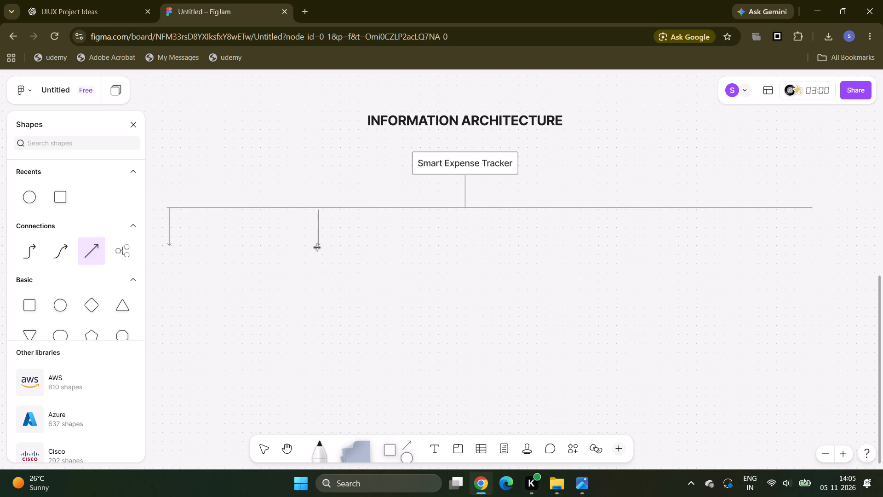
drag(317, 248, 319, 247)
drag(319, 247, 318, 247)
Draw three more matching downward arrows from the horizontal line: below Smart Expense Tracker, roughly midway along the right half, and at the right end.
drag(465, 208, 467, 246)
drag(467, 246, 466, 244)
scroll(543, 258, left, 1)
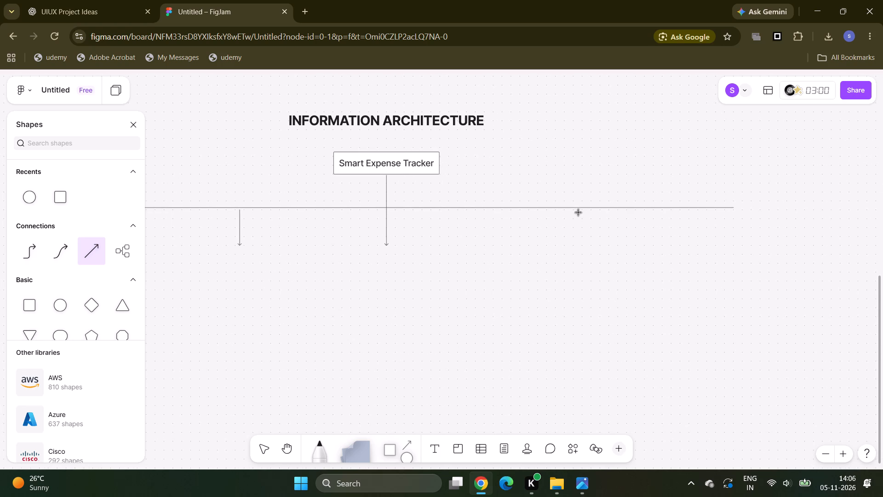
drag(575, 209, 577, 236)
drag(577, 236, 576, 248)
drag(732, 208, 731, 241)
drag(731, 241, 730, 242)
Draw a wide, empty rectangle directly below the leftmost arrow, slightly larger than the Smart Expense Tracker box.
scroll(703, 251, right, 2)
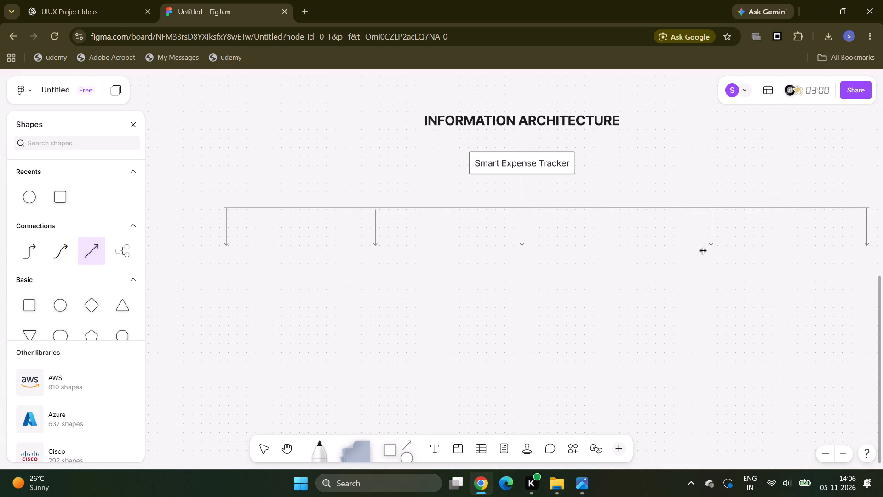
scroll(703, 251, right, 1)
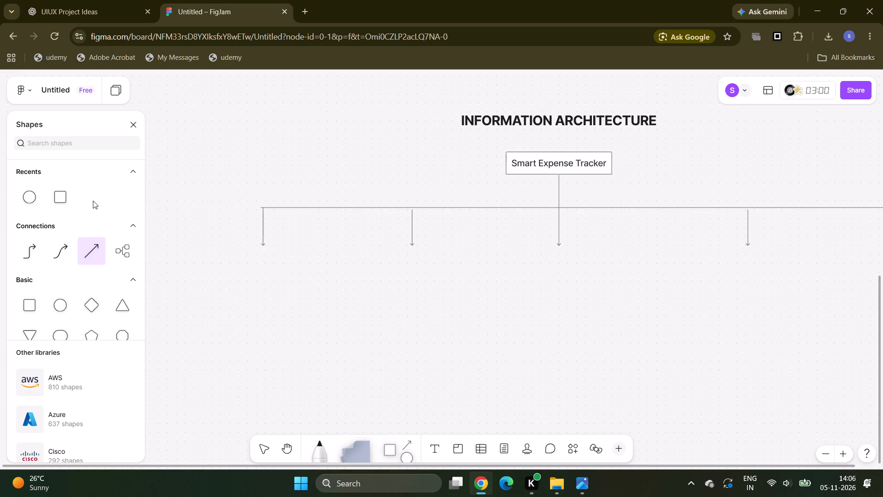
click(52, 197)
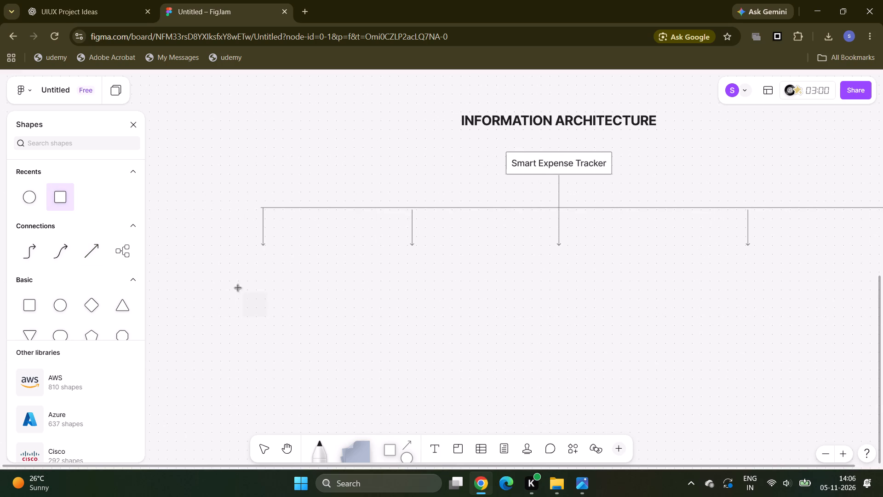
drag(200, 241, 271, 271)
drag(271, 271, 298, 269)
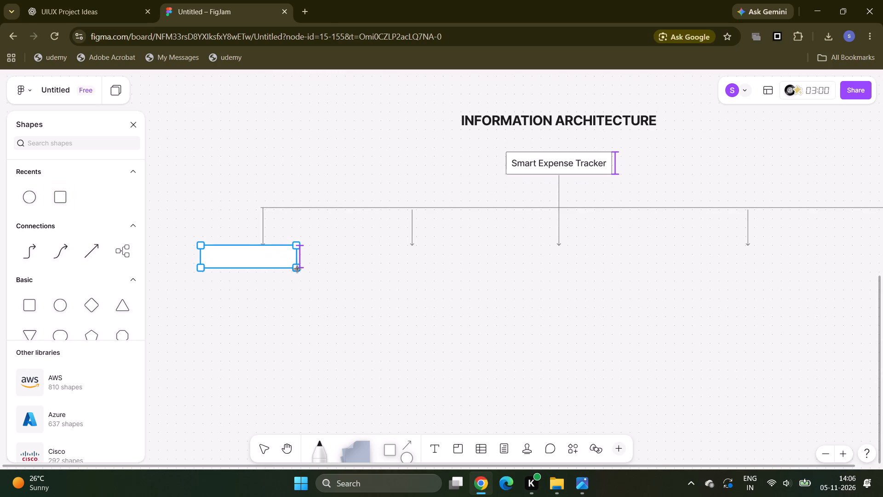
drag(298, 269, 299, 278)
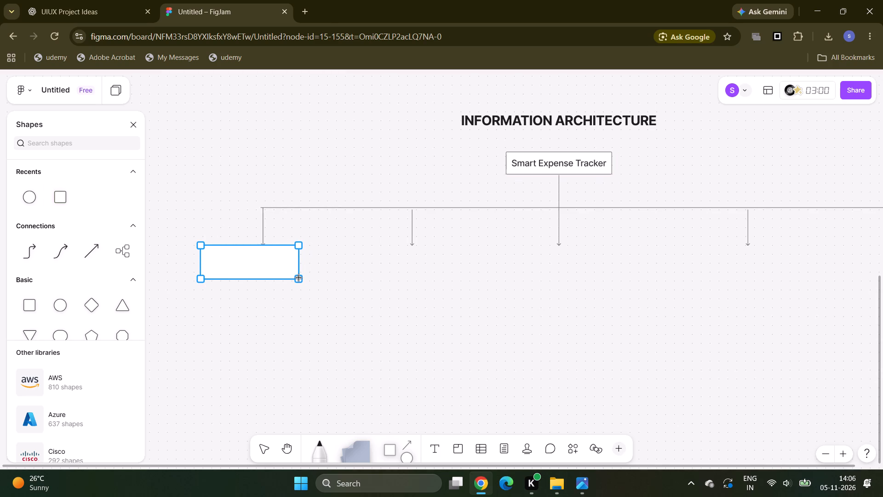
drag(299, 278, 315, 276)
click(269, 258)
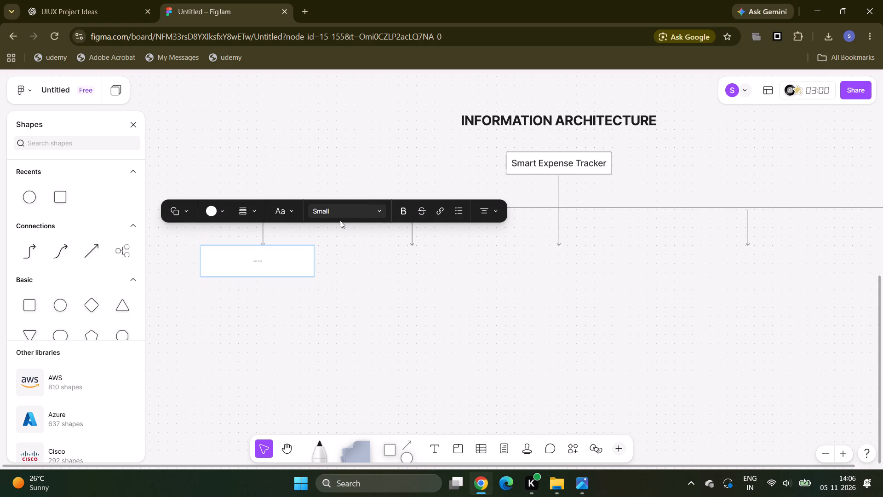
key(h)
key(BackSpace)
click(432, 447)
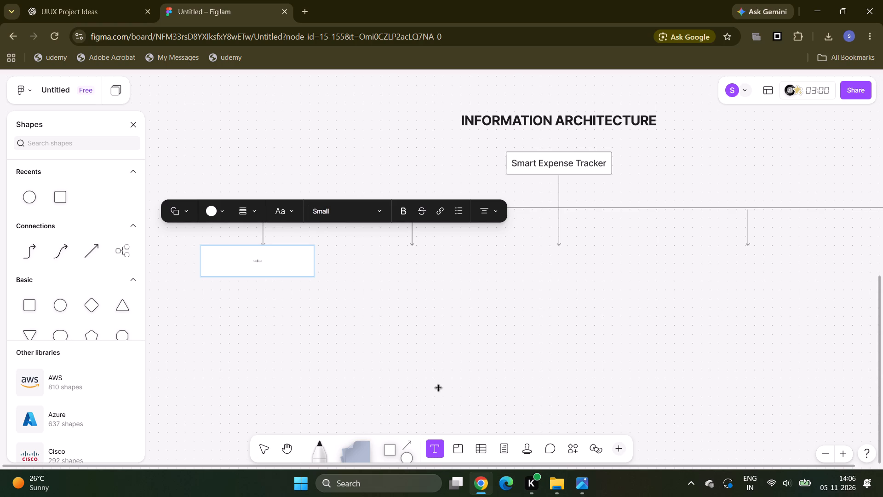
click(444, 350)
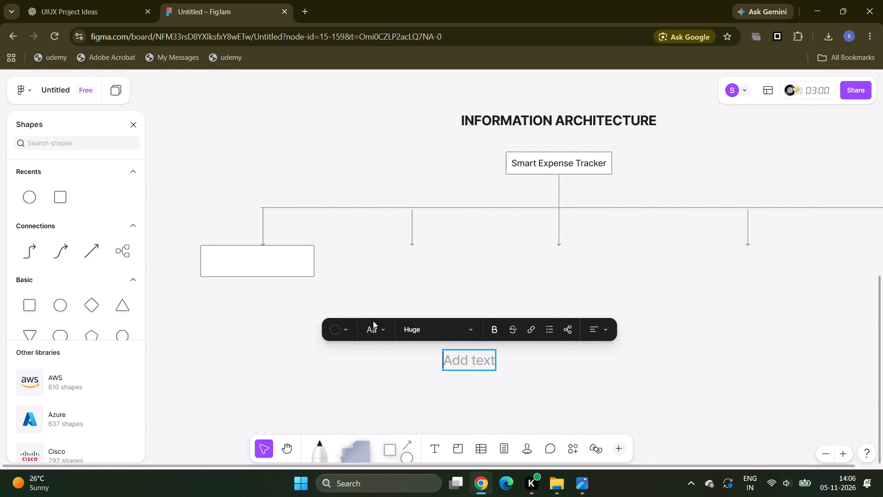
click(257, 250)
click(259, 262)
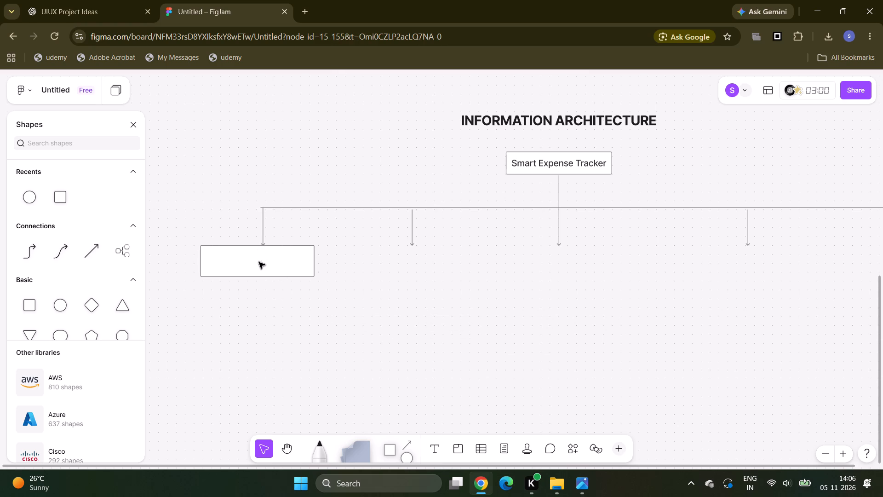
Set the text size of the empty box below the leftmost arrow to Extra large and label it HOME.
double_click(259, 262)
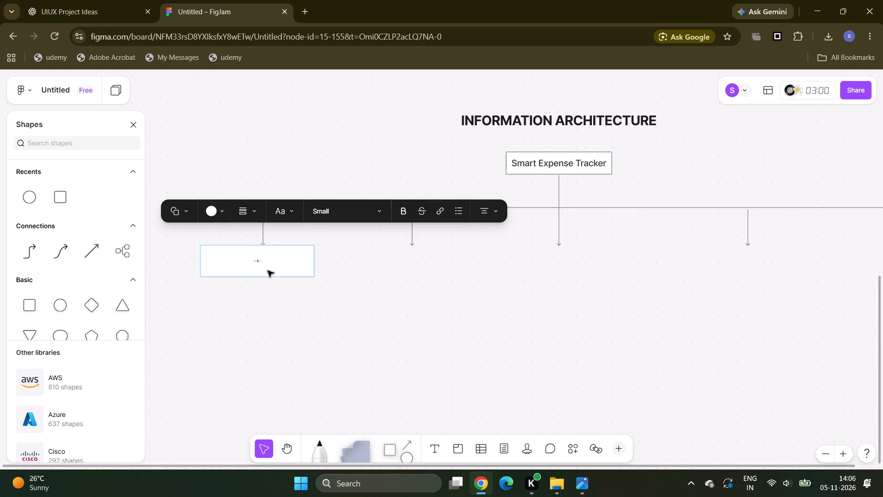
click(256, 260)
click(367, 208)
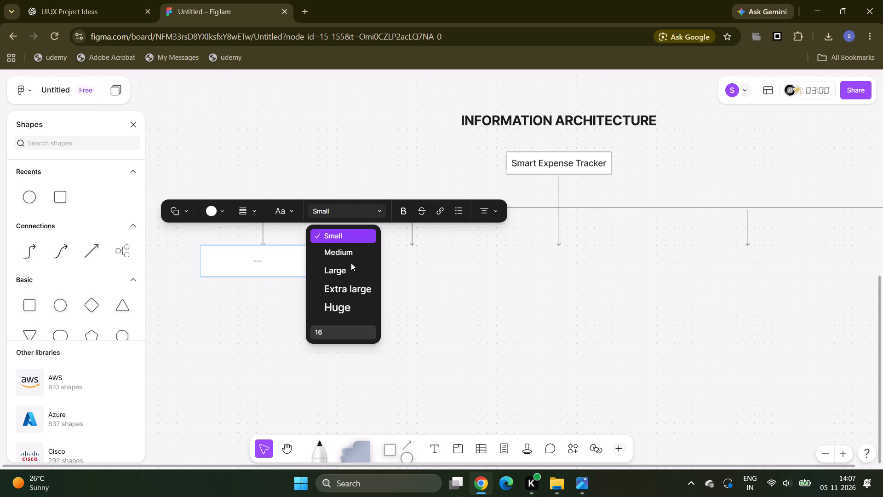
click(348, 281)
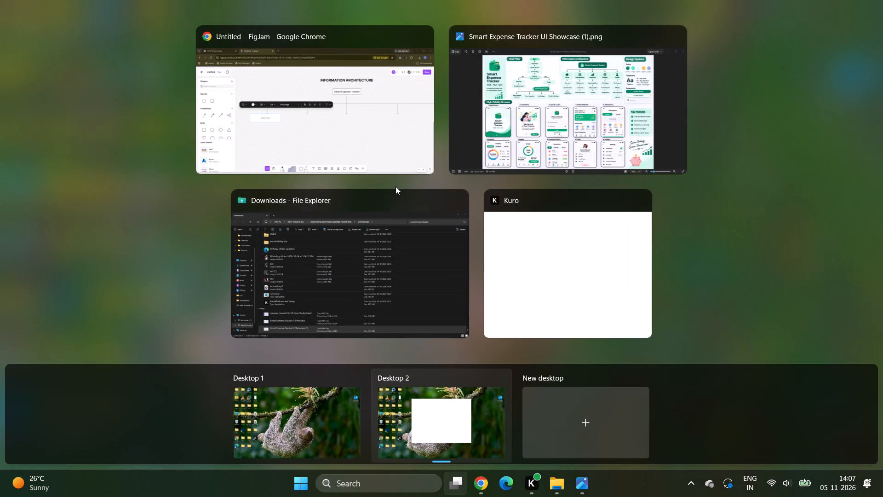
click(358, 120)
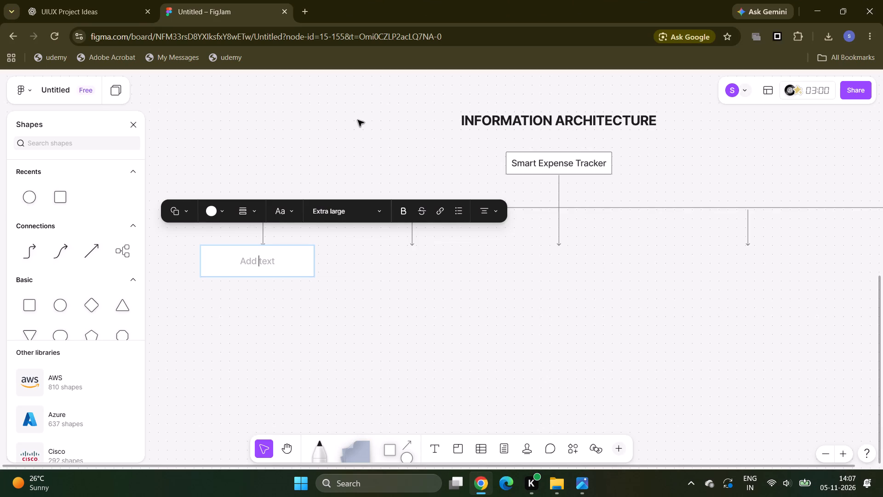
text(HOME)
Shrink the HOME box from its lower-left corner to match the Smart Expense Tracker box's height, roughly centred below the leftmost arrow.
click(300, 257)
click(207, 276)
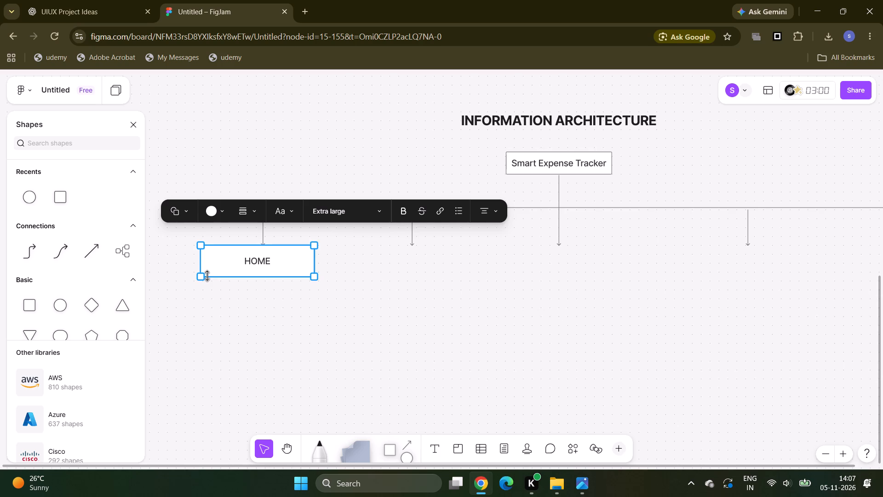
drag(200, 276, 220, 266)
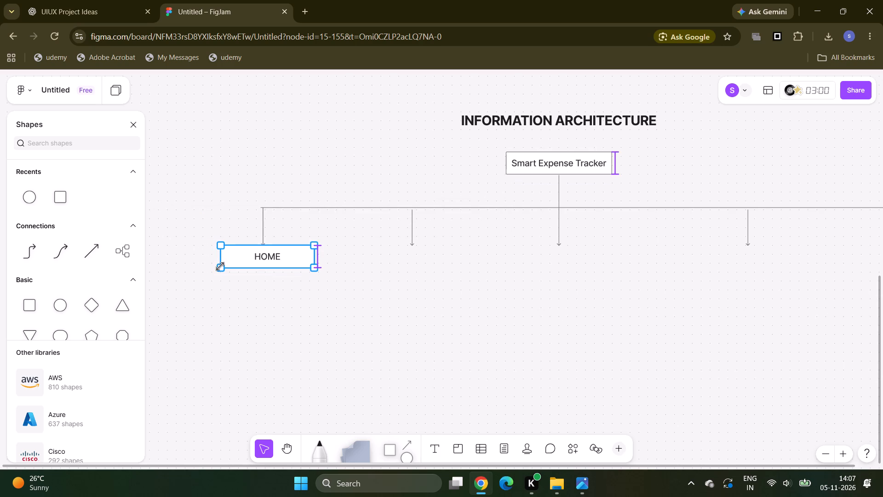
drag(220, 266, 220, 266)
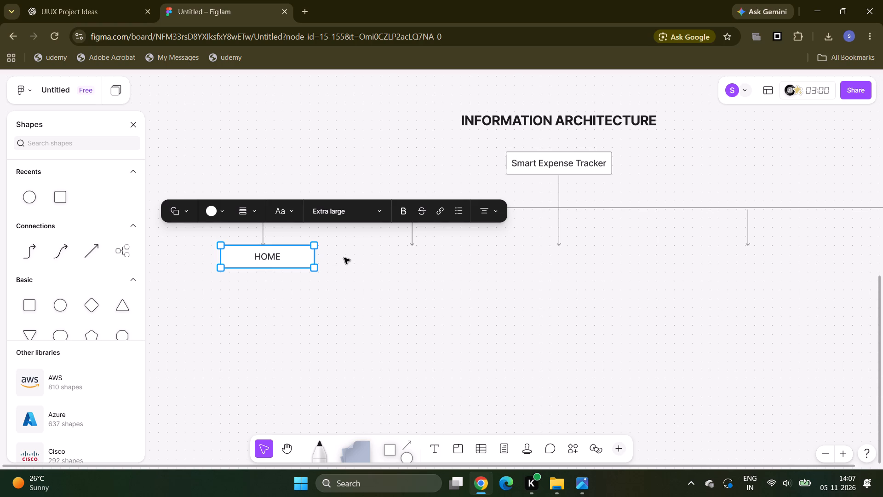
click(359, 258)
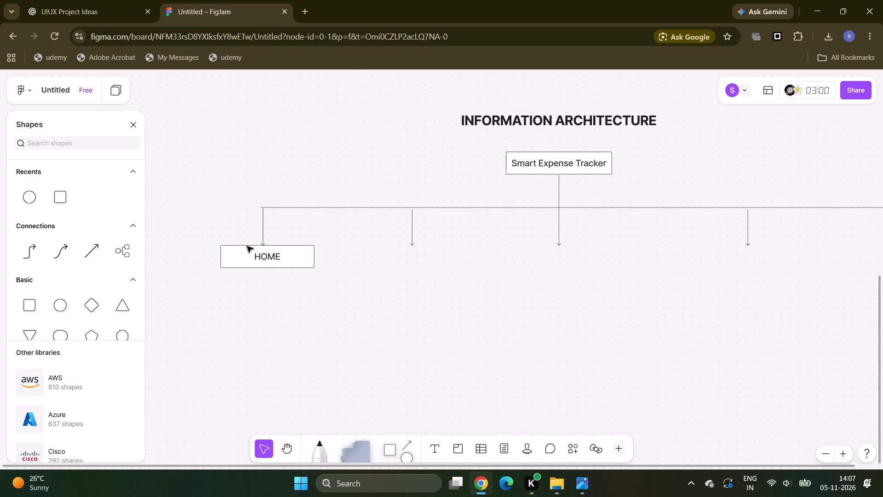
Draw a rectangle below the second arrow, as tall as the HOME box but wider, and label it Transactions.
right_click(83, 217)
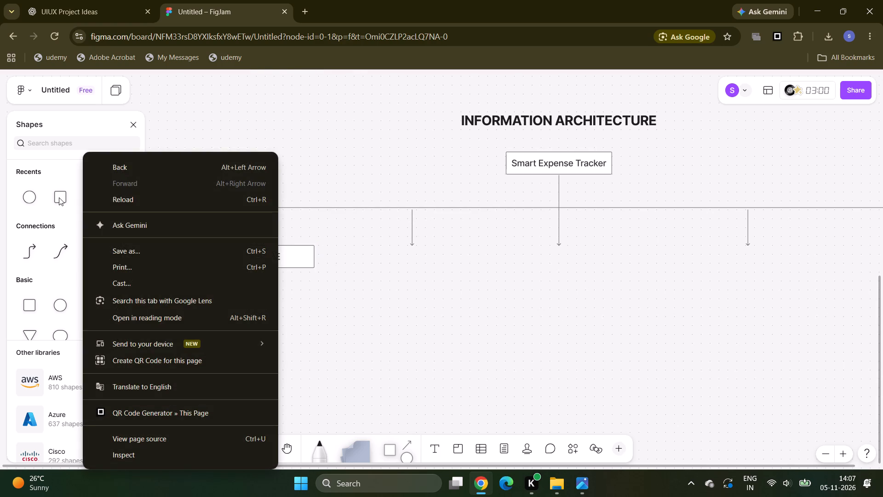
click(59, 197)
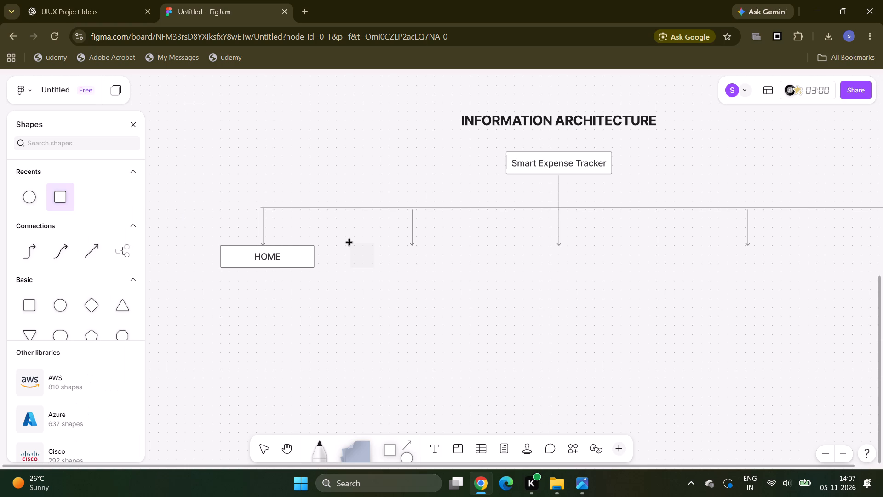
drag(340, 246, 419, 251)
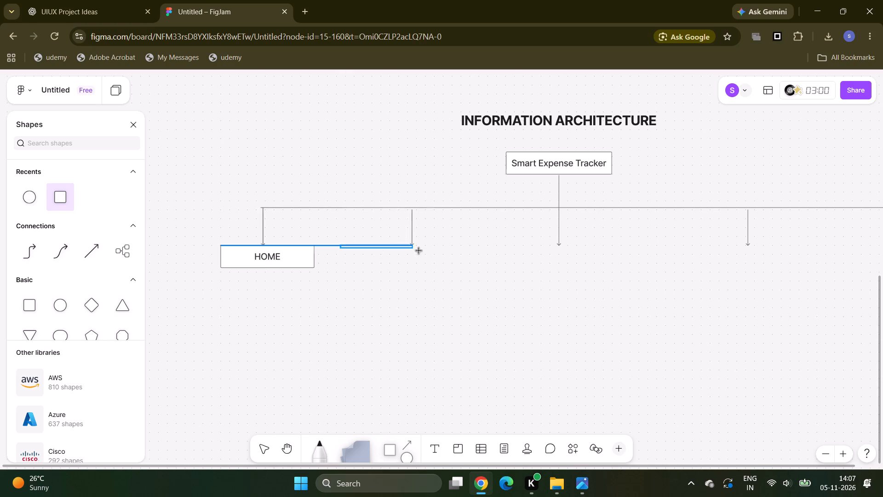
drag(419, 251, 465, 266)
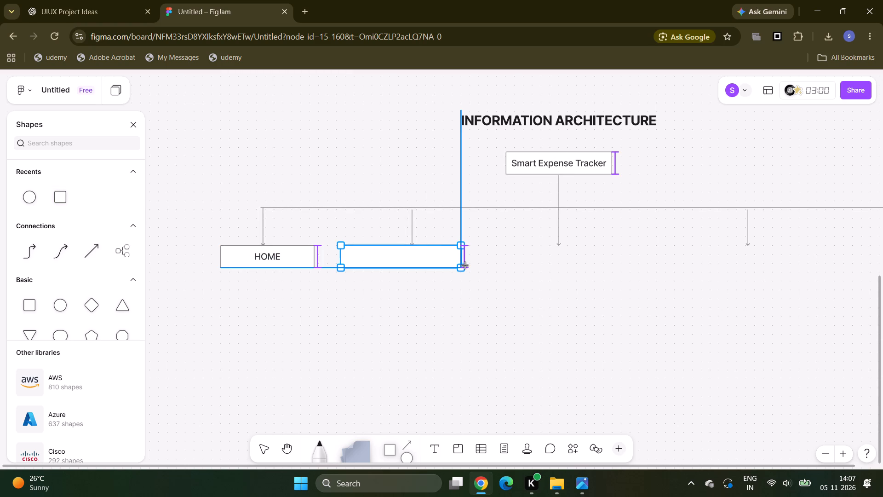
drag(465, 266, 467, 266)
click(445, 258)
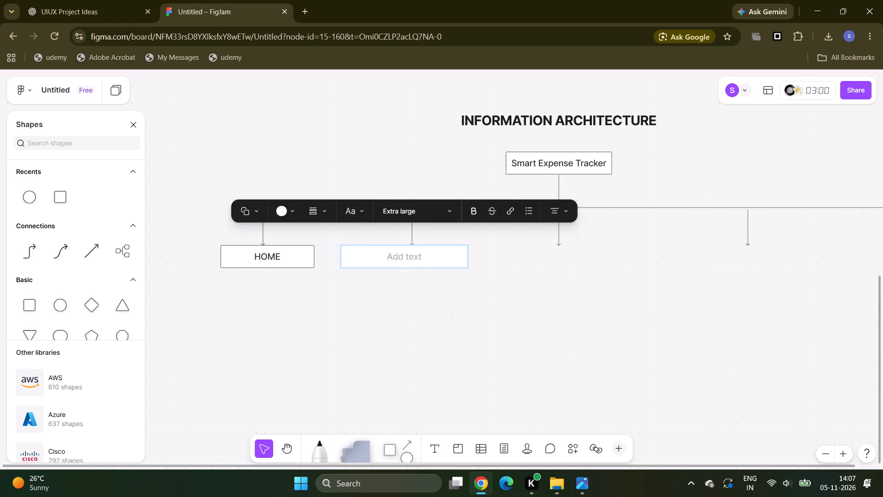
key(t)
text(ransactions)
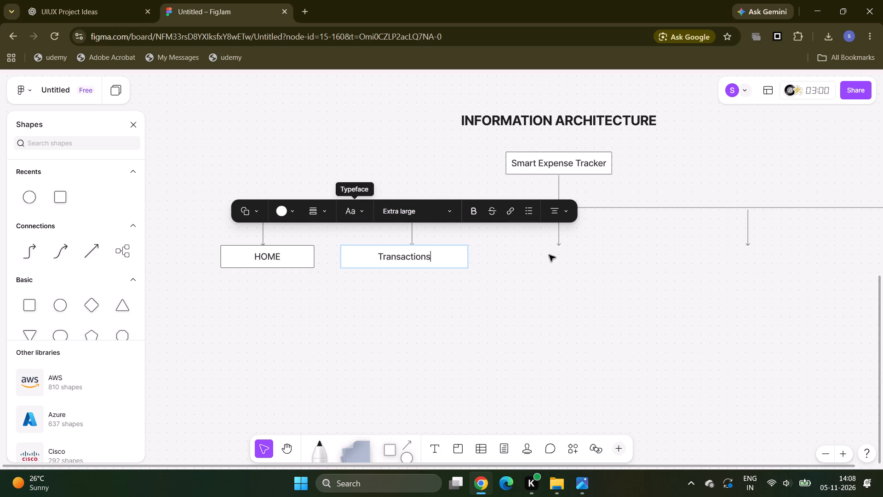
click(524, 245)
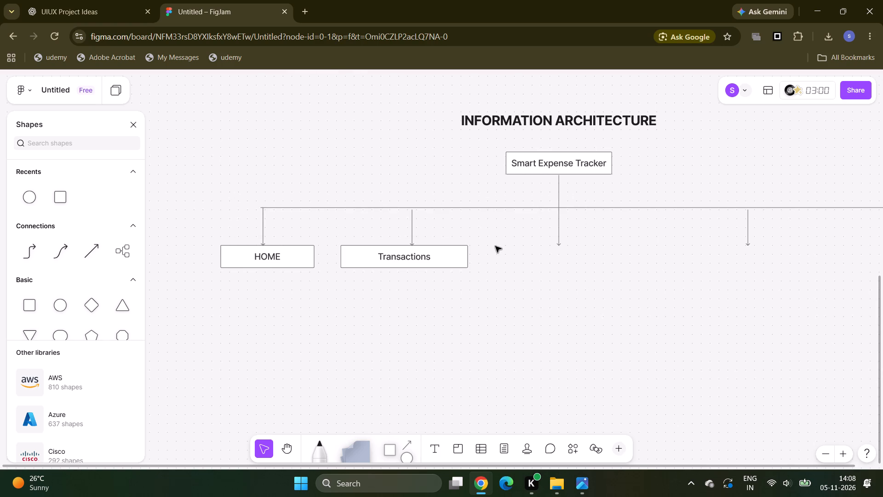
Draw a rectangle matching the Smart Expense Tracker box's size, centre it below the middle arrow in line with Transactions, and label it Analytics.
click(65, 194)
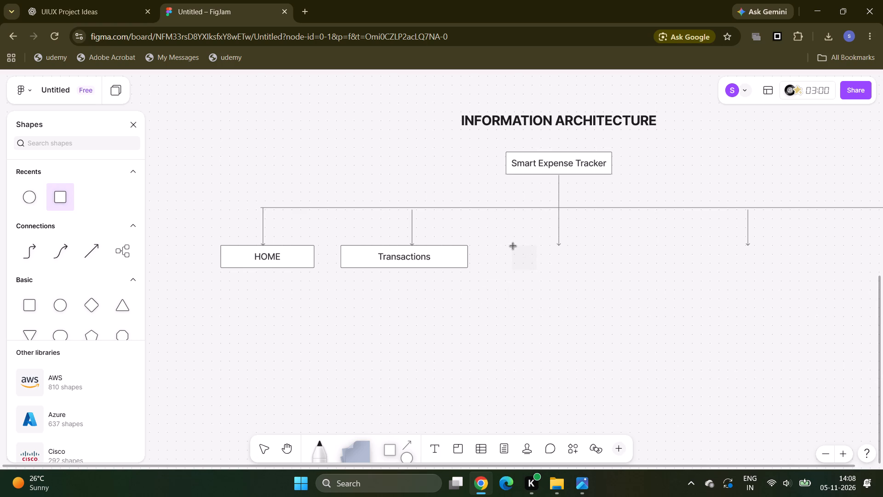
drag(513, 246, 628, 279)
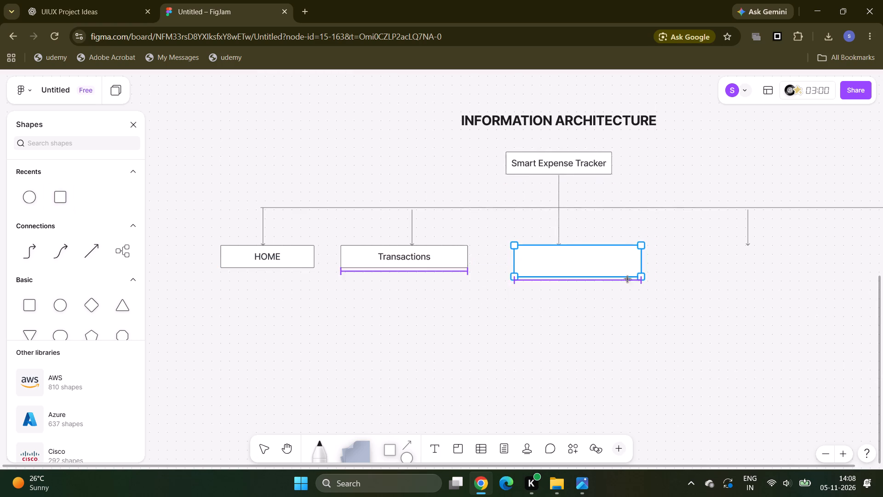
drag(628, 279, 617, 263)
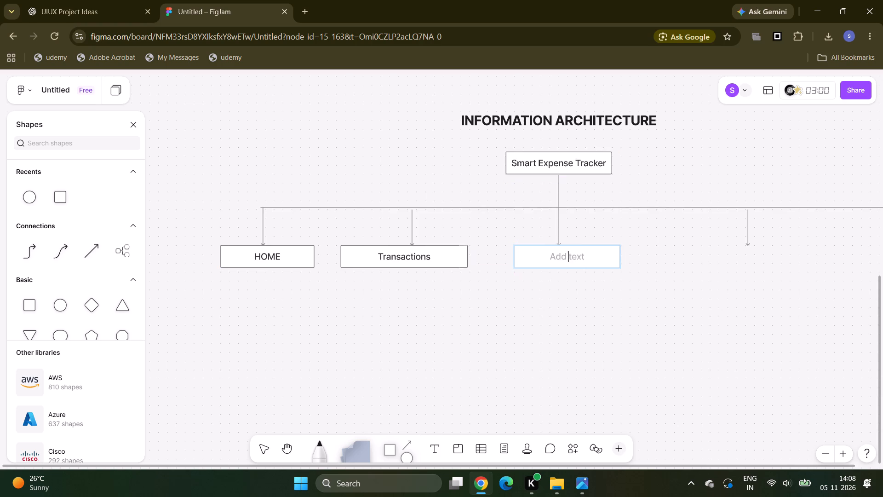
drag(574, 245, 567, 246)
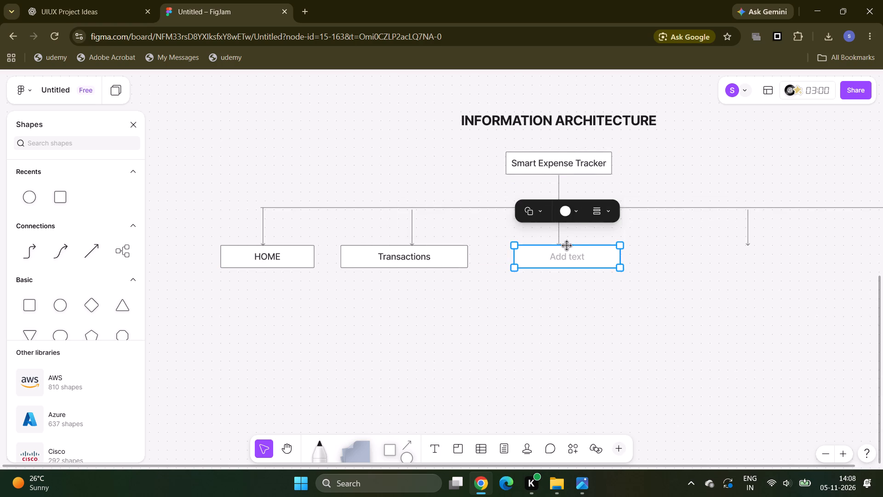
drag(567, 246, 564, 246)
click(567, 260)
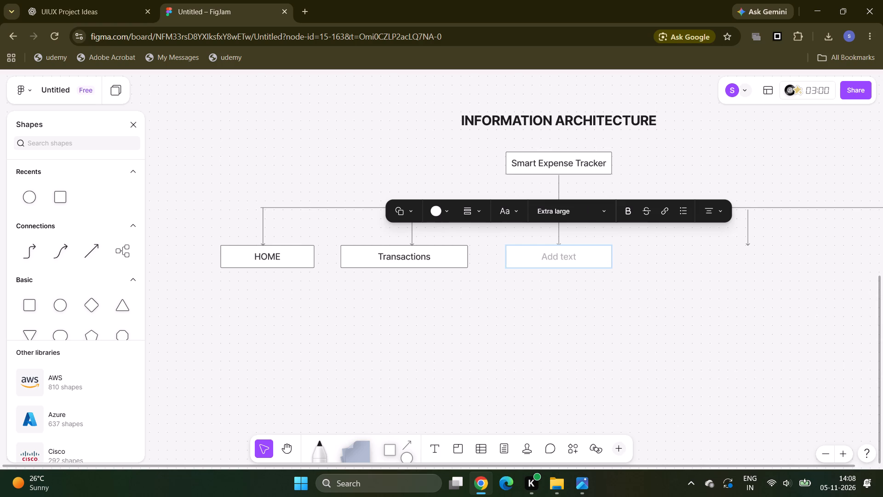
text(nalytics)
scroll(668, 303, left, 2)
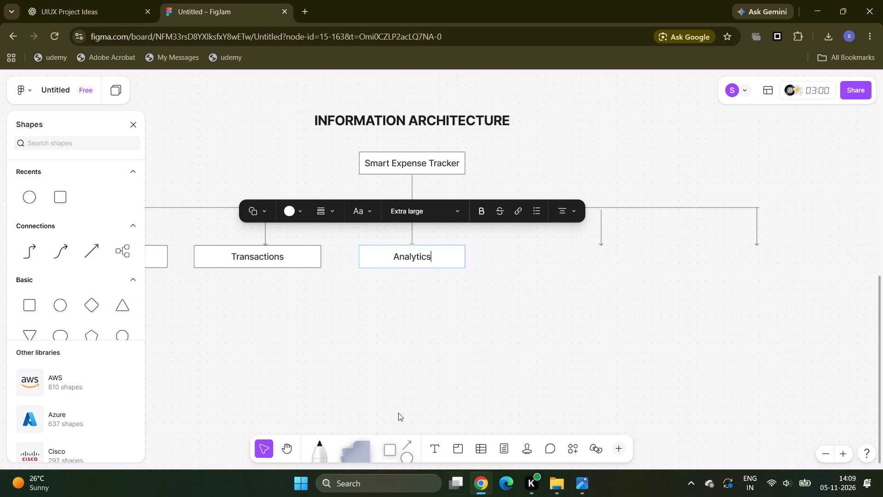
click(528, 260)
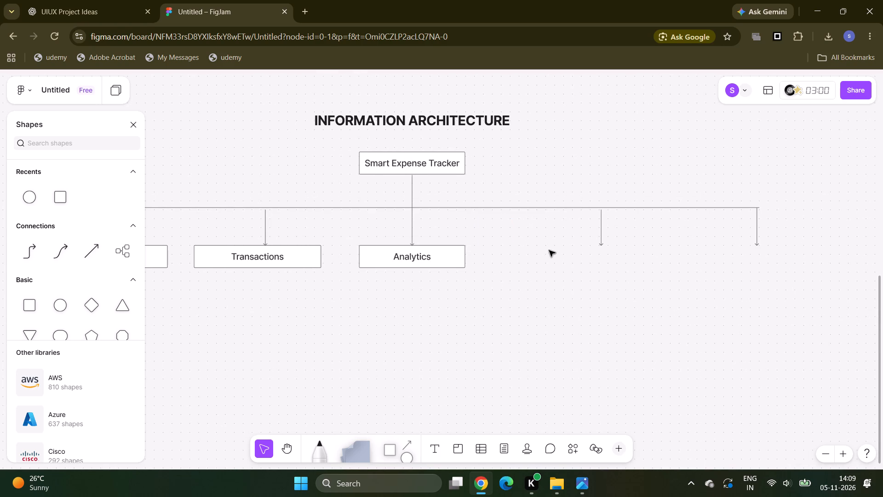
Draw a rectangle matching the Transactions box's size below the fourth arrow, in line with Analytics, and label it Budget.
click(63, 196)
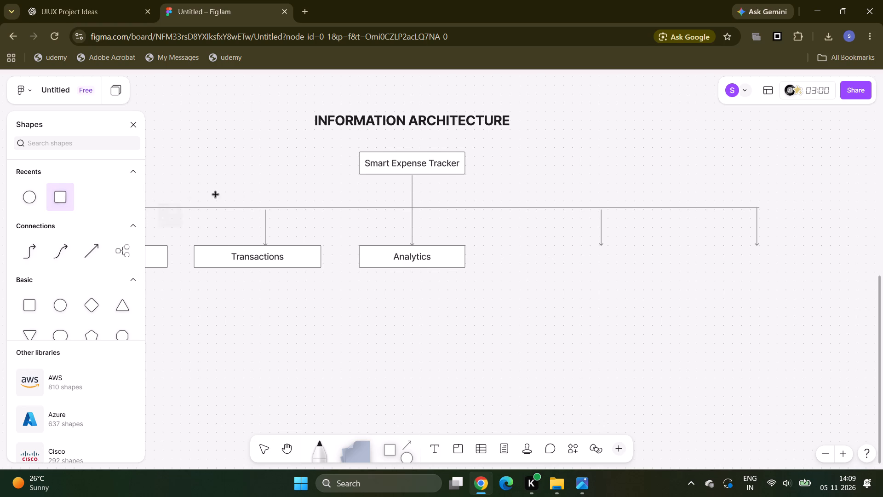
drag(533, 247, 644, 262)
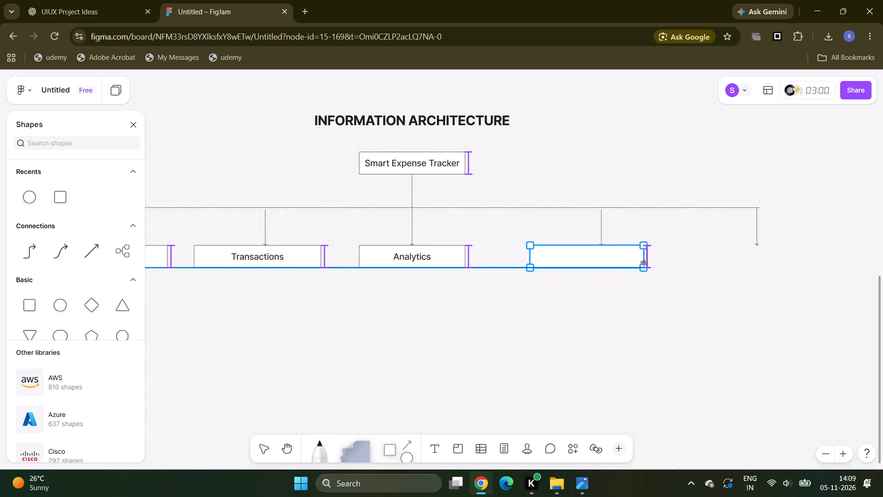
drag(644, 262, 656, 266)
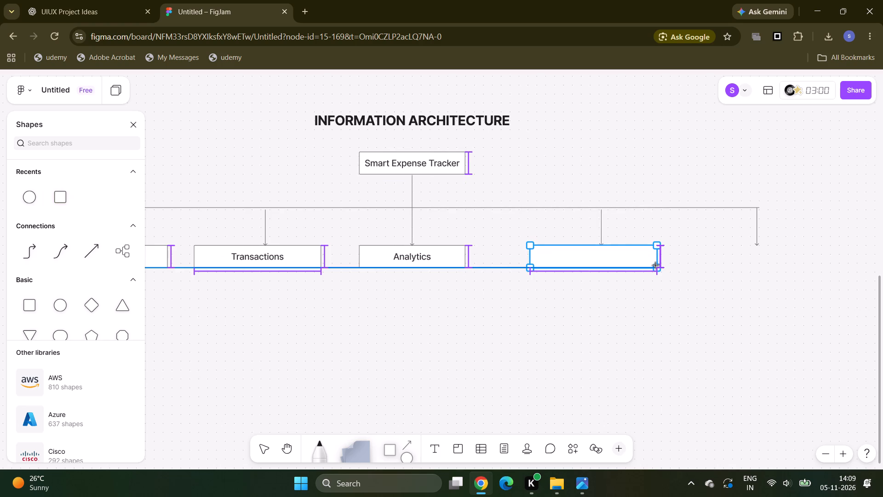
drag(656, 266, 655, 263)
click(620, 258)
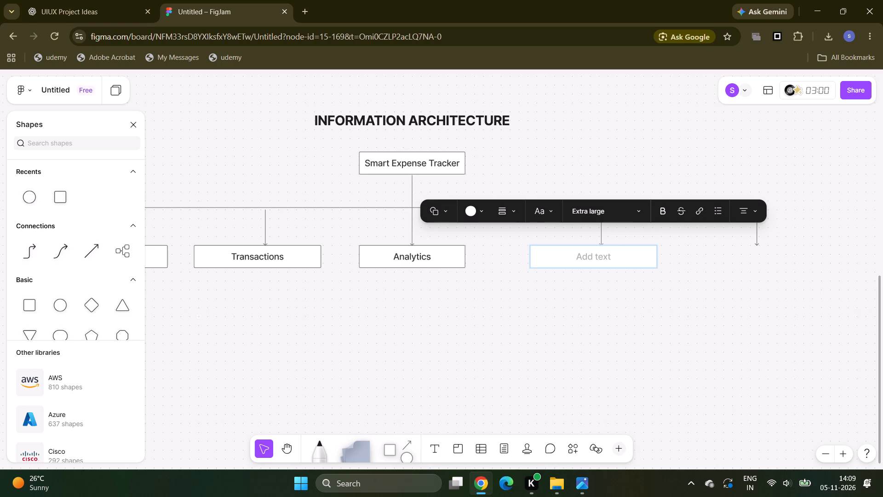
text(udget)
click(734, 249)
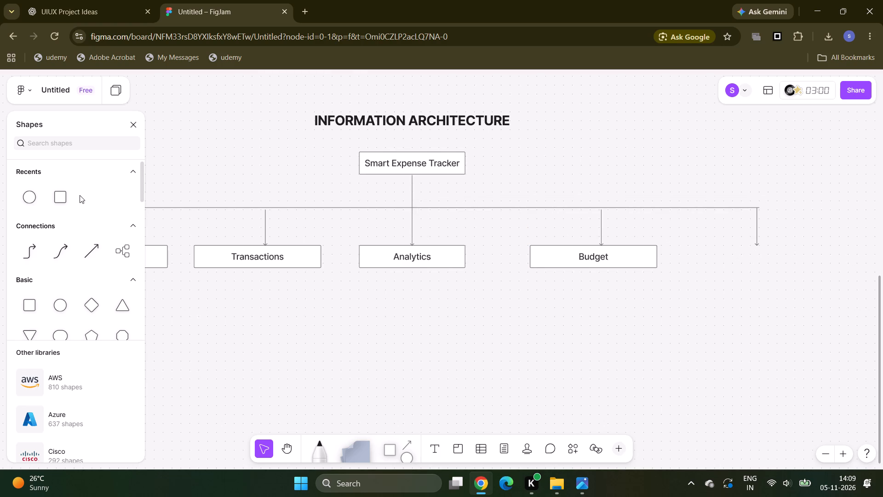
Draw a rectangle matching the HOME box's size below the rightmost arrow, in line with Budget, and label it Profile.
click(60, 194)
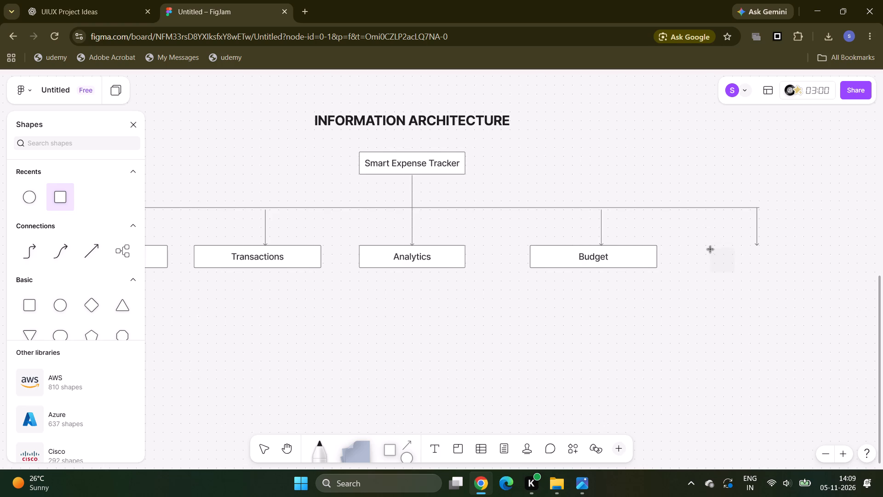
drag(709, 247, 728, 251)
drag(728, 251, 797, 263)
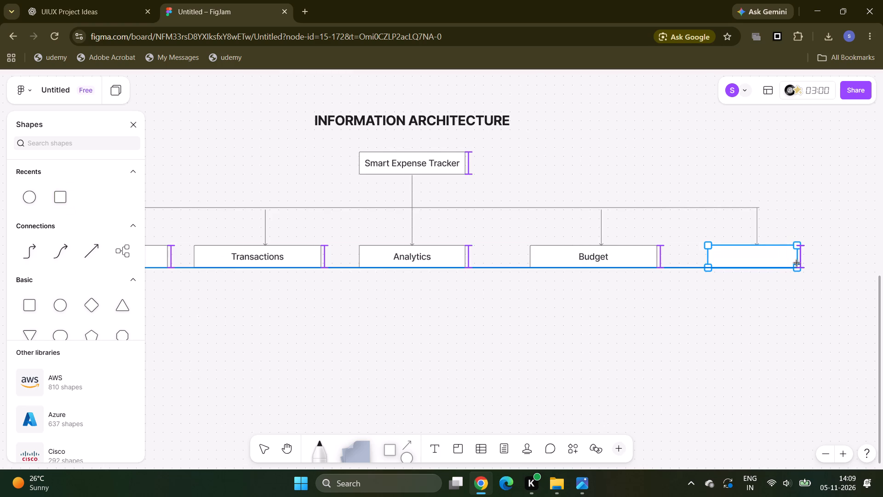
drag(797, 263, 803, 263)
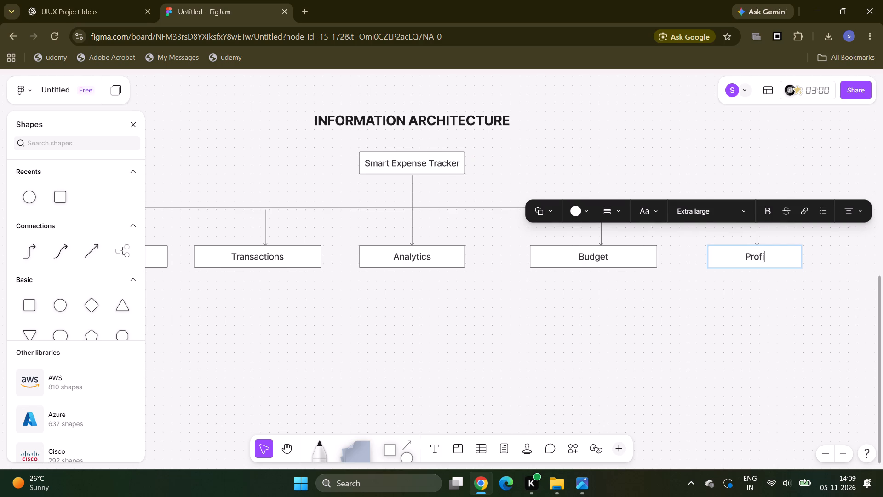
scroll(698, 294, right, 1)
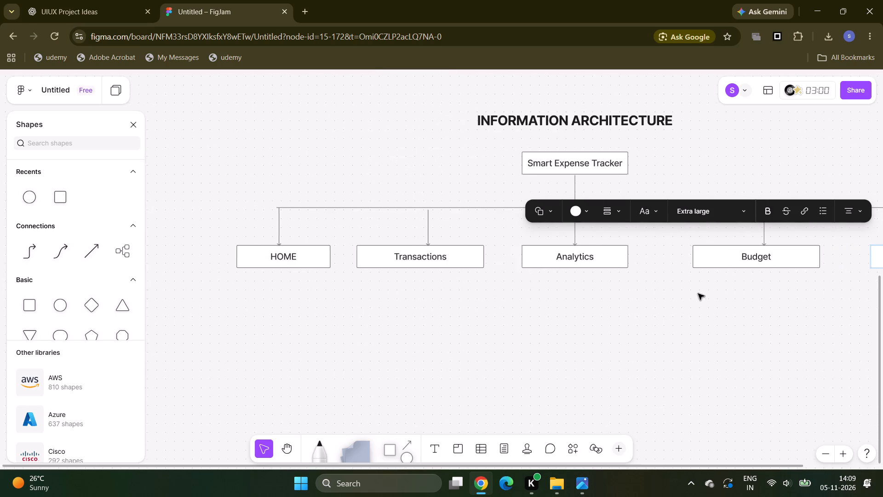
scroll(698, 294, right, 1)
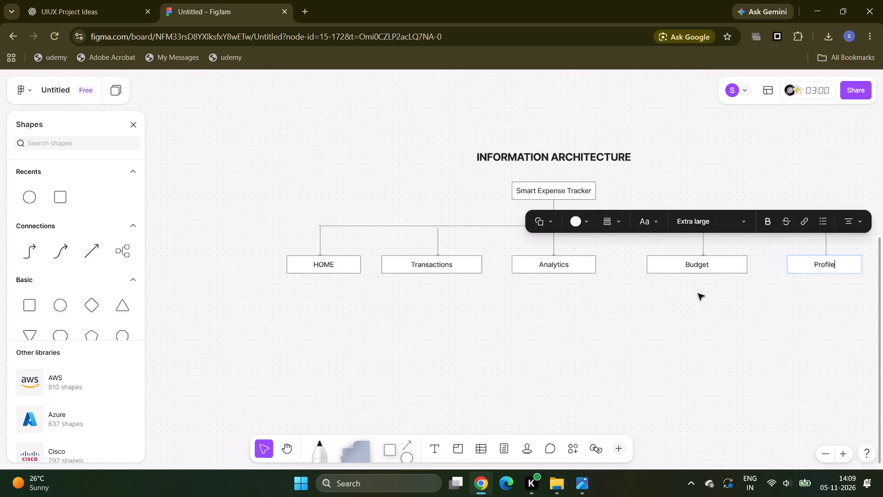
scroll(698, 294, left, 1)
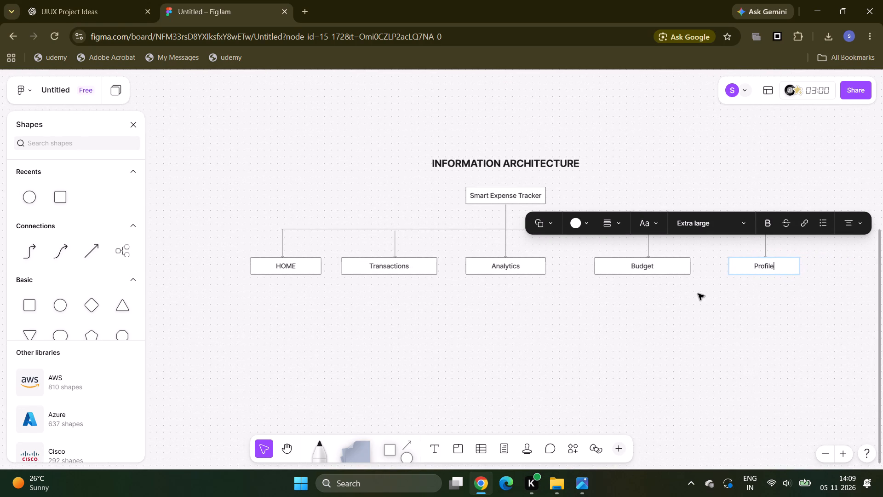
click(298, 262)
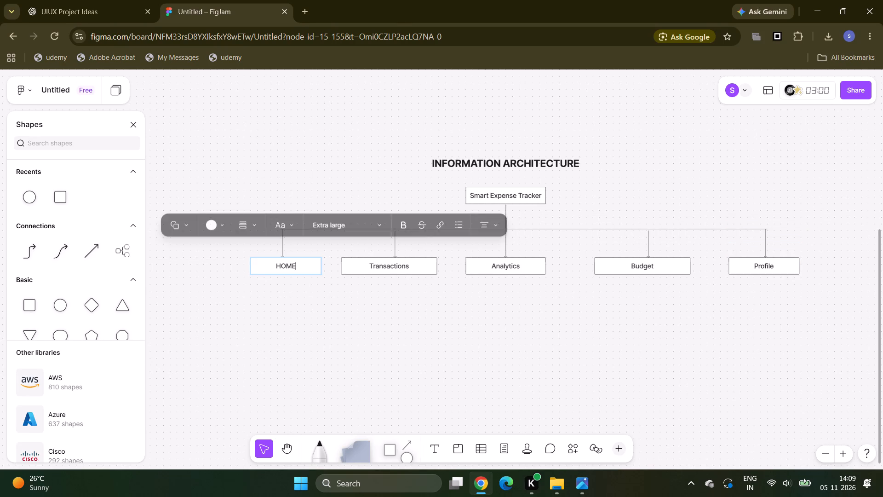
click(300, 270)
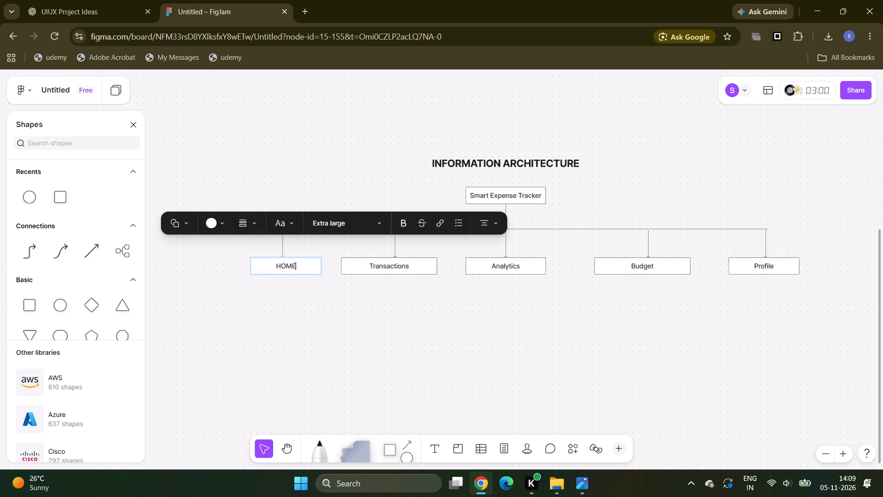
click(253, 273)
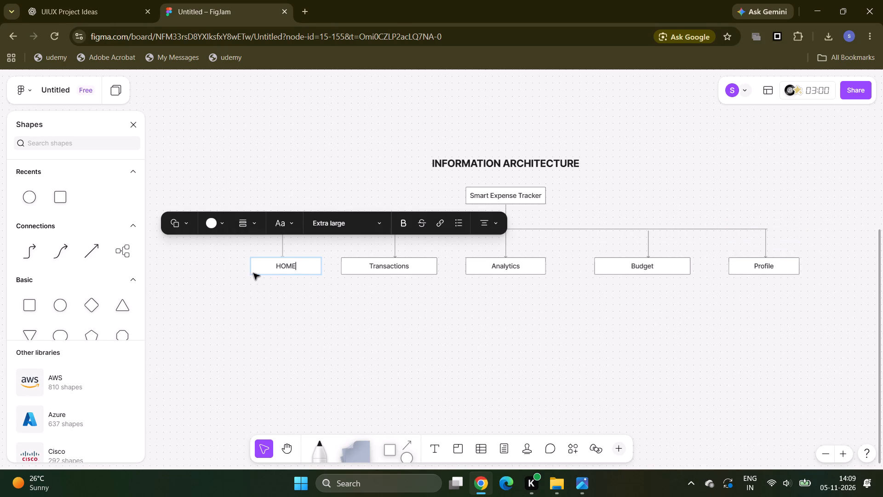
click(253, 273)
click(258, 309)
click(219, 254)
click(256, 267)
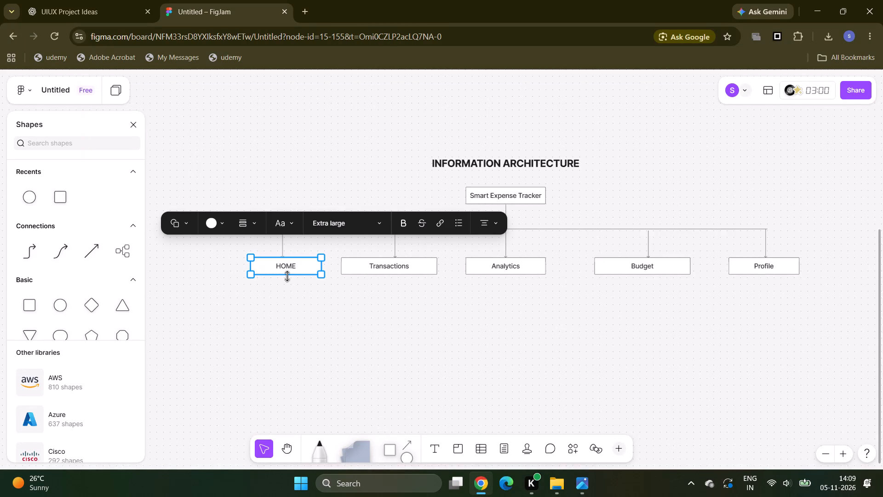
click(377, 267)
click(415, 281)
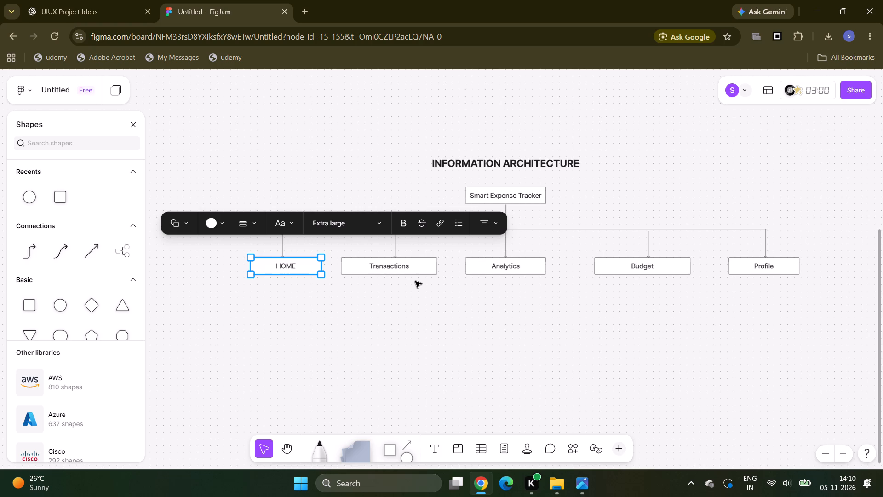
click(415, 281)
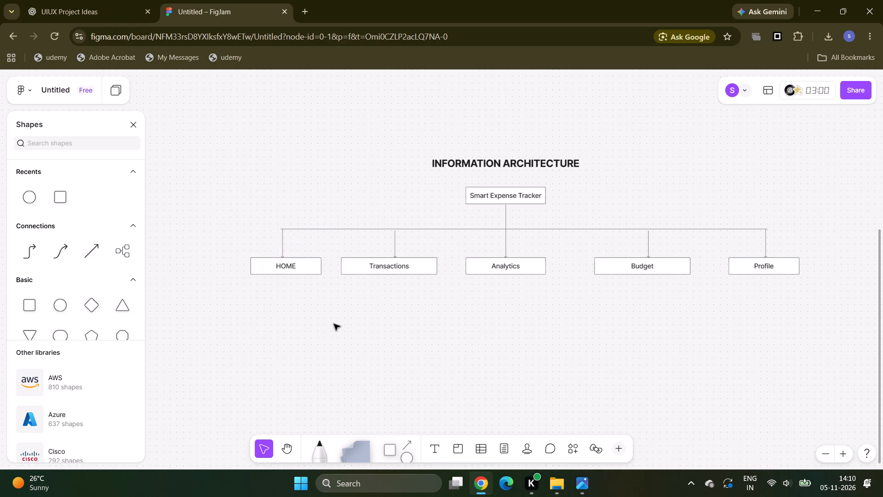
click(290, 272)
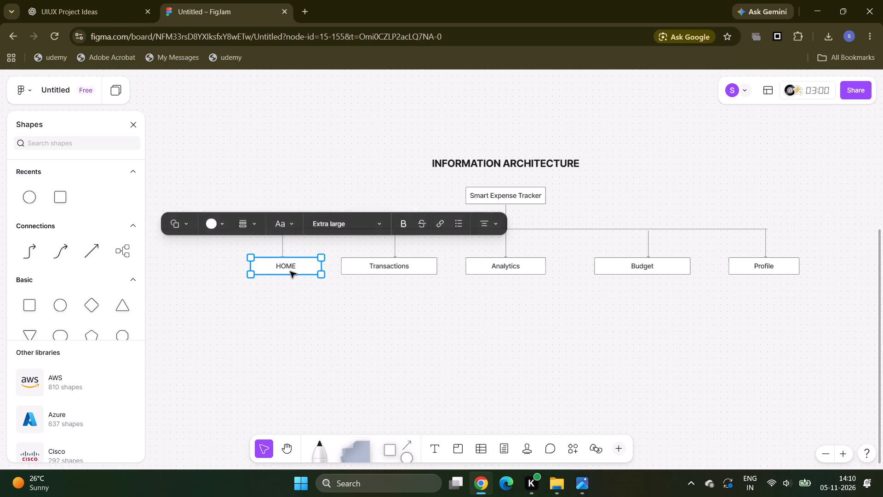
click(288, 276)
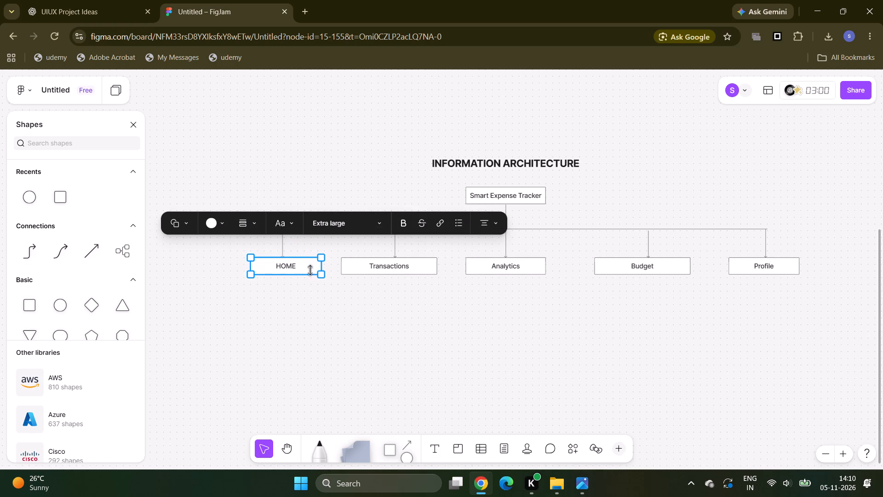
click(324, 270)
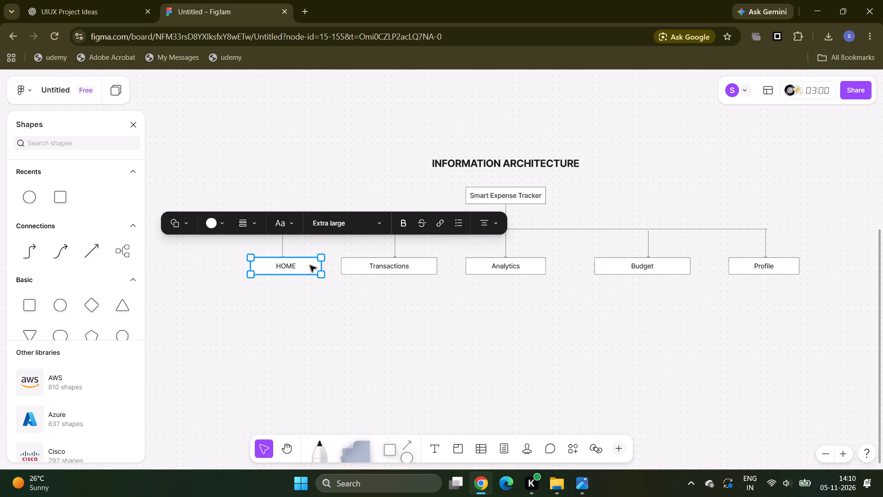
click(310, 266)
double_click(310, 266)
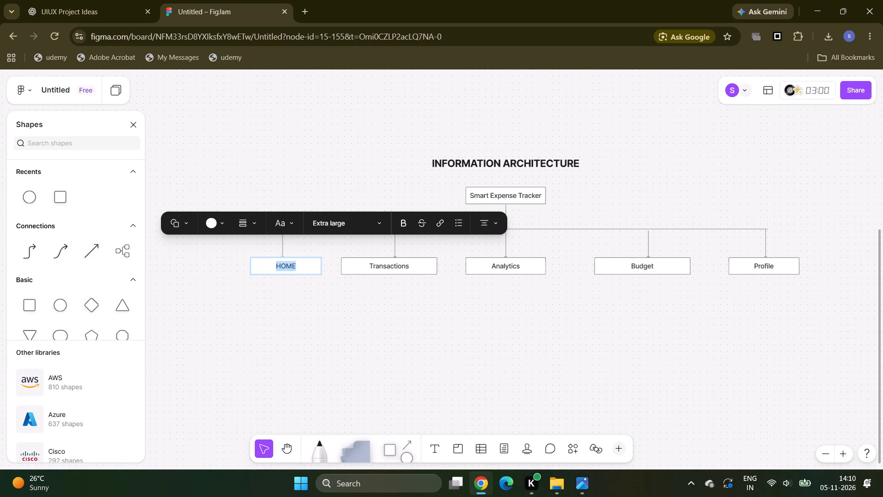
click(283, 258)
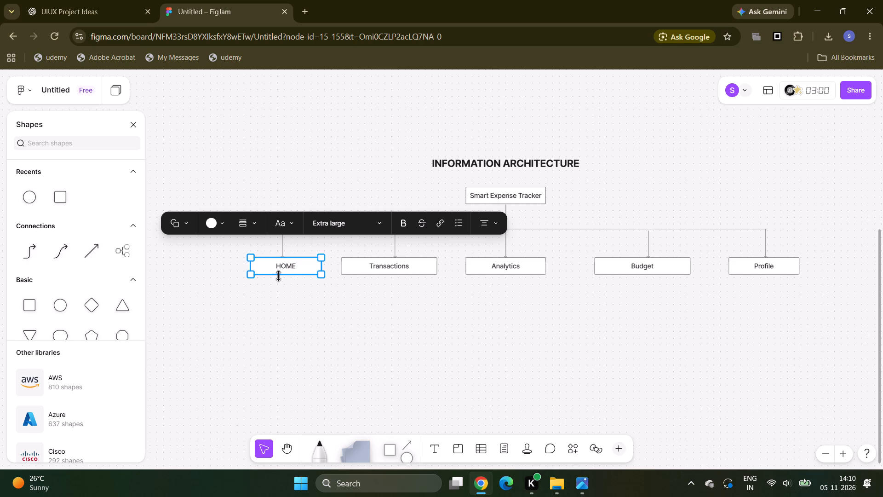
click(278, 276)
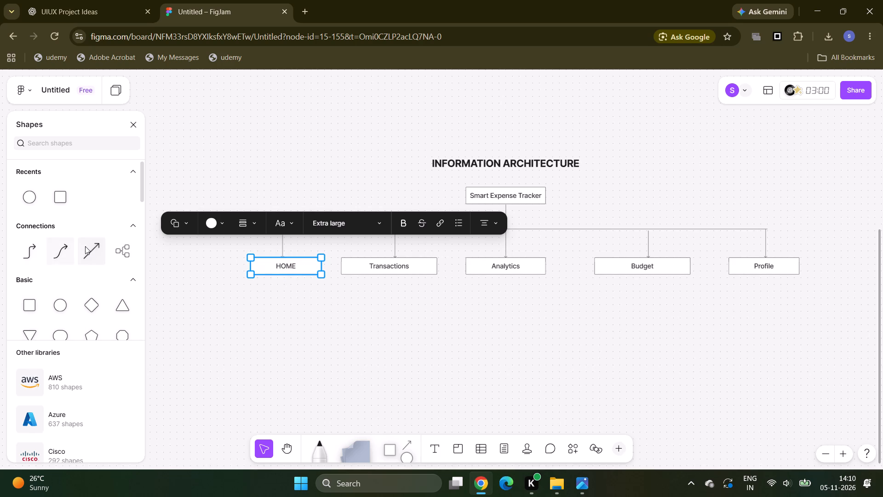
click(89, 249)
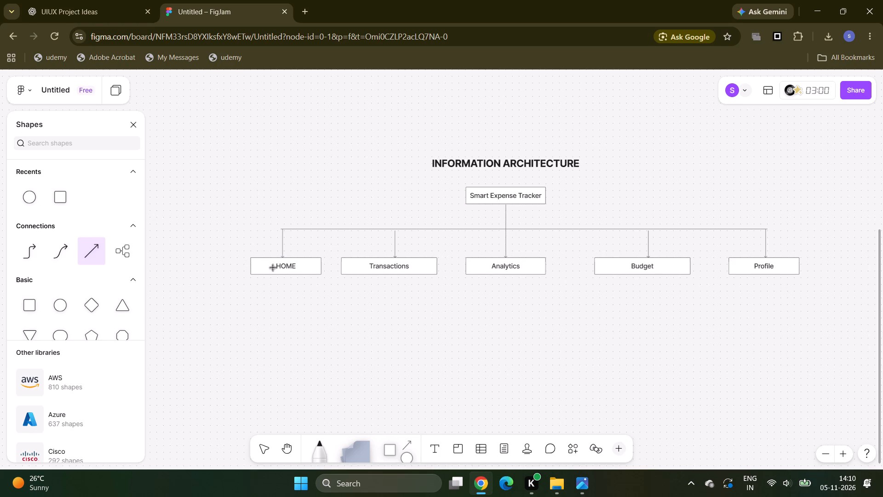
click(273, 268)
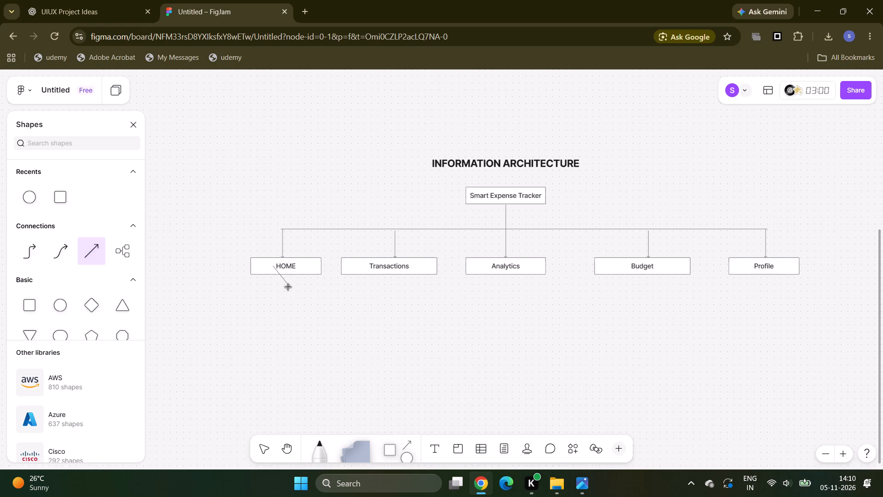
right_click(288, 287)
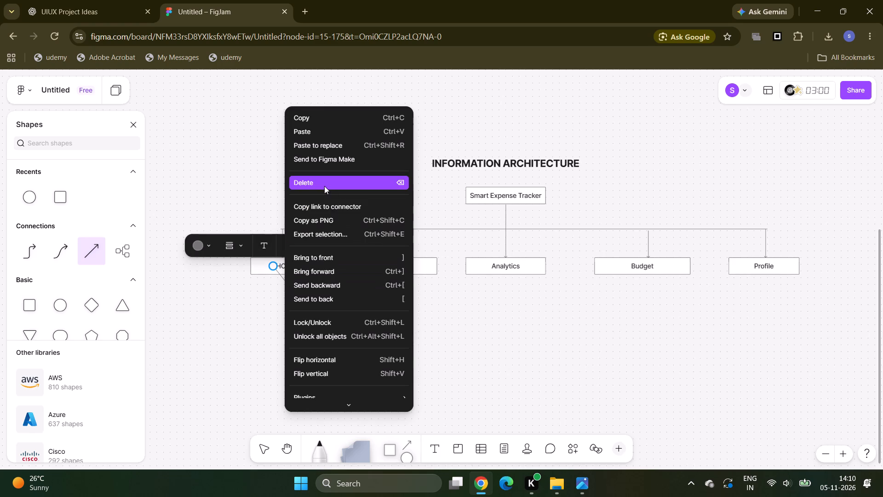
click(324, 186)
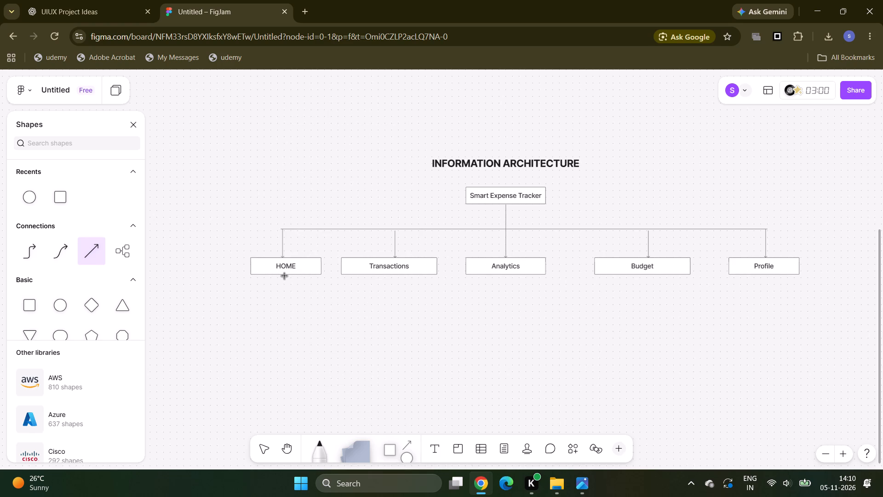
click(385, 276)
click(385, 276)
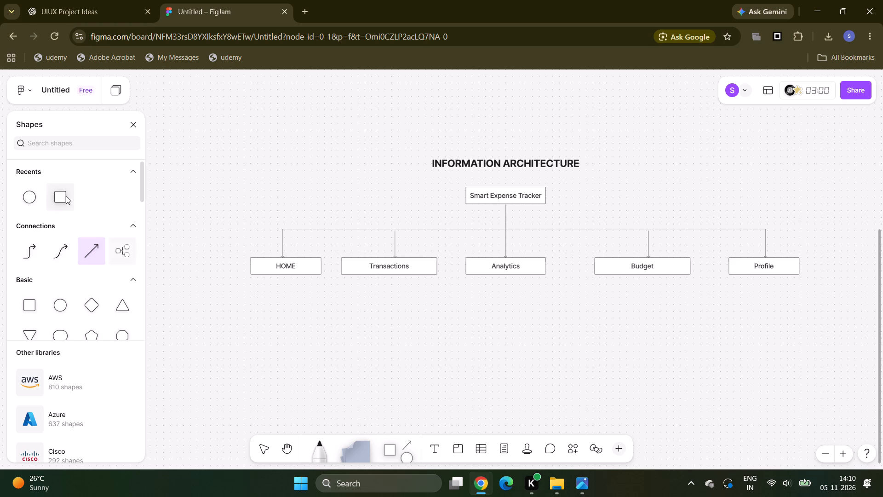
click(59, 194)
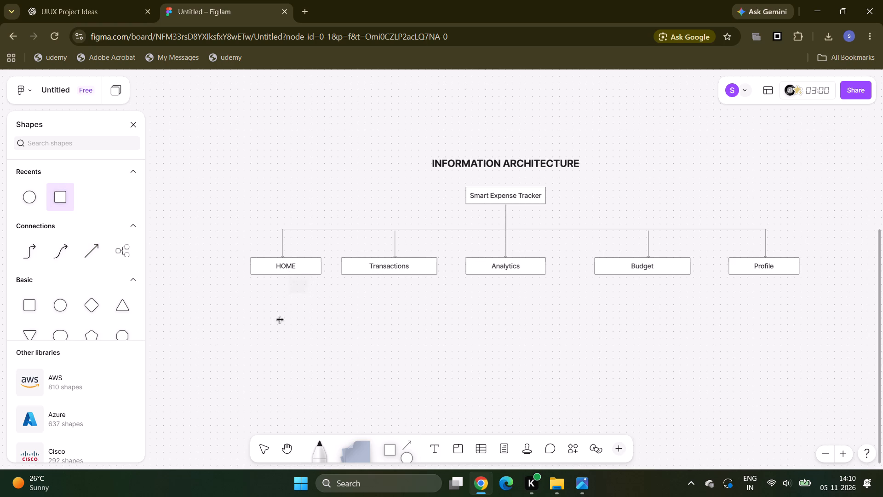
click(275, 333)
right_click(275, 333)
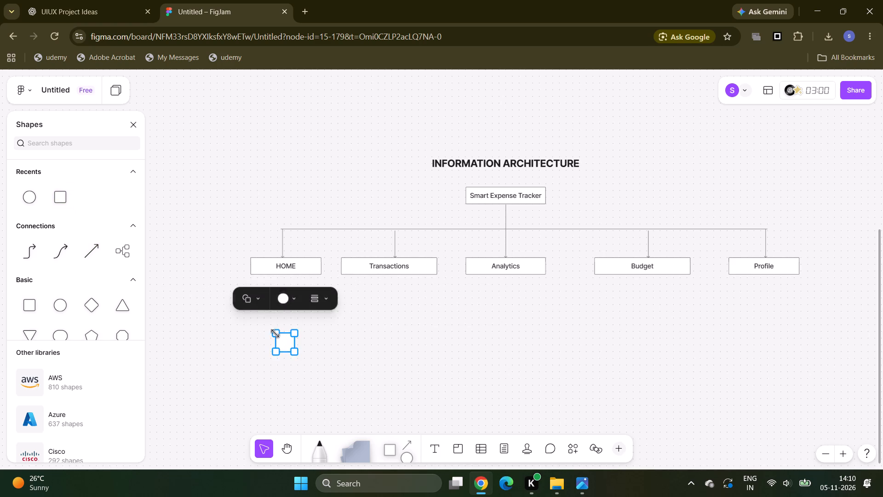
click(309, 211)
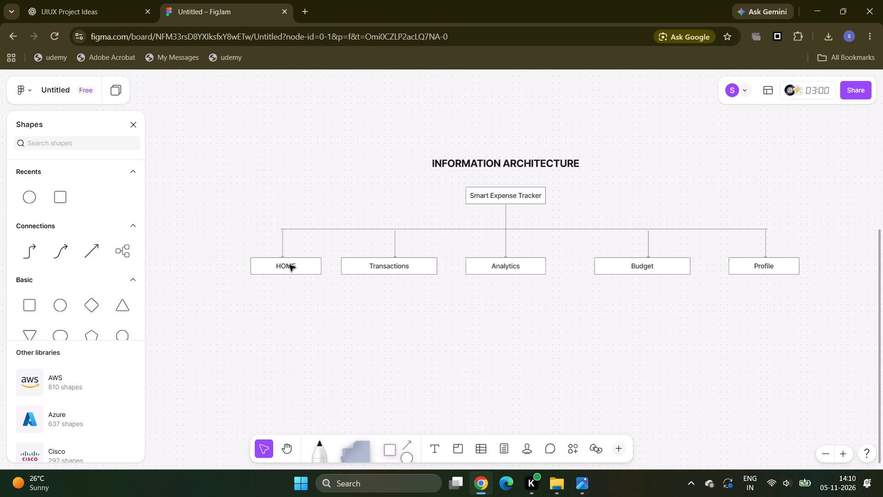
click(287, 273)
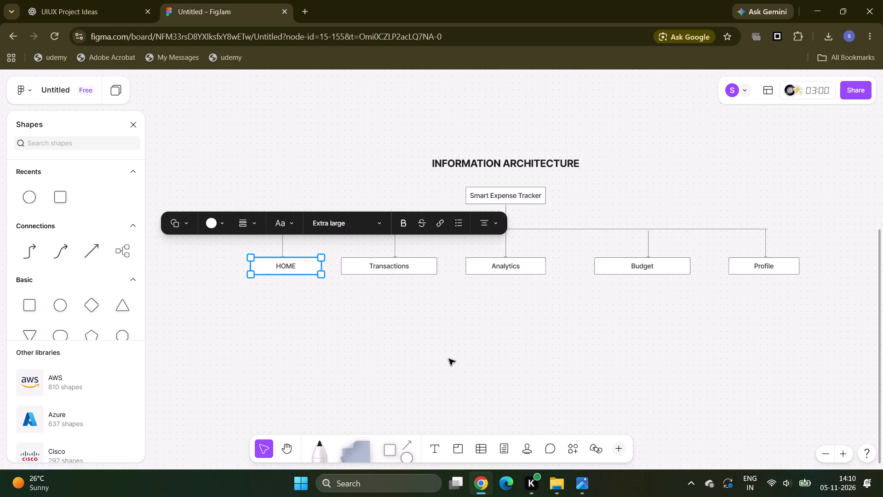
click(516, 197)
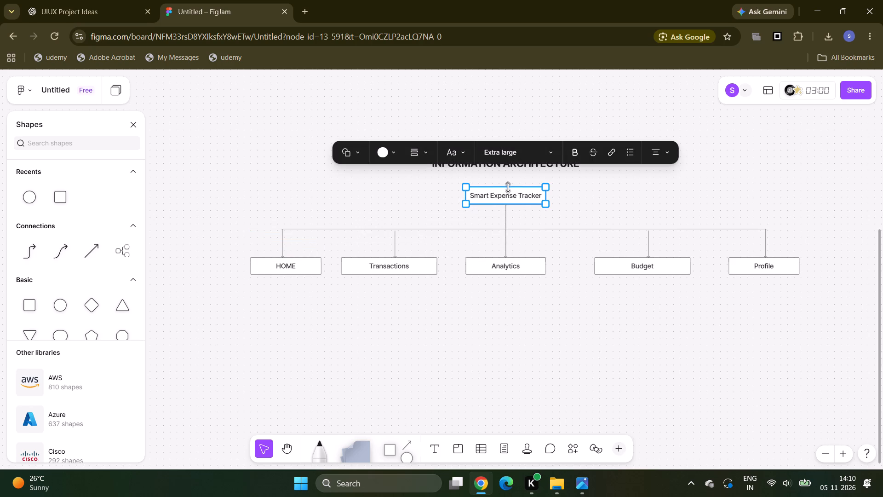
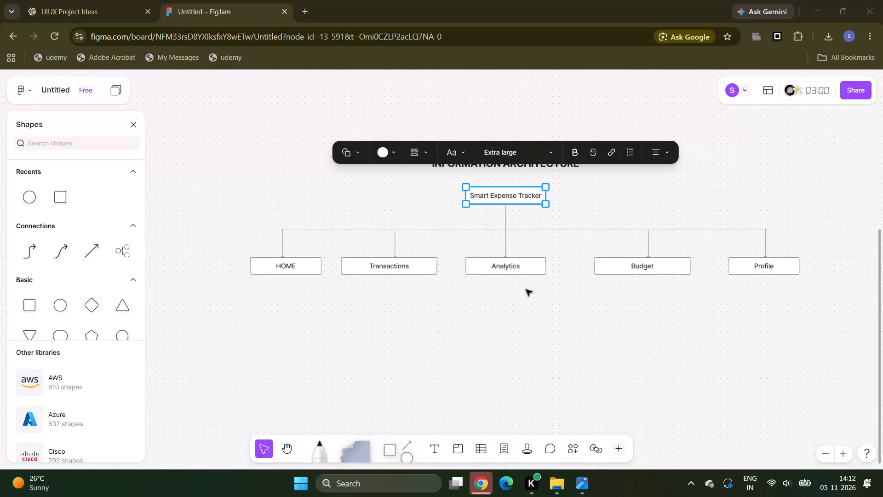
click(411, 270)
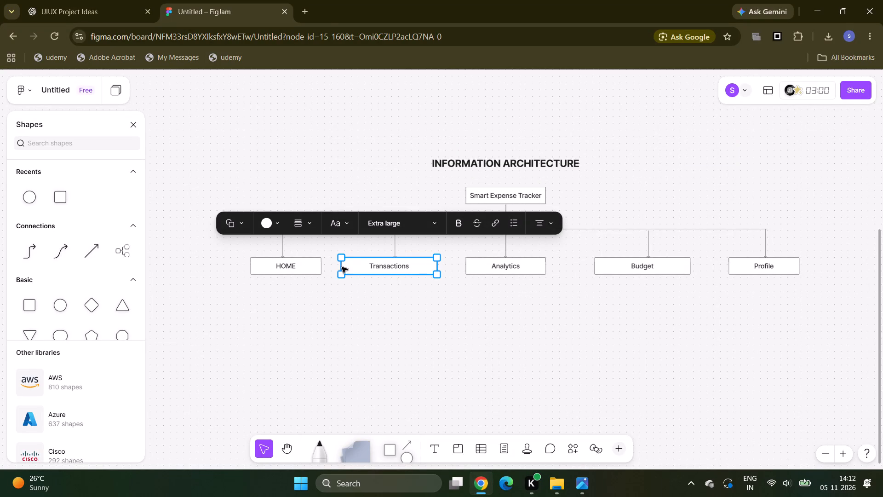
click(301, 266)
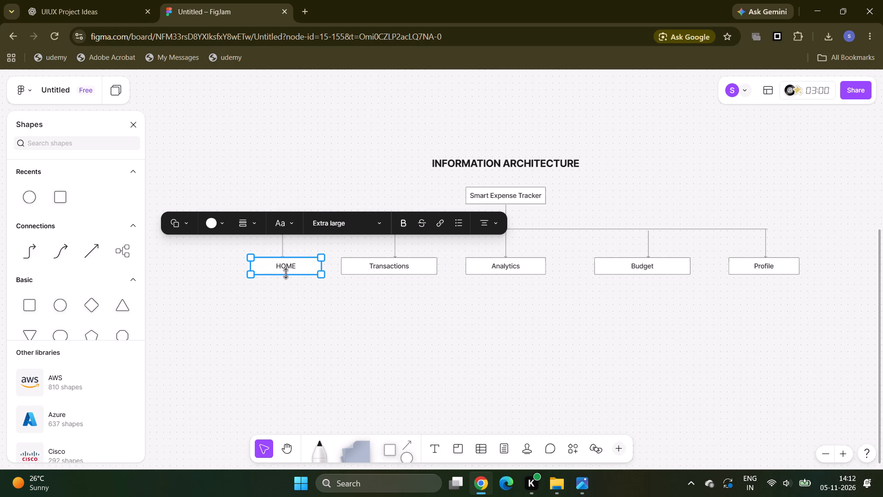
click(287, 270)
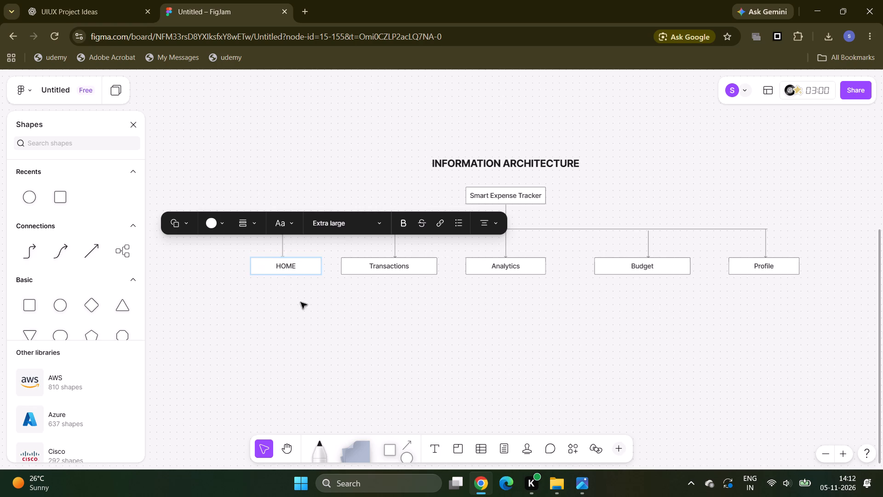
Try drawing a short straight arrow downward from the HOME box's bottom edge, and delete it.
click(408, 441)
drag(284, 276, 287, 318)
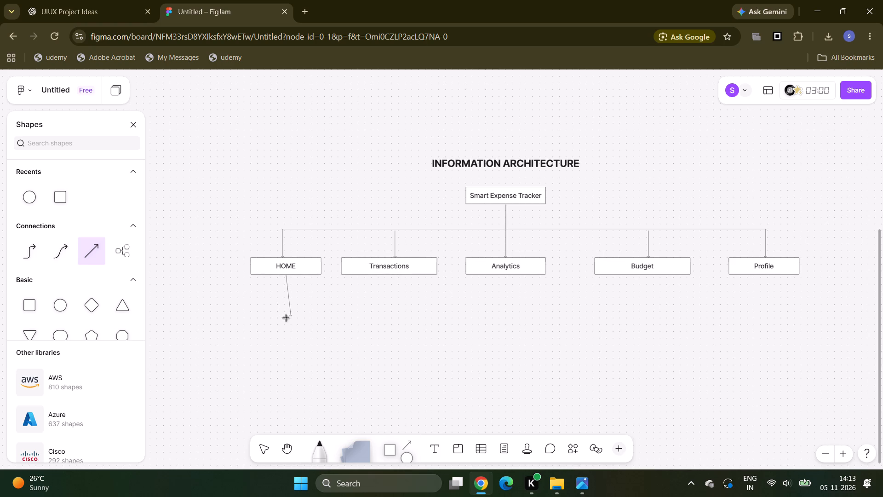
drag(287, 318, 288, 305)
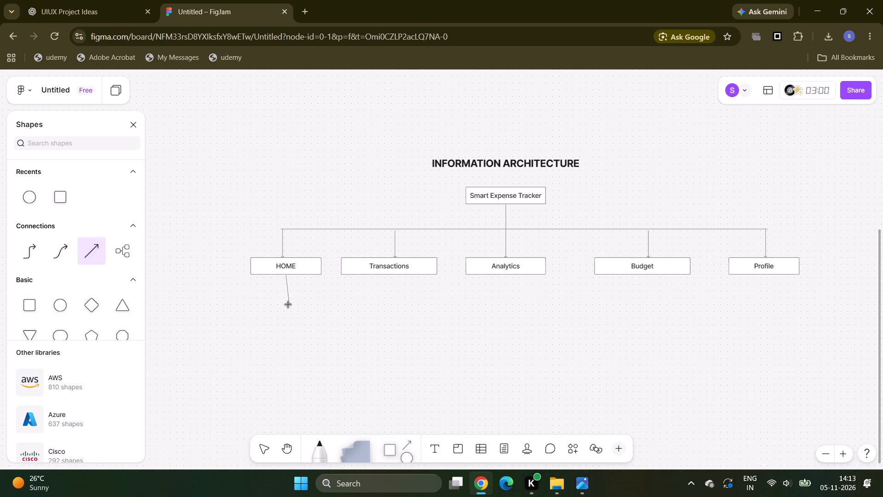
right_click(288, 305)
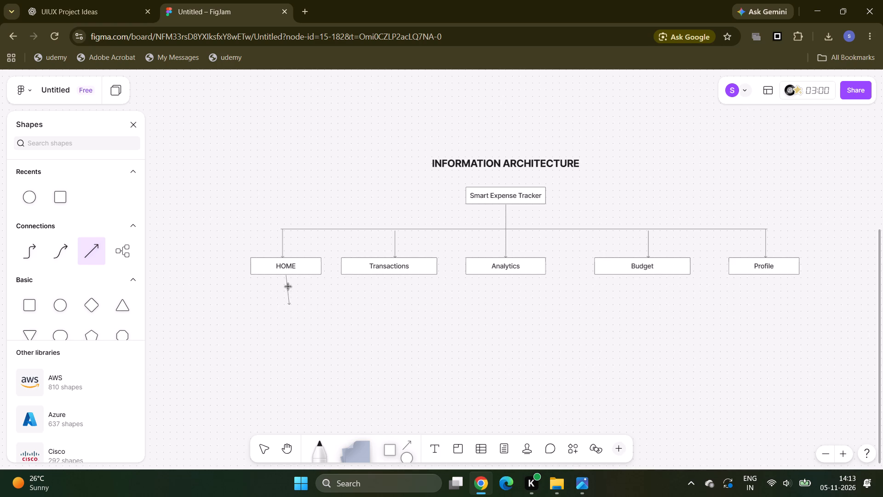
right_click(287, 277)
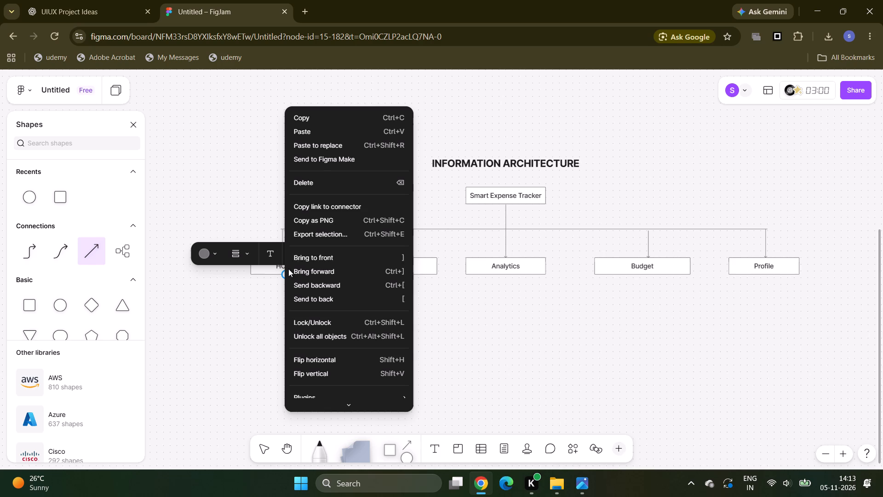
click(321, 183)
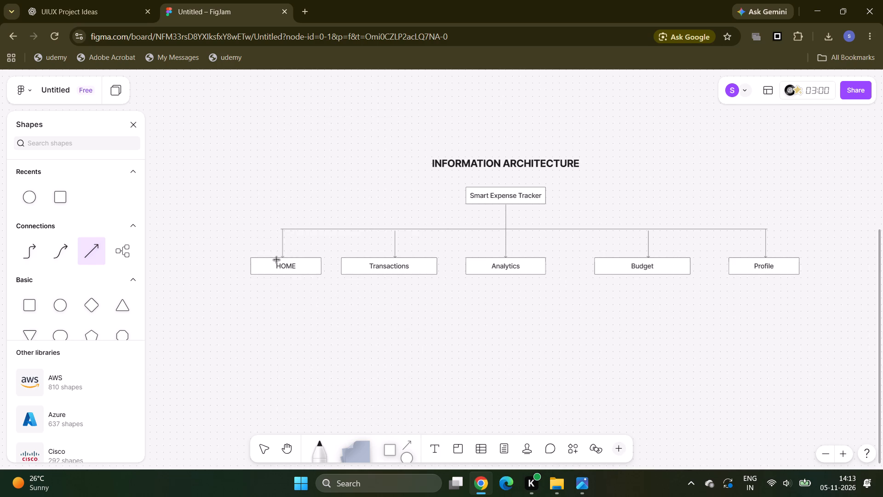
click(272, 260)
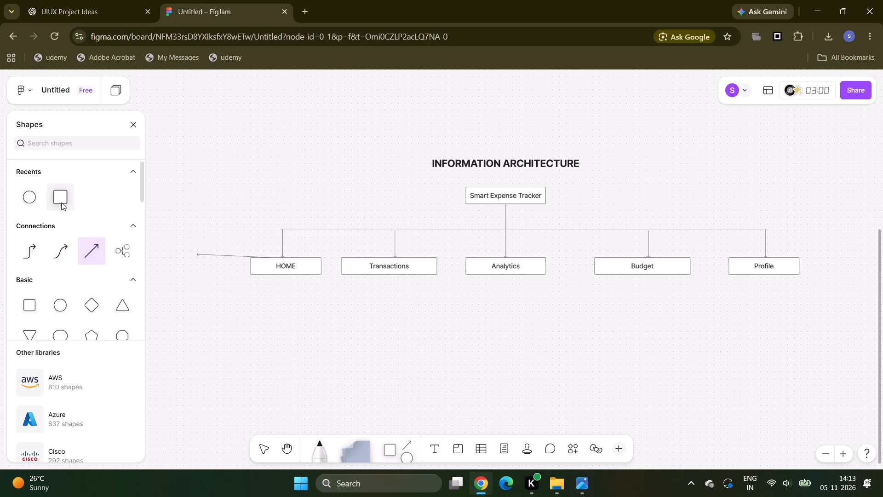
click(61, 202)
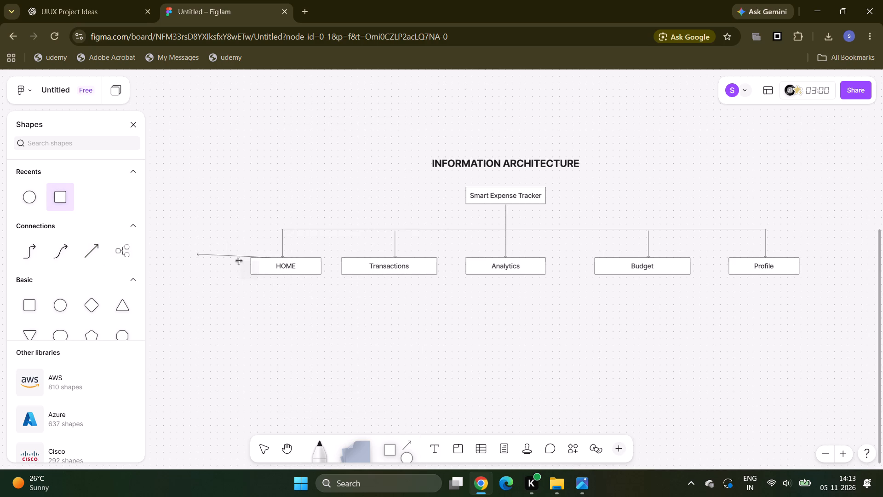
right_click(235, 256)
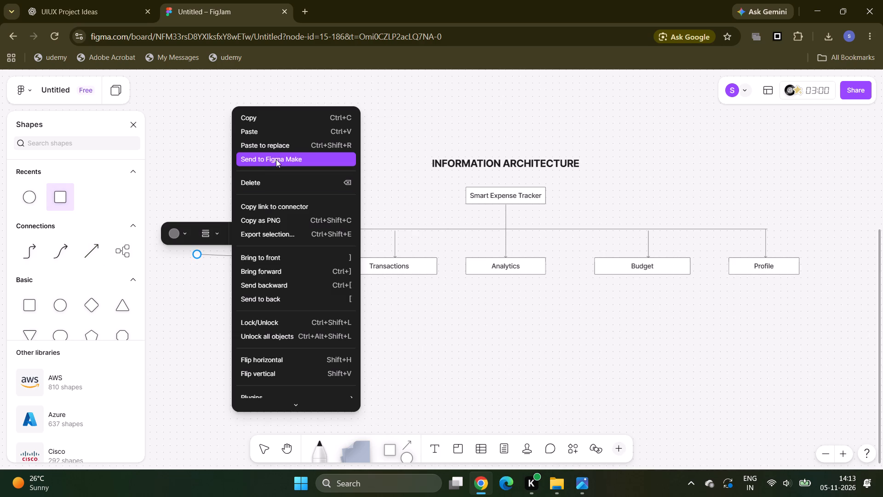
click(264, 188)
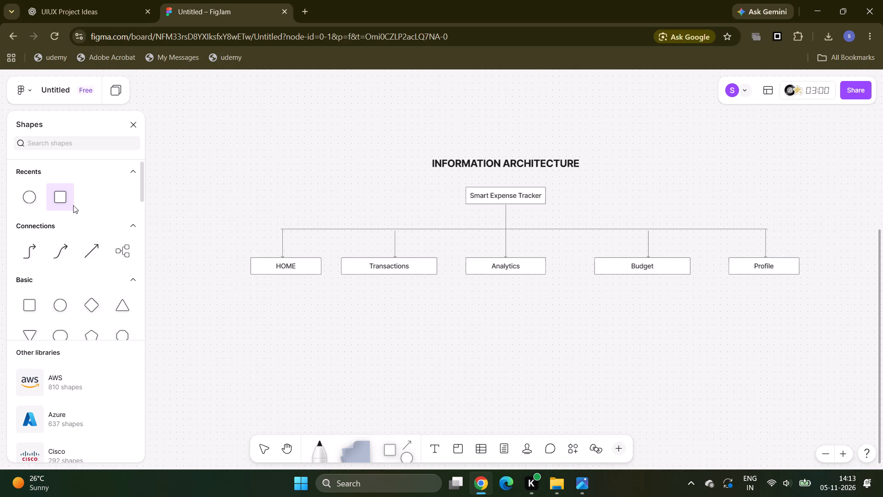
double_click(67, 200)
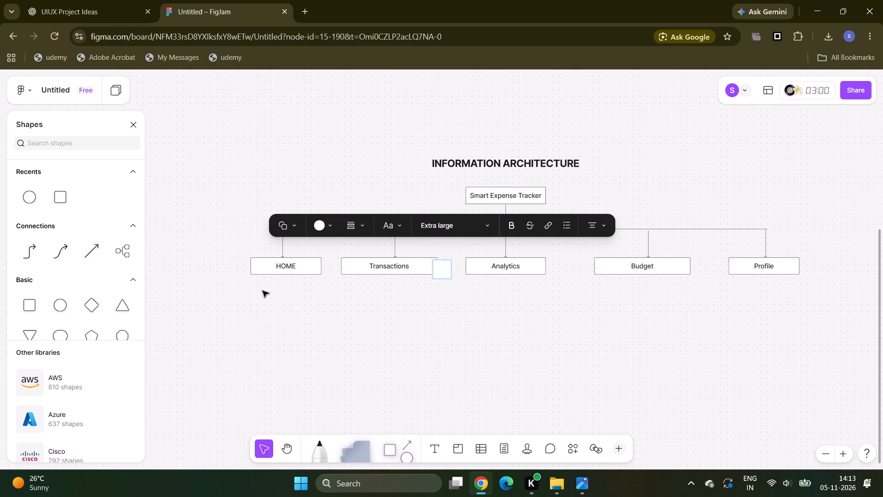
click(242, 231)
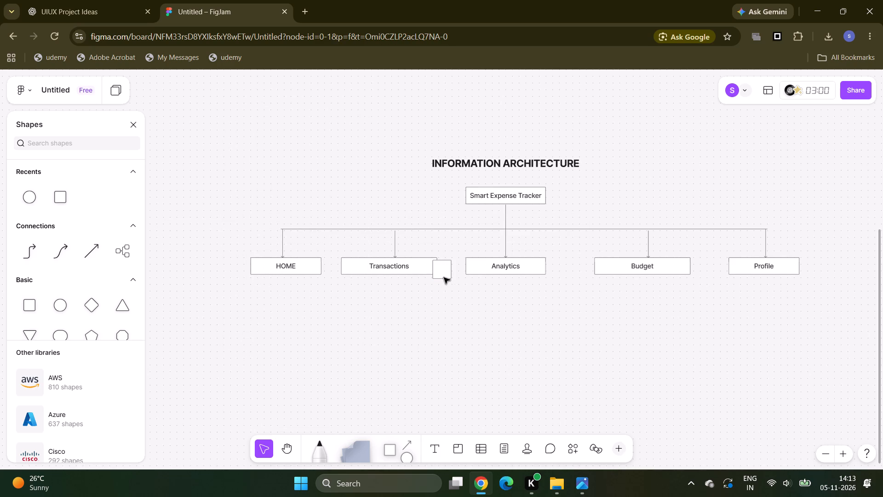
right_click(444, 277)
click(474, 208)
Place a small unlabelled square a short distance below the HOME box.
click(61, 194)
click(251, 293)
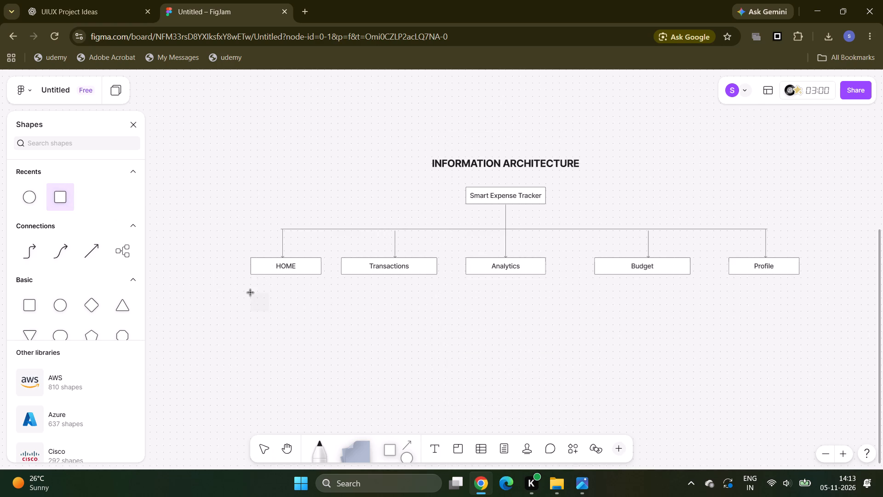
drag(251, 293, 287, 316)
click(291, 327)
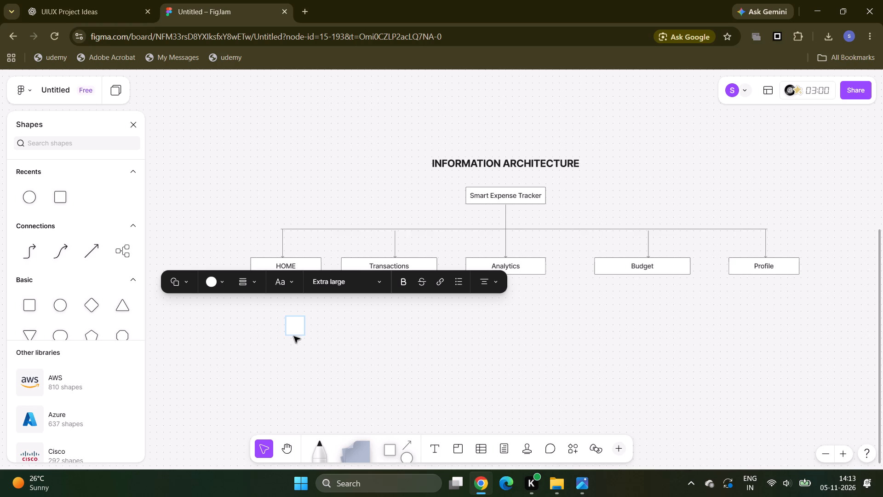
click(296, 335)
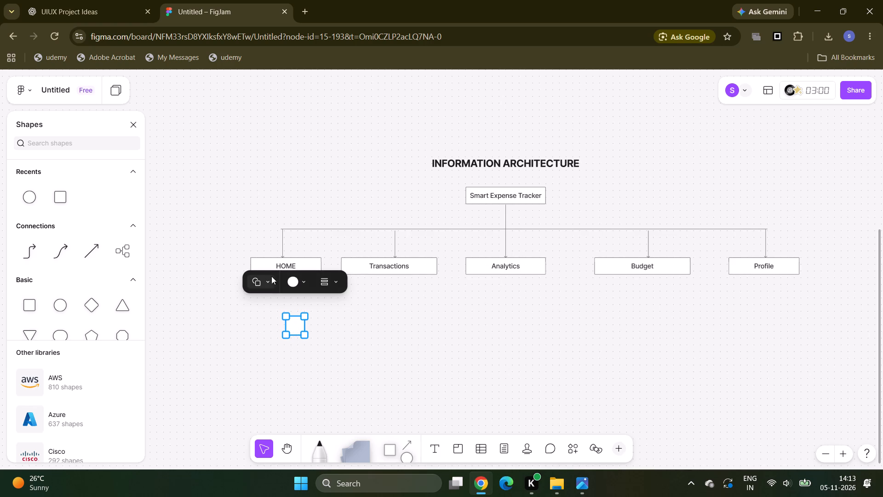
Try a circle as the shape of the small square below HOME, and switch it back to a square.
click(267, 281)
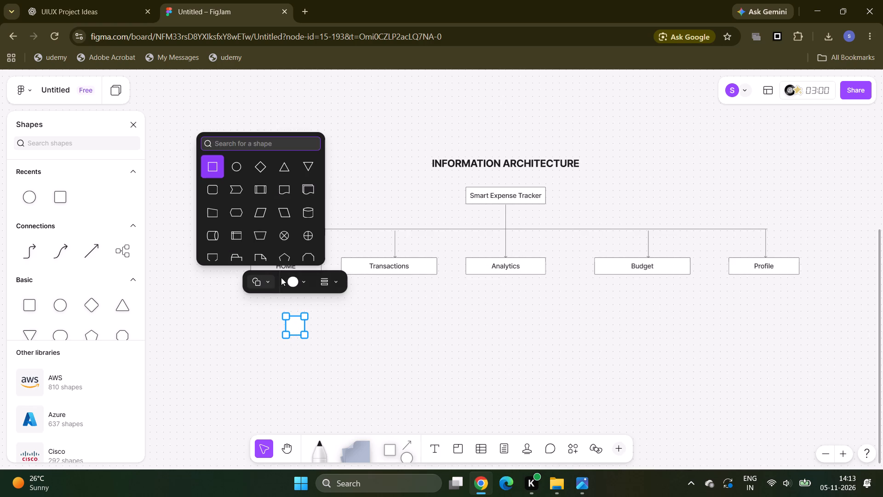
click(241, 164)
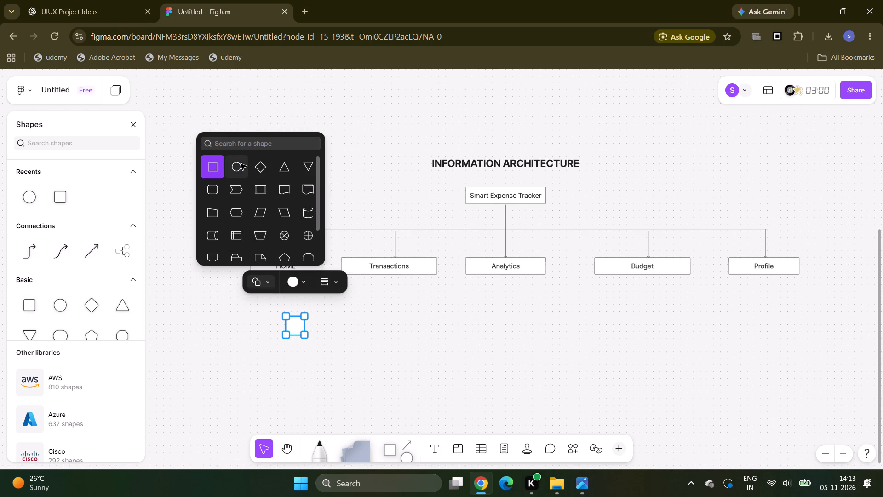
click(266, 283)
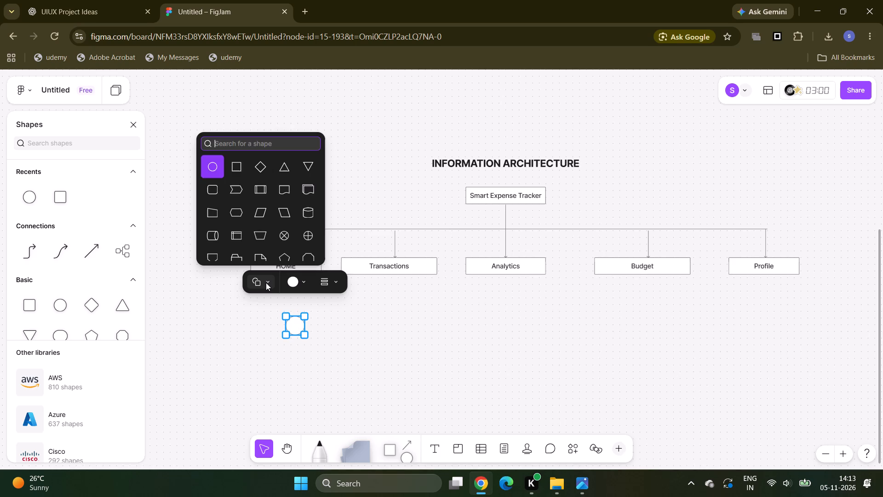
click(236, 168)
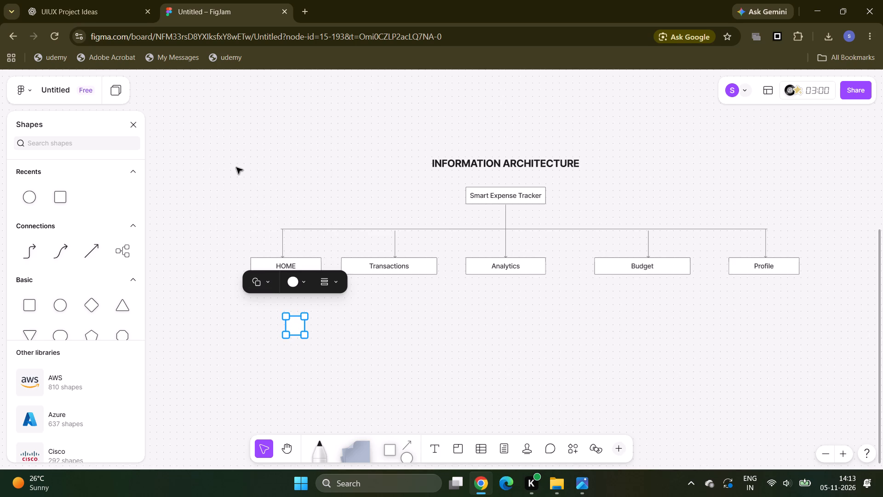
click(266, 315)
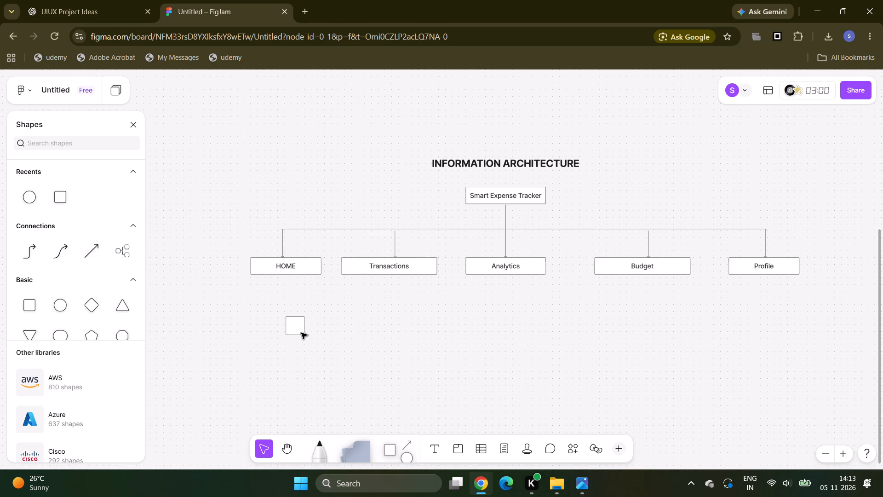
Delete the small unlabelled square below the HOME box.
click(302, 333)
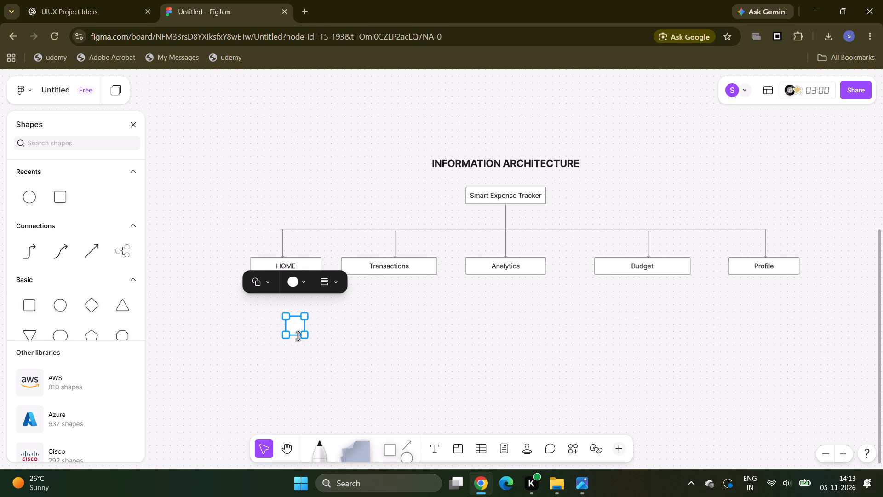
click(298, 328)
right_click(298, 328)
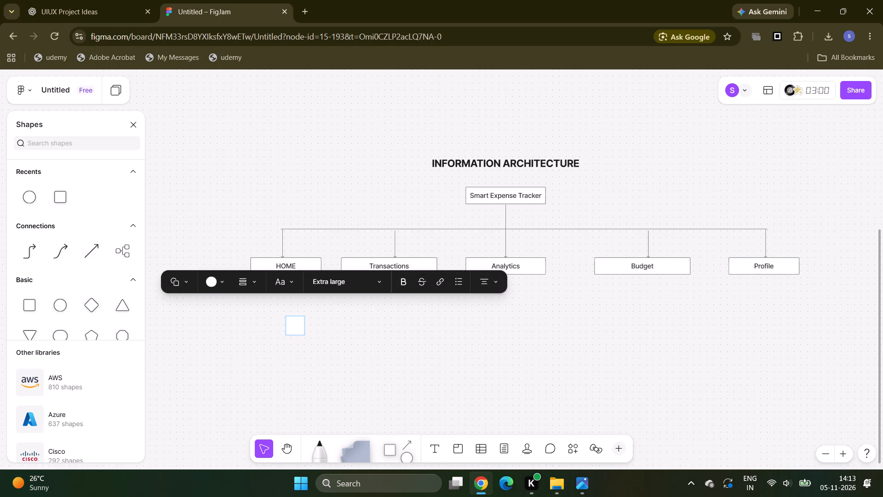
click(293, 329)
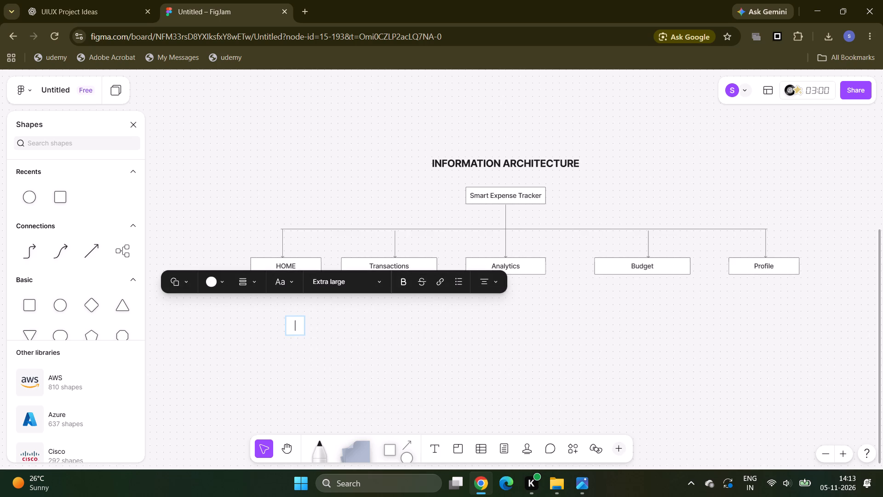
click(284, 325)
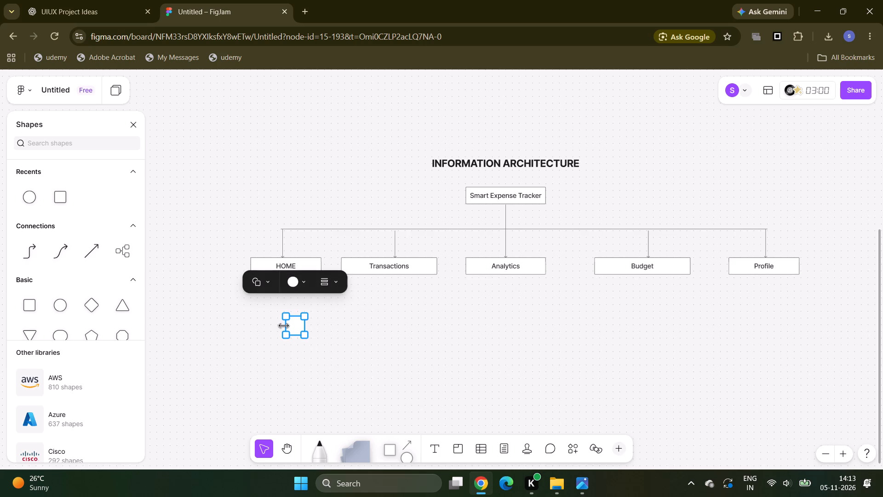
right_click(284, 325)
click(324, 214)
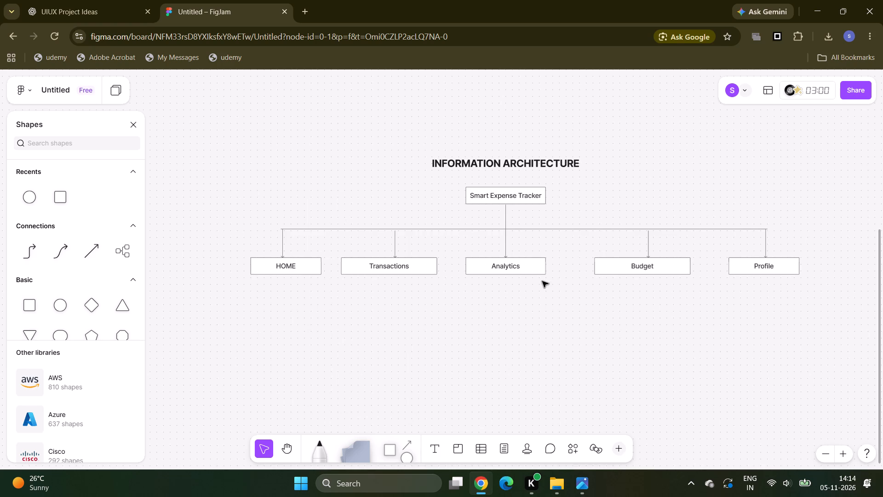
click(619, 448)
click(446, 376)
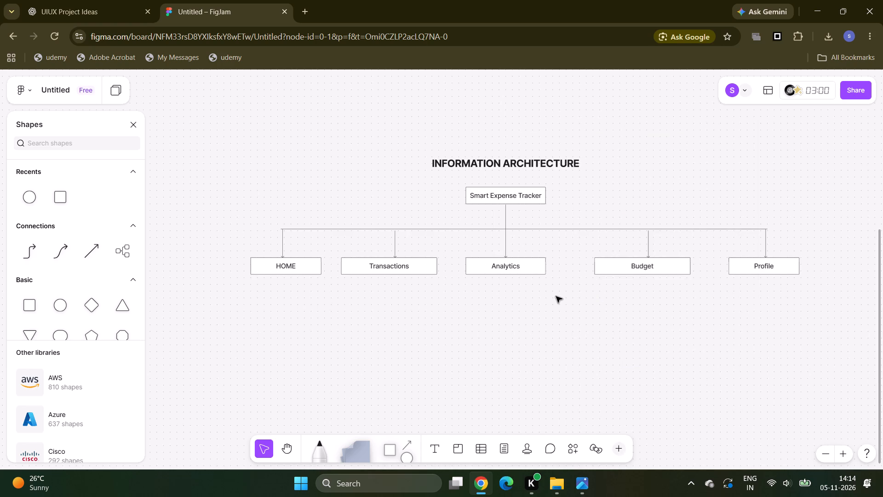
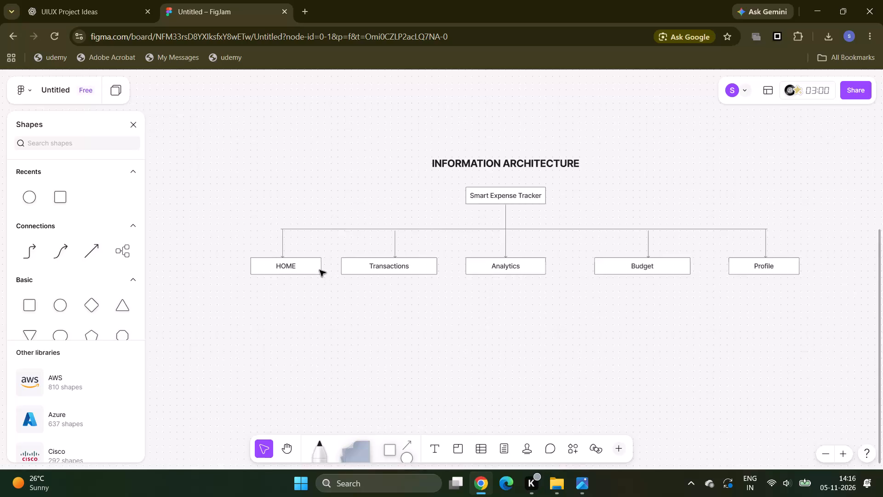
Draw a straight connector line starting from the HOME box in the information architecture diagram.
click(320, 270)
click(299, 276)
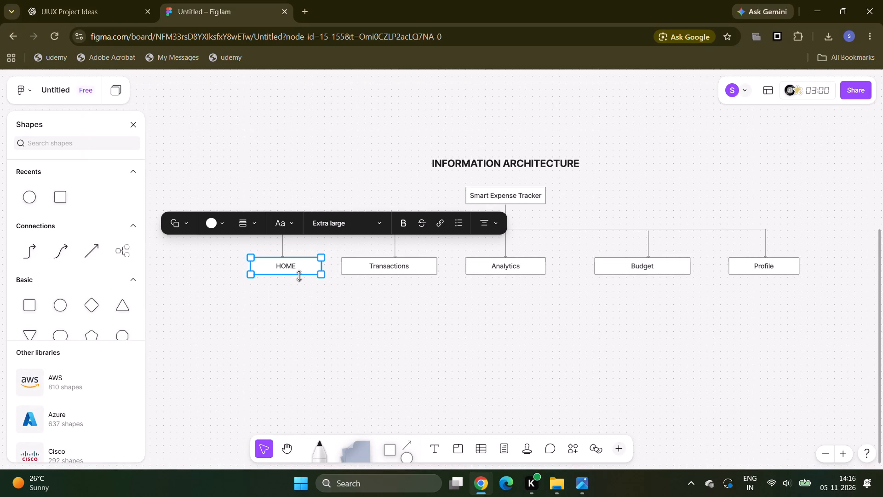
key(l)
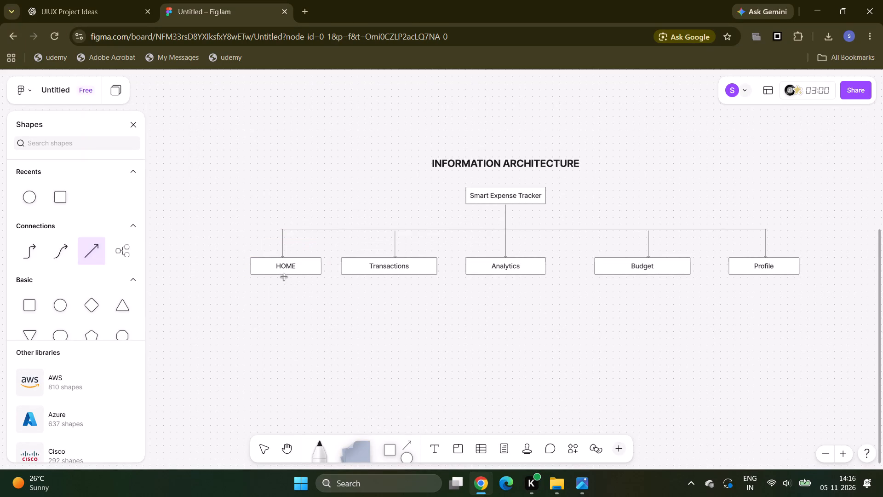
click(305, 270)
scroll(305, 270, up, 6)
scroll(305, 270, down, 3)
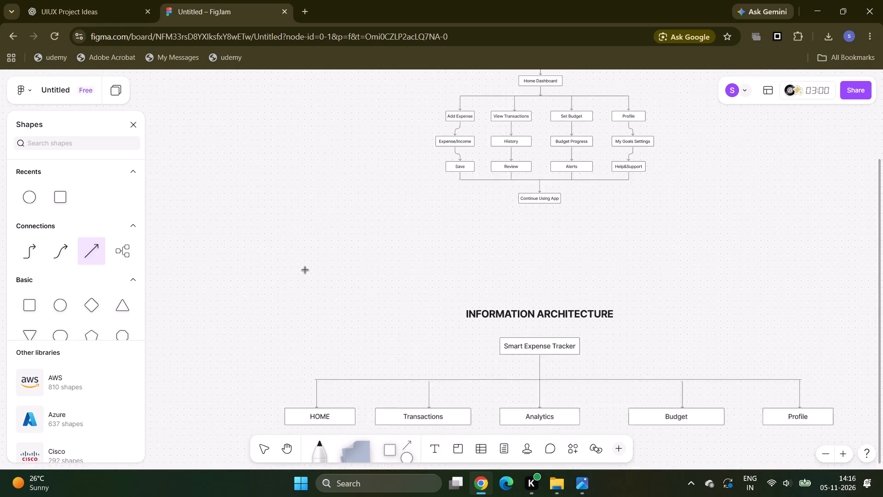
scroll(305, 270, down, 3)
scroll(305, 270, right, 1)
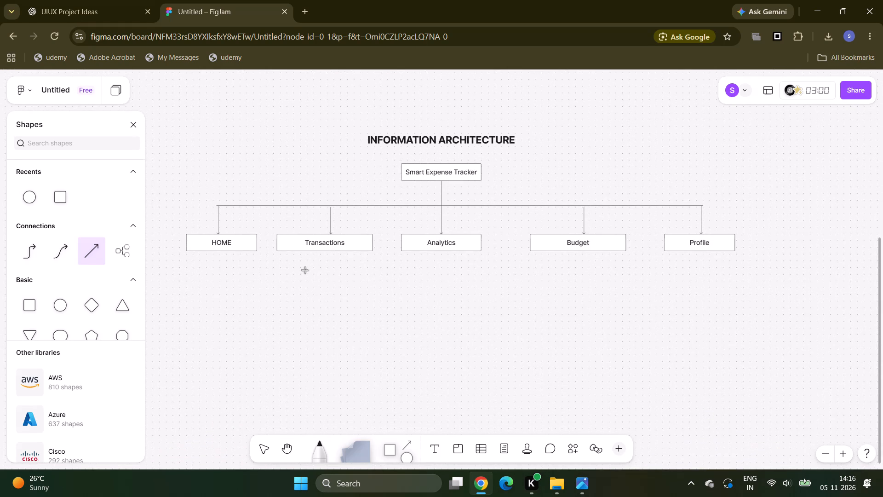
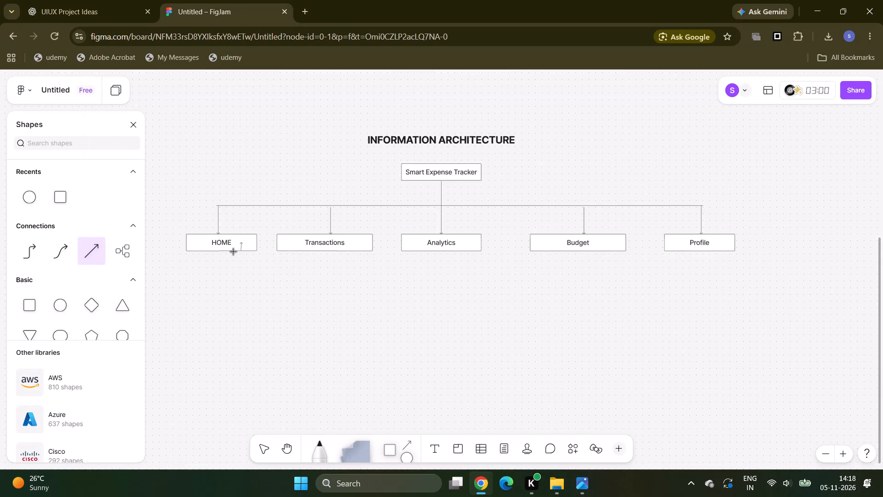
Delete the short stray connector line inside the HOME box.
right_click(241, 246)
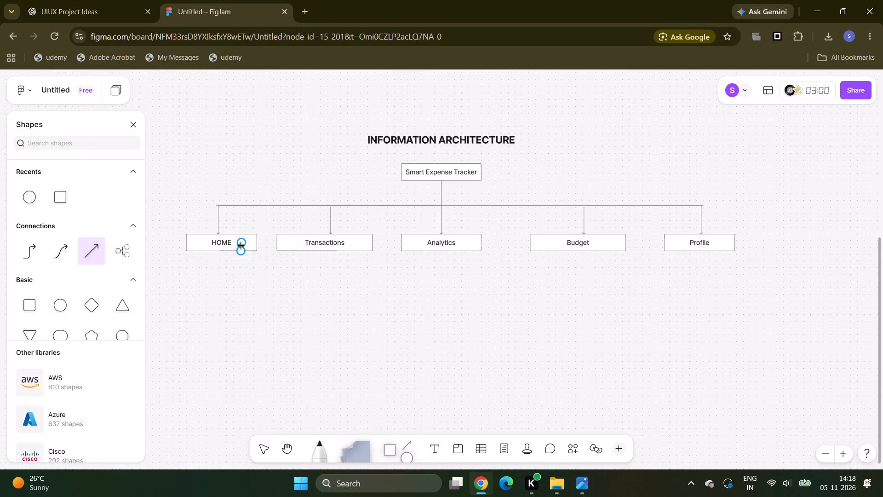
click(273, 178)
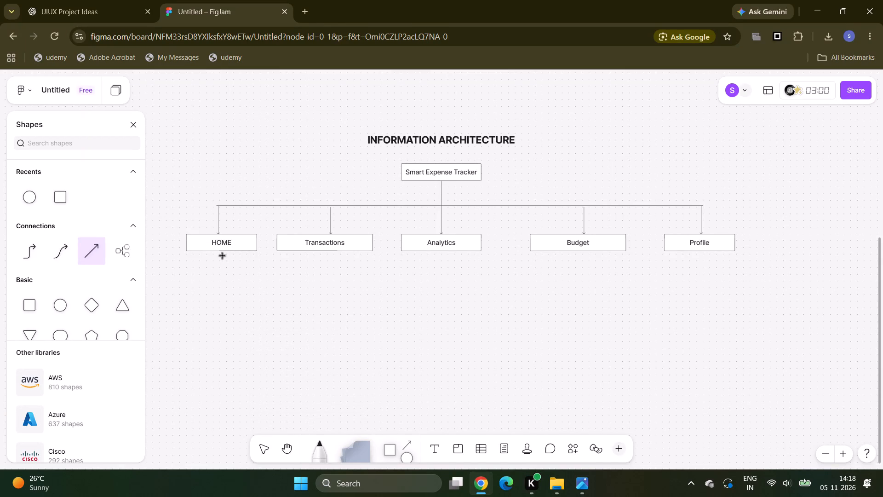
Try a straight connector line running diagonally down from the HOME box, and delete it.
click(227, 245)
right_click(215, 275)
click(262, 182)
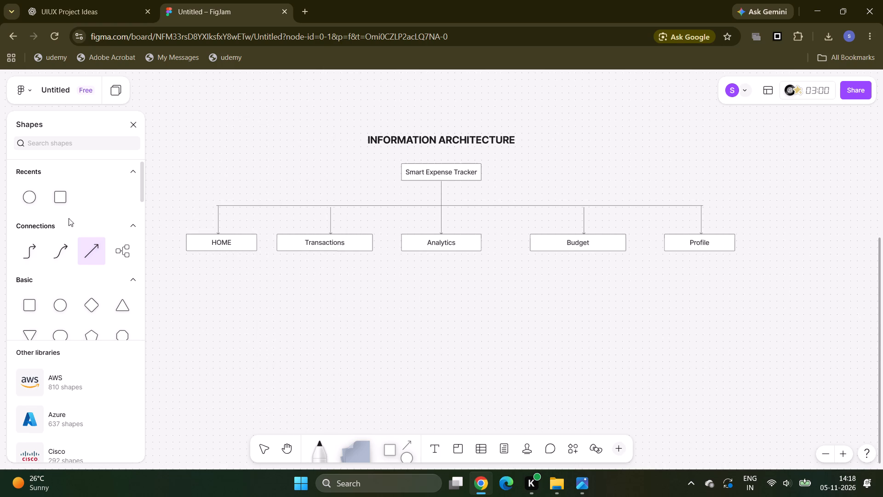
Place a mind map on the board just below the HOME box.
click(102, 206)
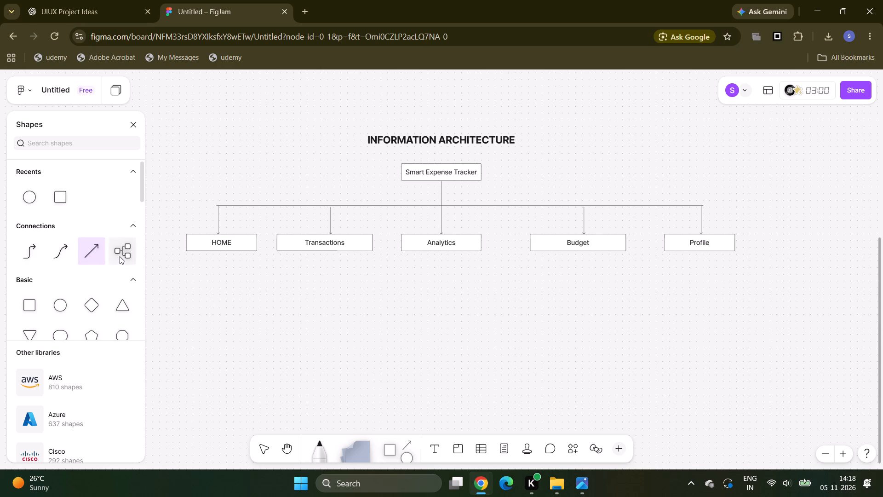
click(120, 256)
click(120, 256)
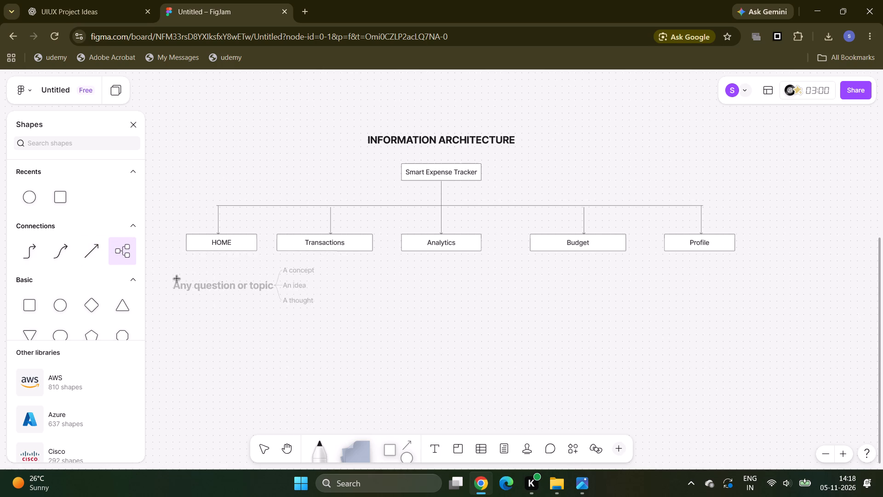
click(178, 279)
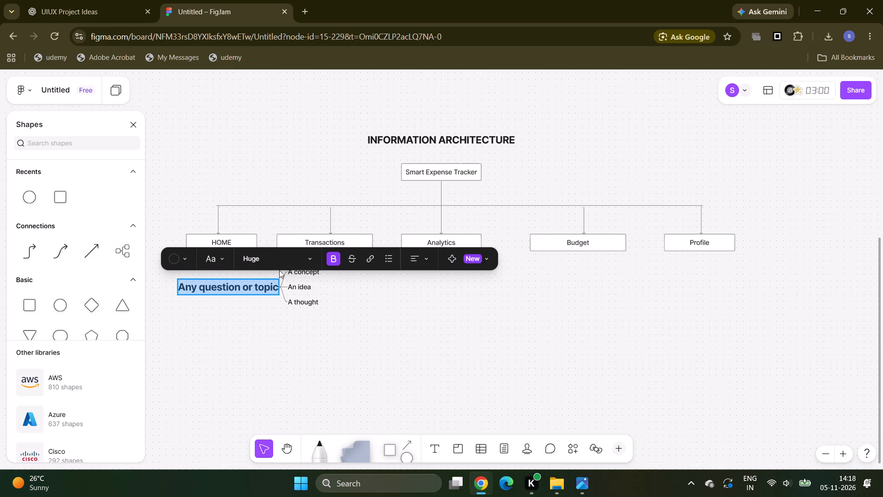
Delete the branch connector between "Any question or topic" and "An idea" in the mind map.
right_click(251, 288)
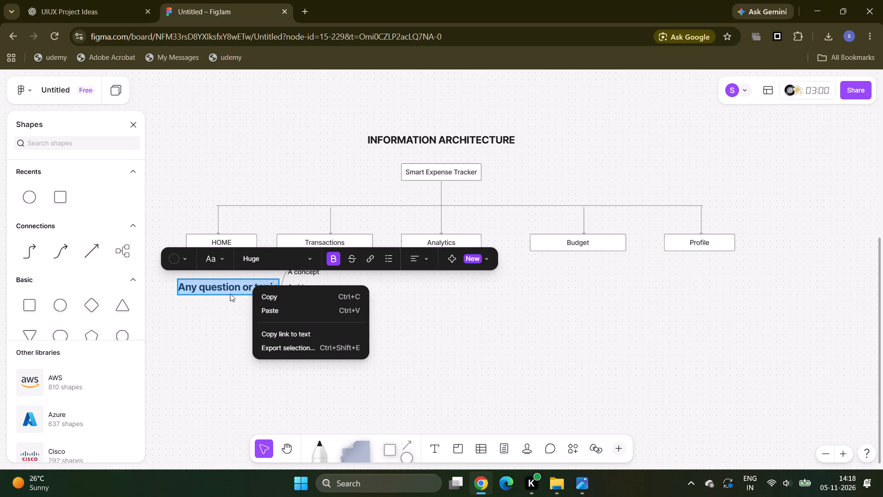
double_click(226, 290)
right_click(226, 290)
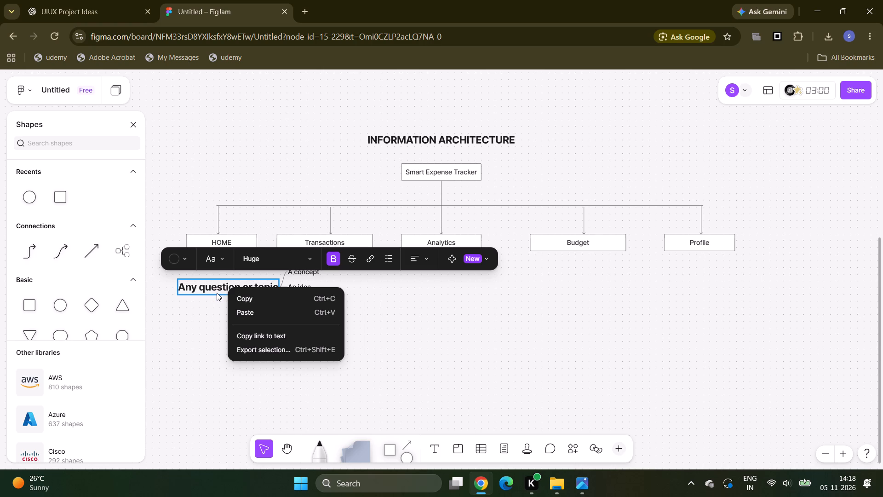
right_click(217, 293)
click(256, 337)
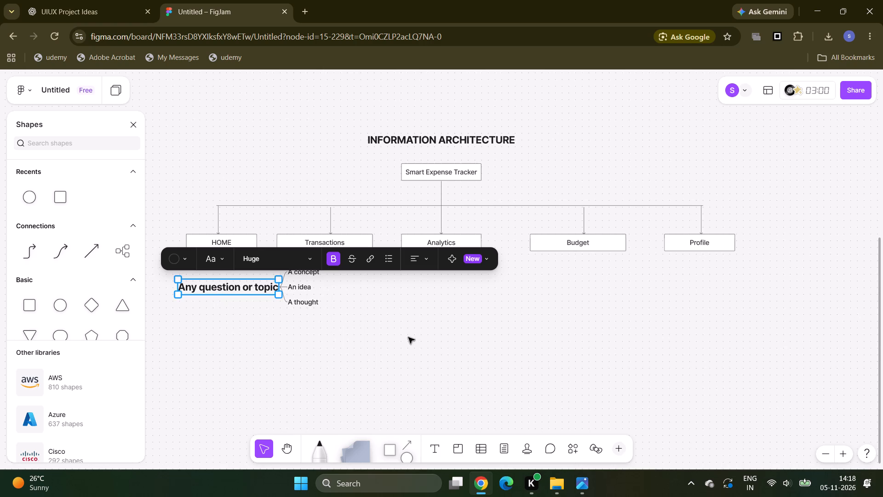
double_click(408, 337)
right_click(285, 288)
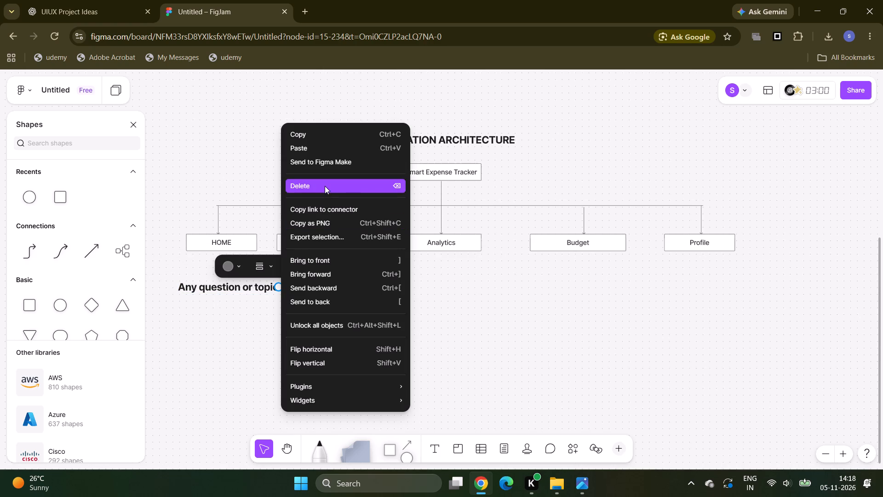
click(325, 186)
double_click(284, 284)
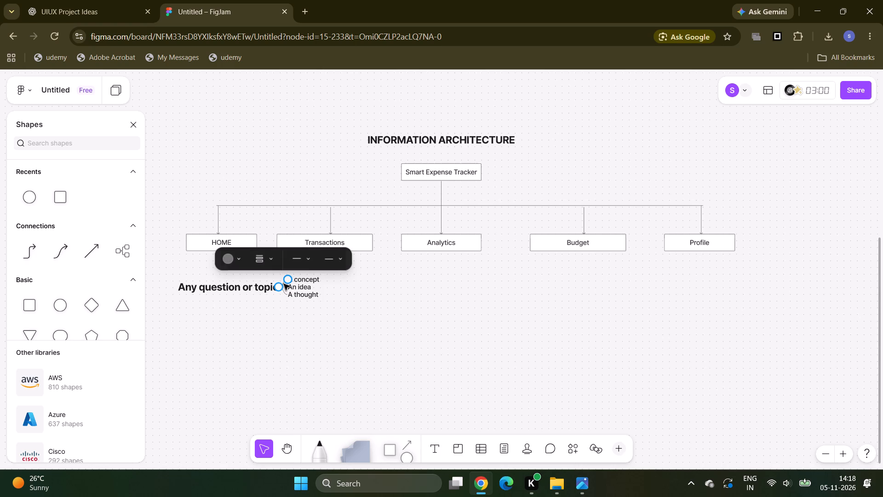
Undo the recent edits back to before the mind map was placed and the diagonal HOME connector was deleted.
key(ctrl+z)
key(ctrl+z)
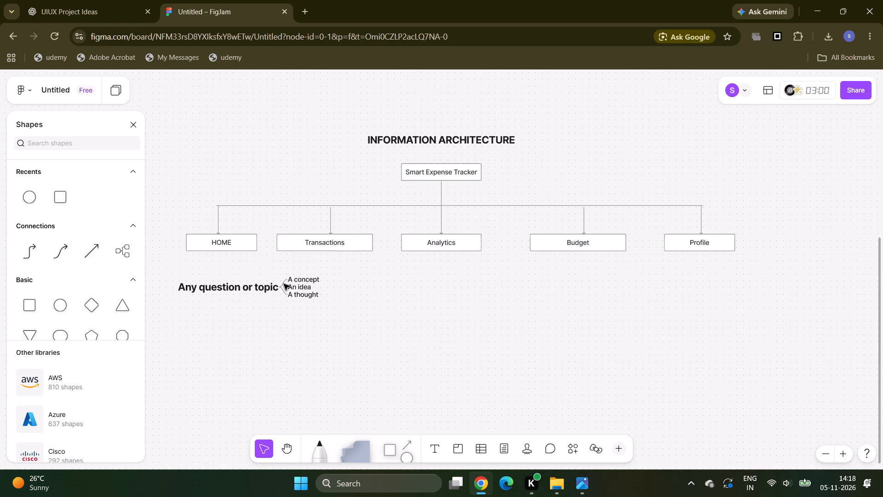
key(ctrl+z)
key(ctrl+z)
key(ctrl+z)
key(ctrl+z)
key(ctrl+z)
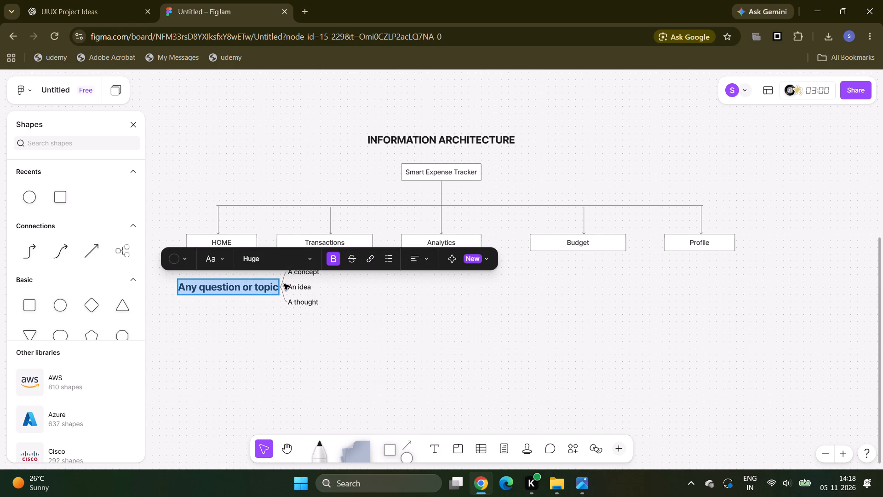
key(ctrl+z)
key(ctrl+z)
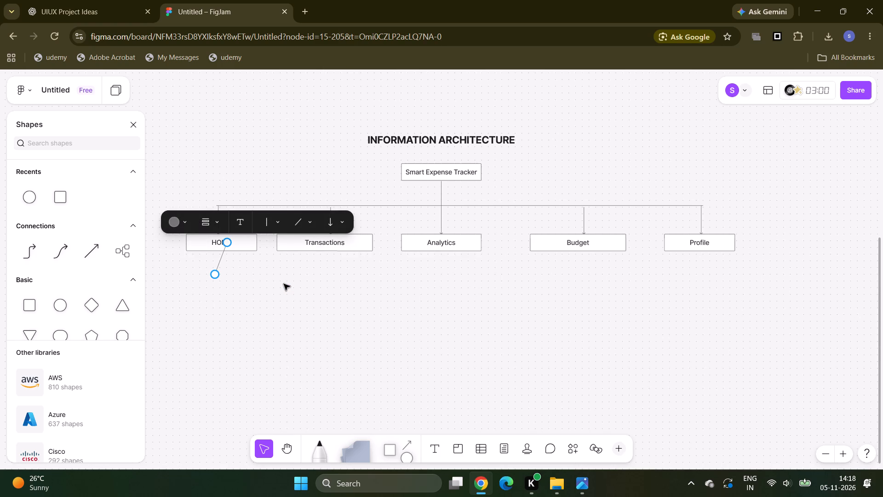
Delete the diagonal connector line running down from the HOME box.
right_click(219, 272)
click(273, 174)
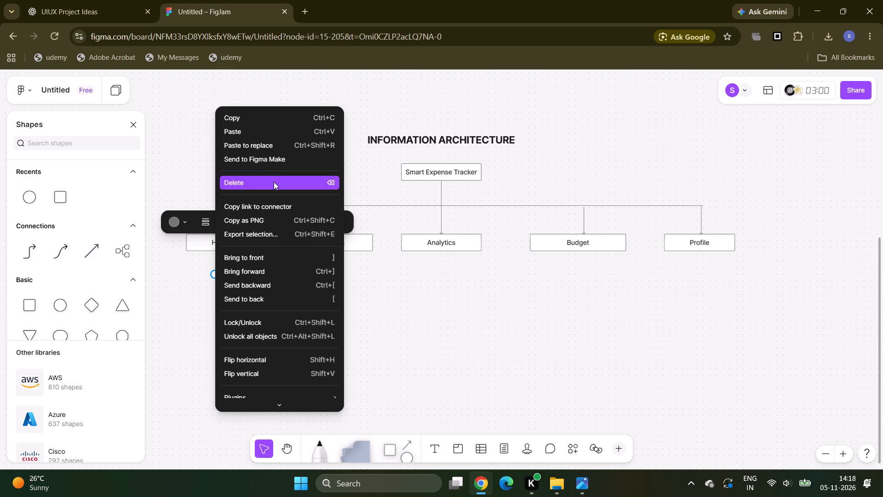
click(274, 182)
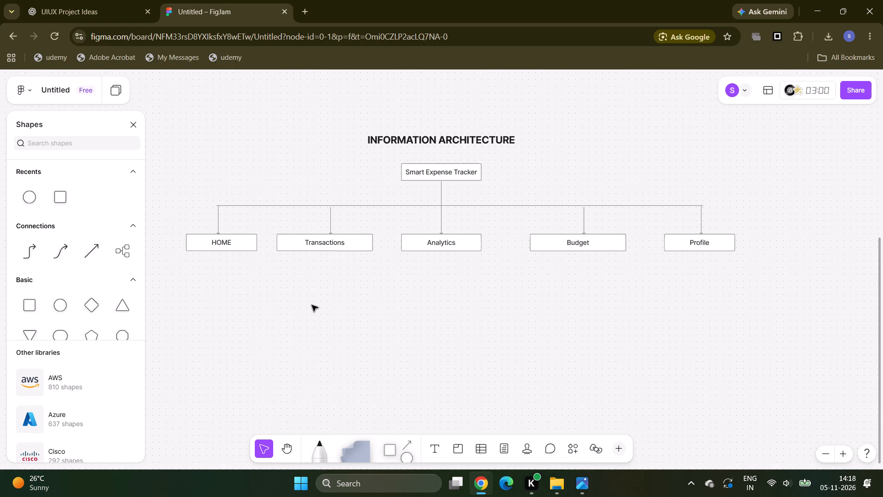
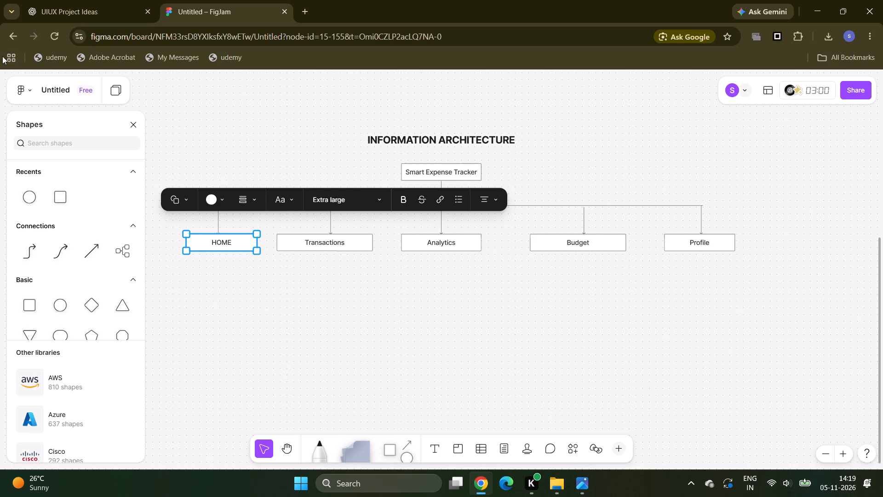
Leave the board for the recent files list and reopen the most recently viewed Untitled FigJam board.
click(12, 38)
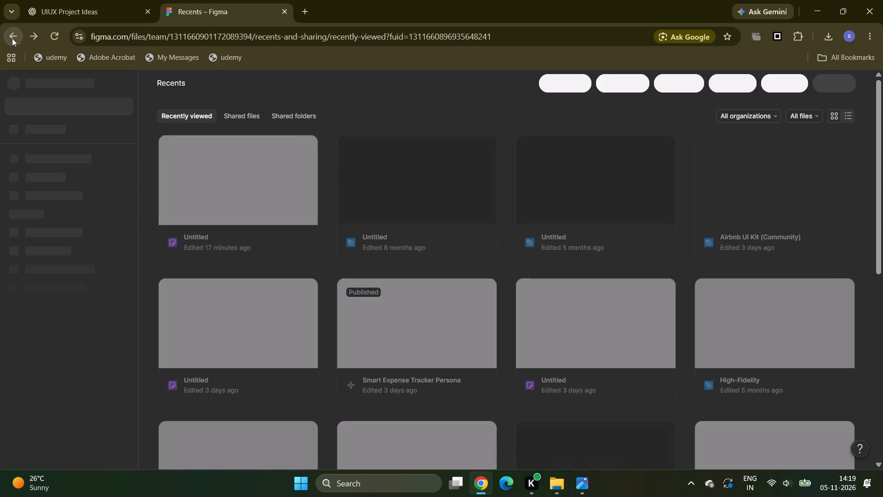
scroll(227, 218, up, 1)
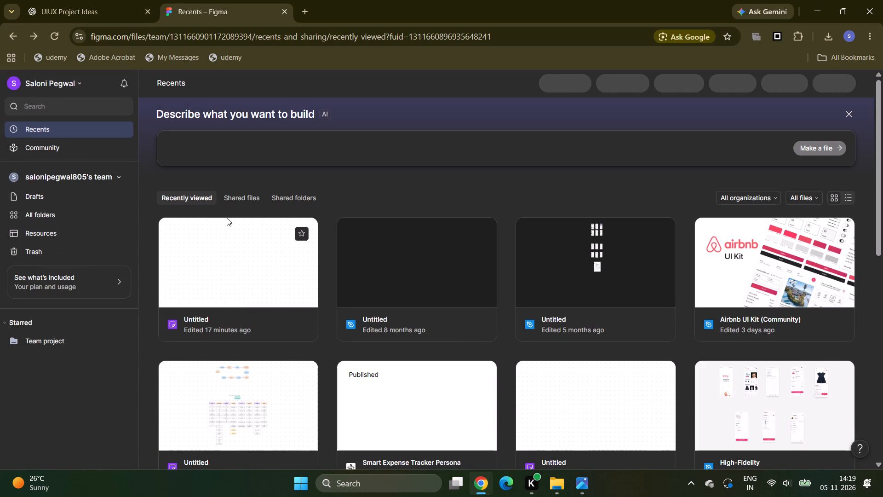
scroll(227, 218, up, 1)
click(240, 260)
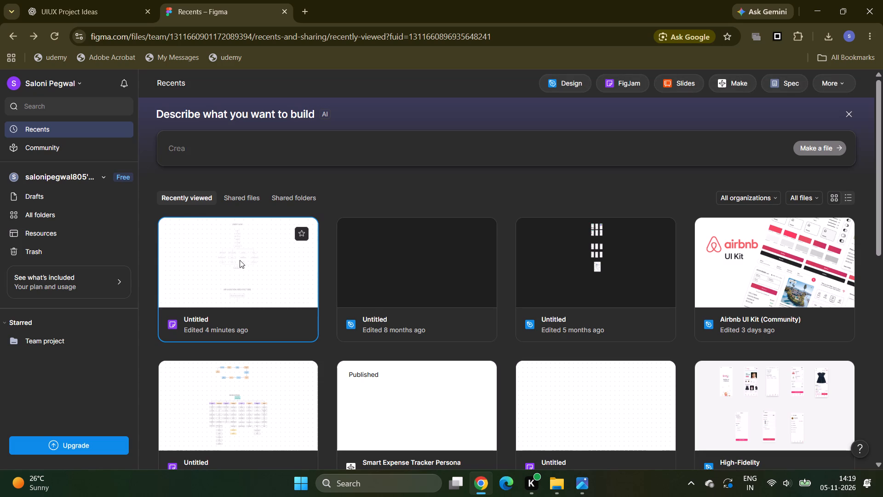
click(240, 260)
double_click(240, 260)
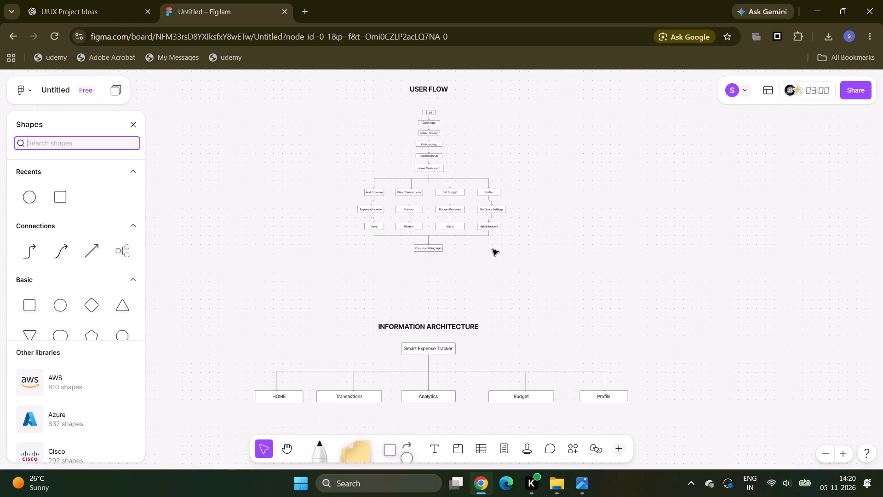
Examine the boxes and connectors of the USER FLOW diagram alongside the INFORMATION ARCHITECTURE diagram.
click(490, 225)
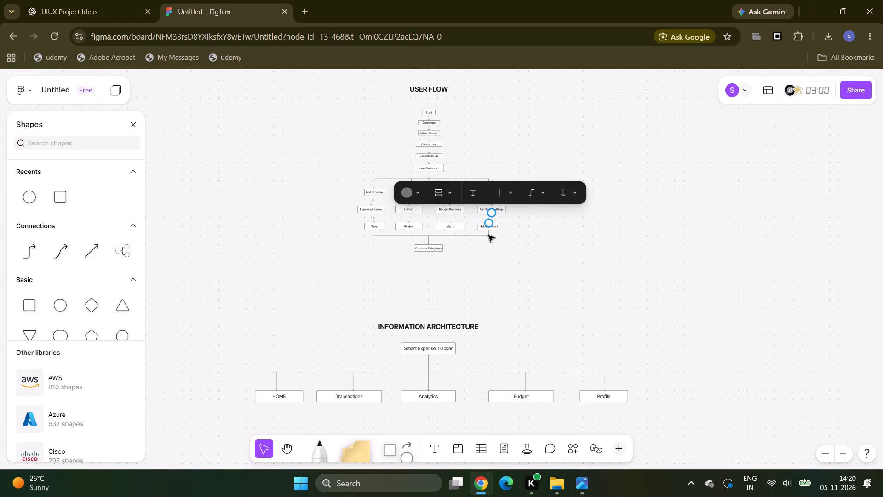
click(511, 245)
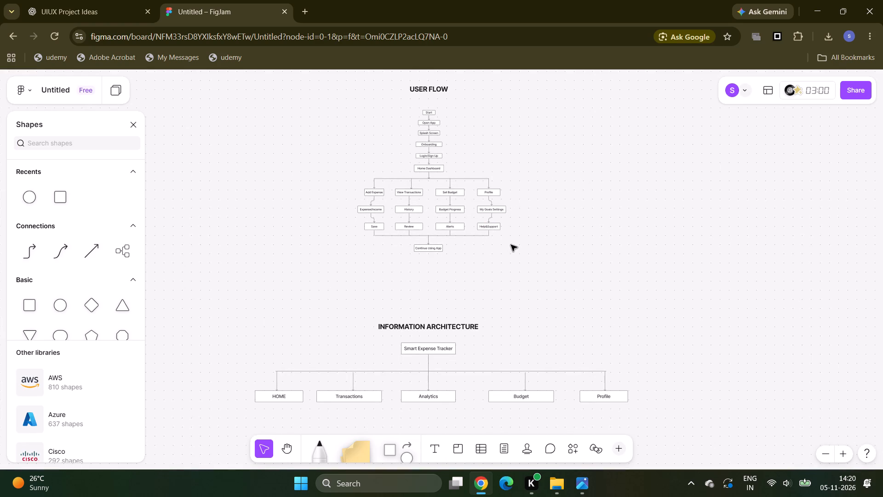
scroll(511, 245, left, 1)
scroll(511, 245, right, 2)
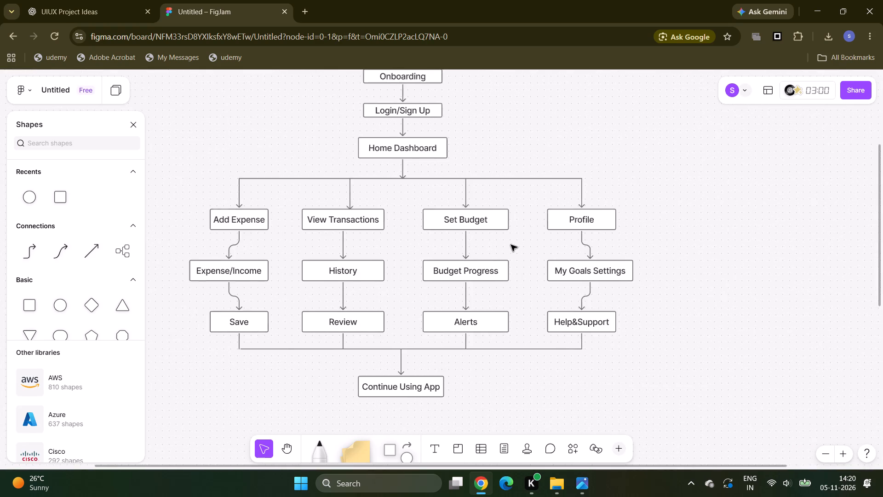
scroll(511, 245, right, 2)
click(523, 214)
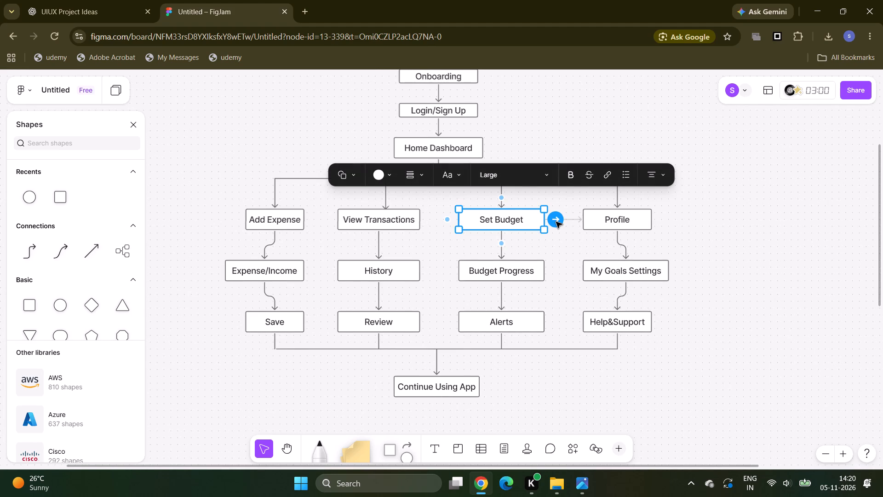
scroll(557, 270, down, 7)
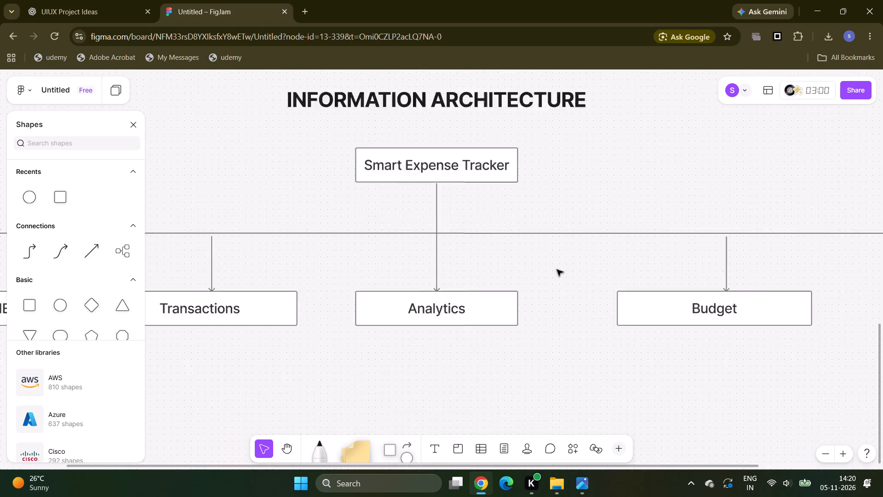
scroll(557, 270, down, 1)
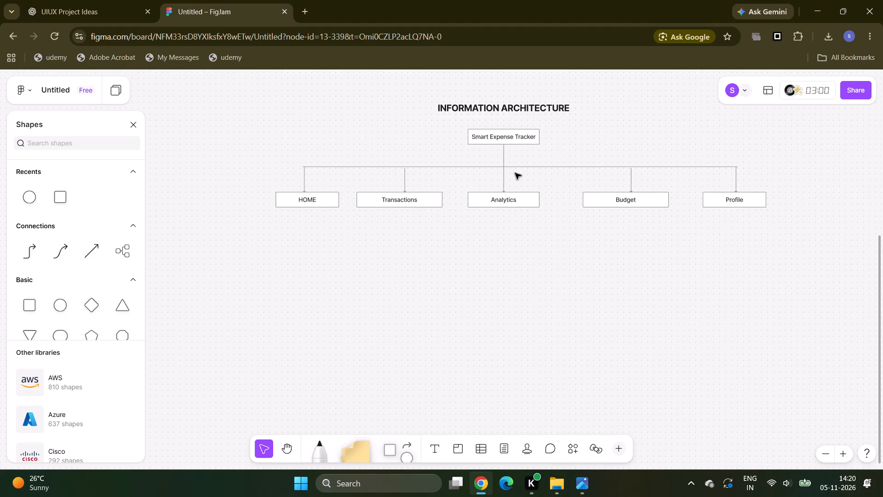
click(521, 201)
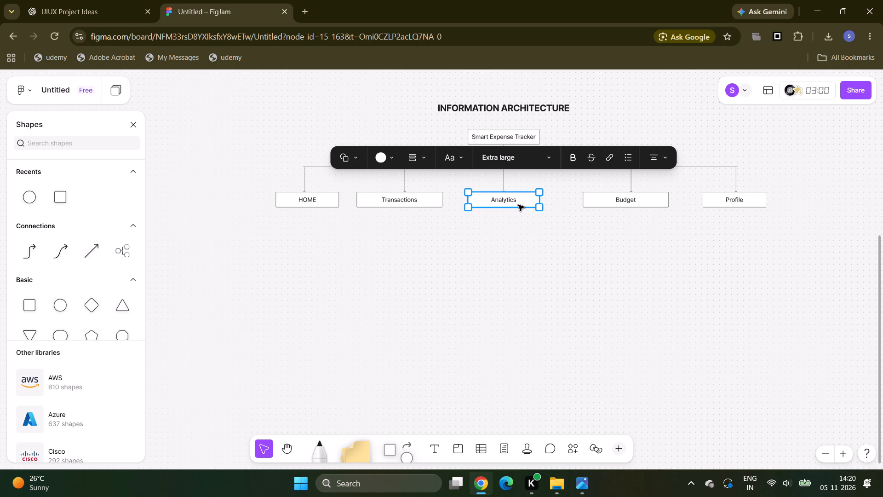
scroll(526, 199, up, 4)
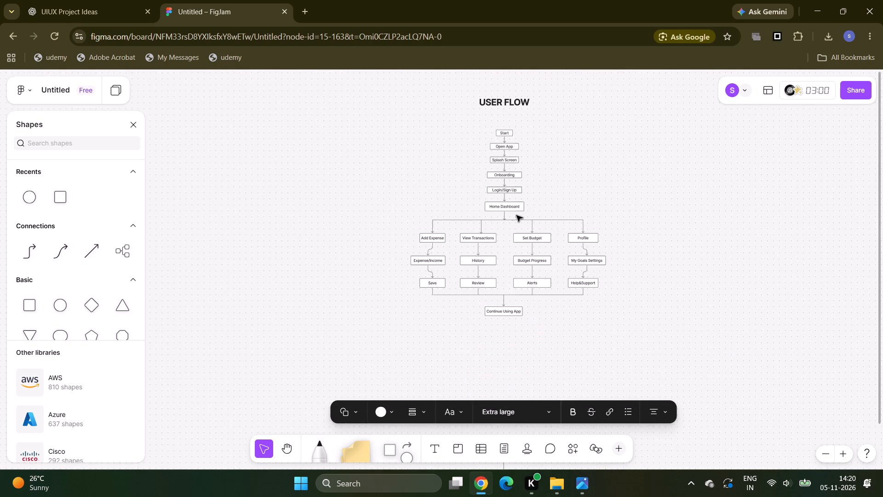
click(505, 206)
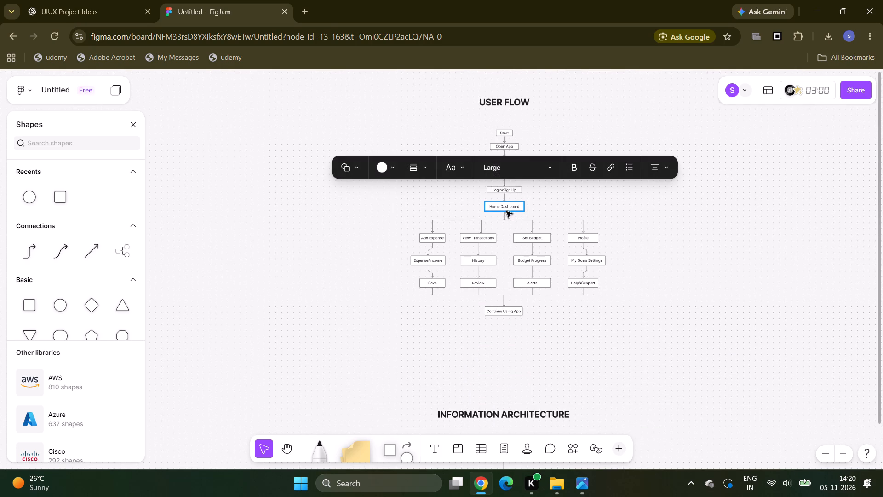
click(512, 208)
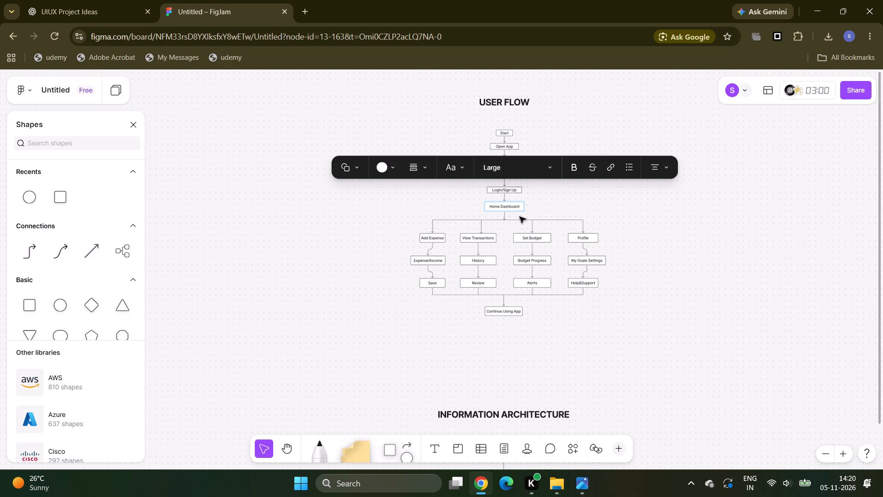
click(532, 237)
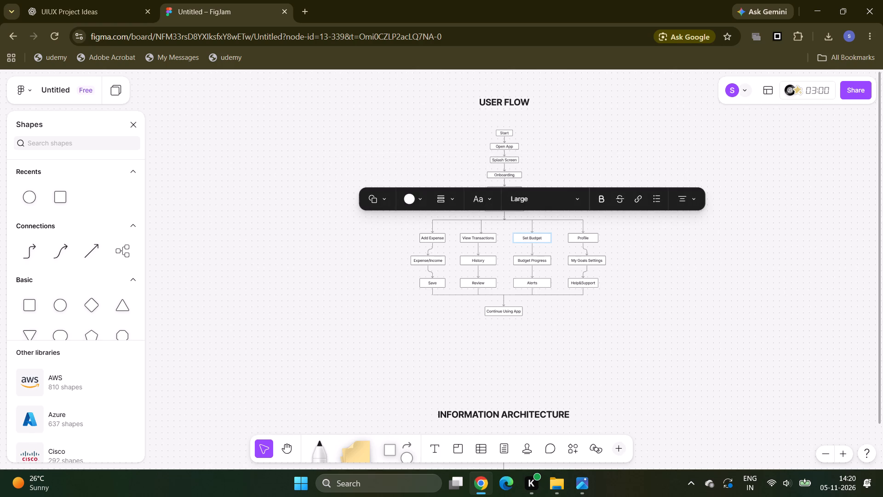
click(535, 260)
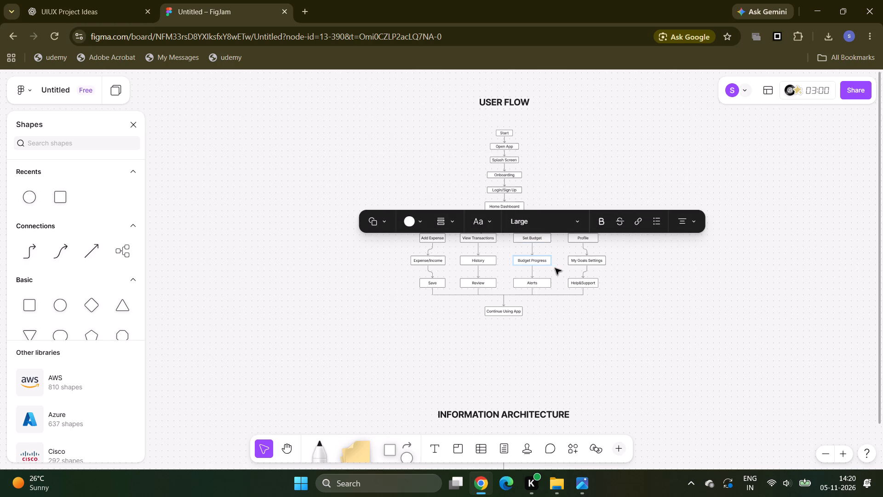
click(555, 268)
scroll(555, 268, up, 1)
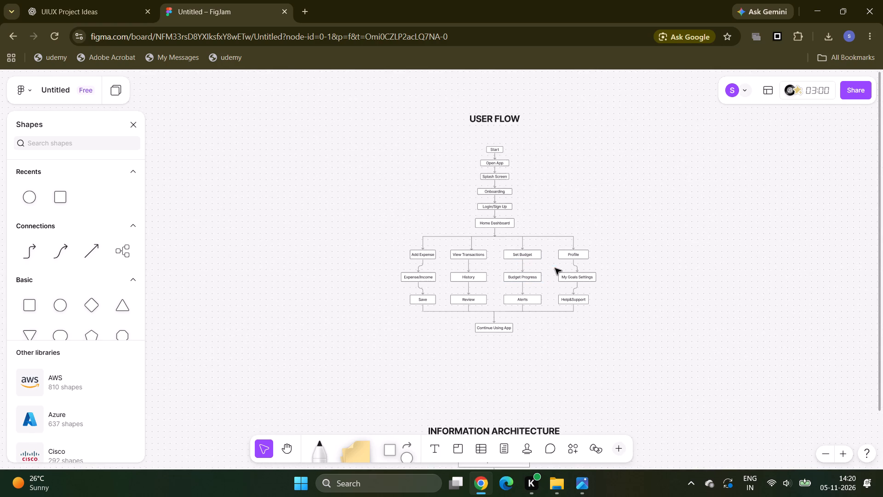
scroll(555, 268, left, 1)
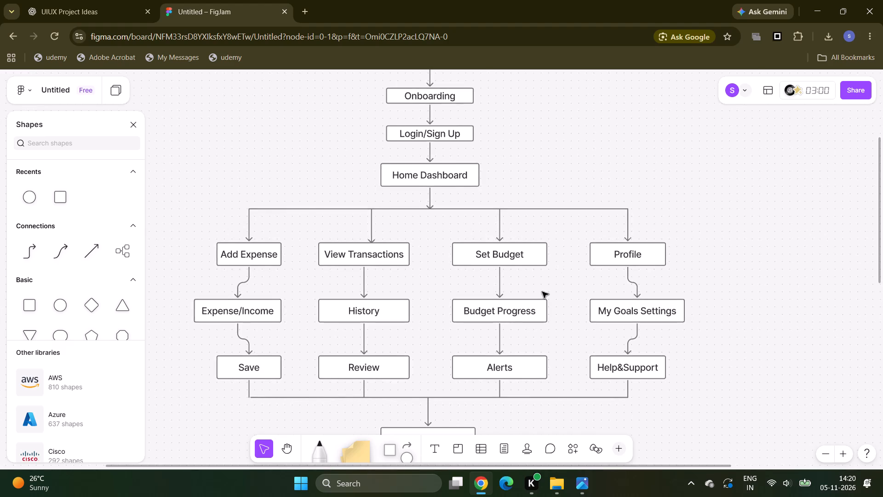
click(539, 312)
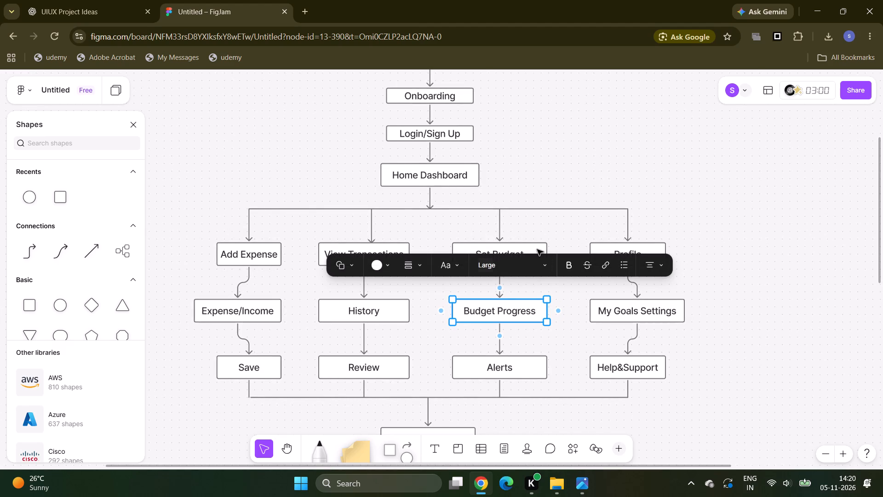
click(537, 247)
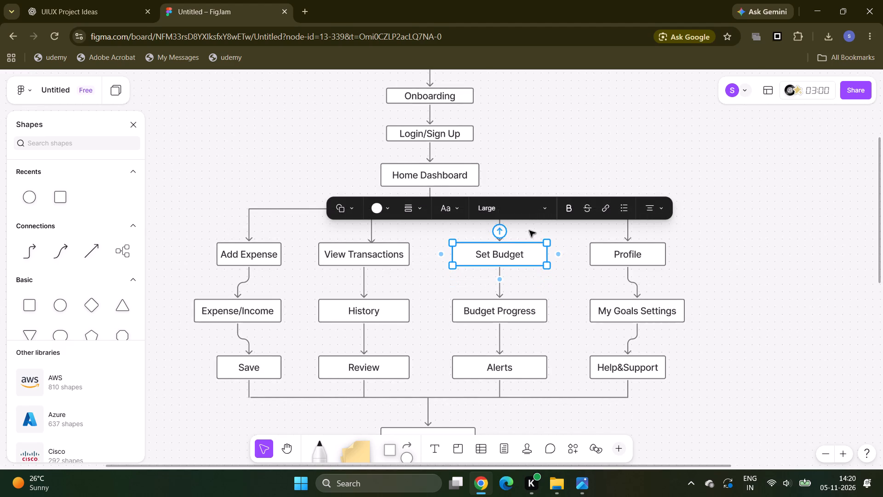
click(529, 231)
click(473, 177)
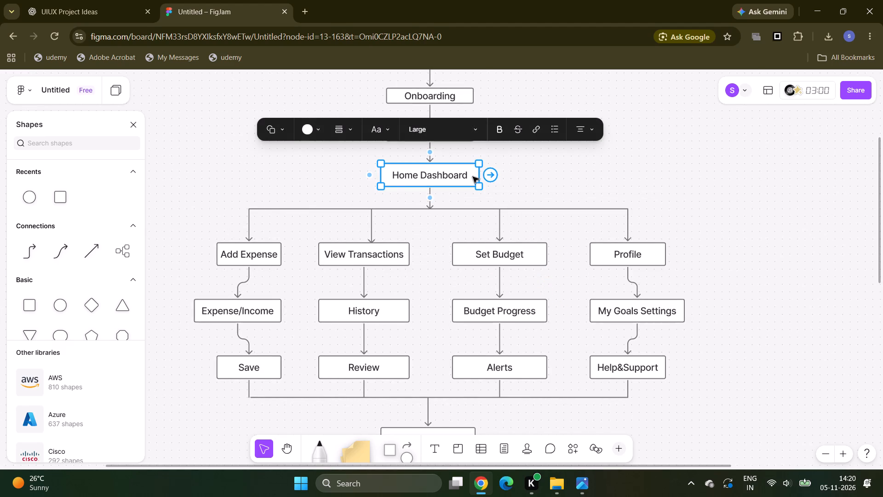
click(485, 247)
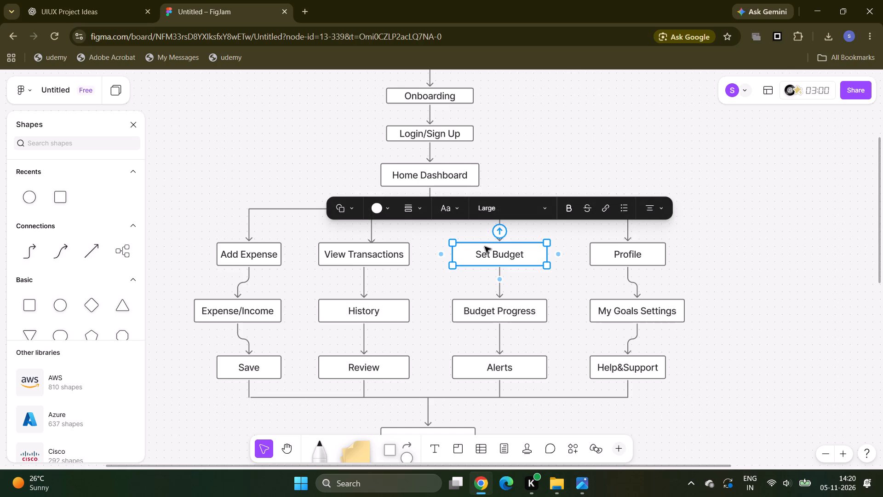
scroll(485, 247, down, 6)
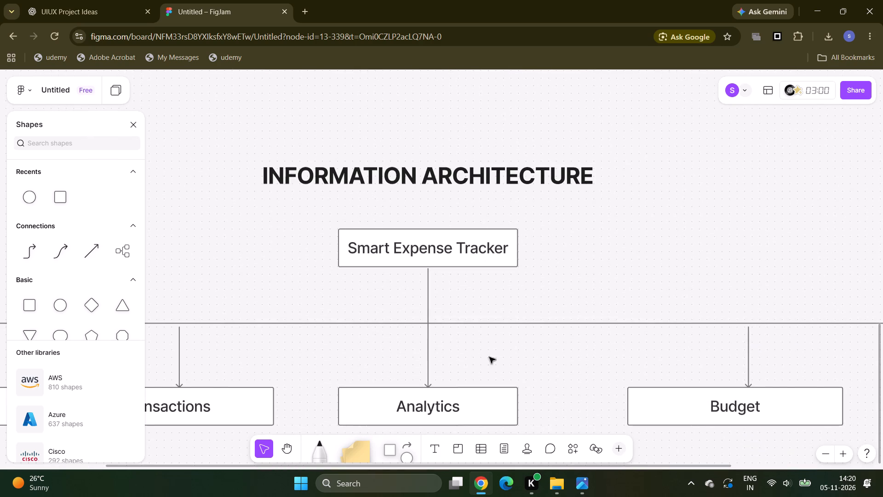
Add an empty box connected by a downward arrow below each of the Analytics, Transactions and HOME boxes.
click(504, 392)
scroll(504, 392, down, 1)
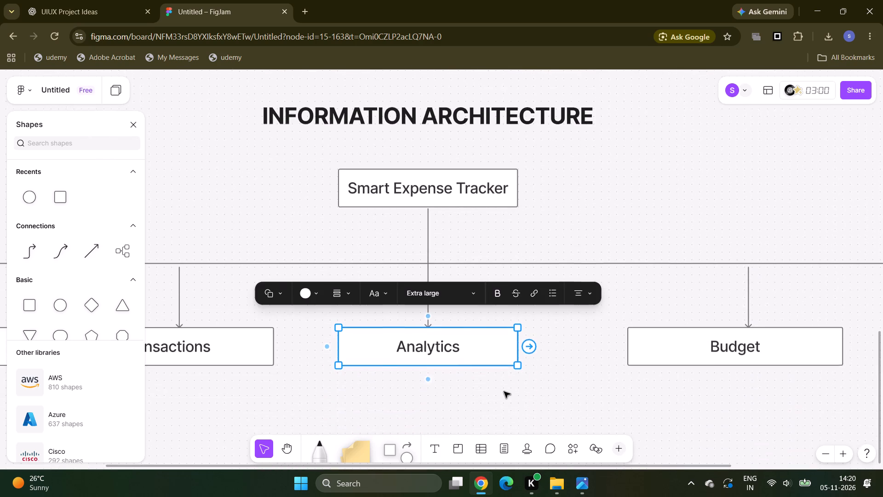
scroll(504, 392, down, 2)
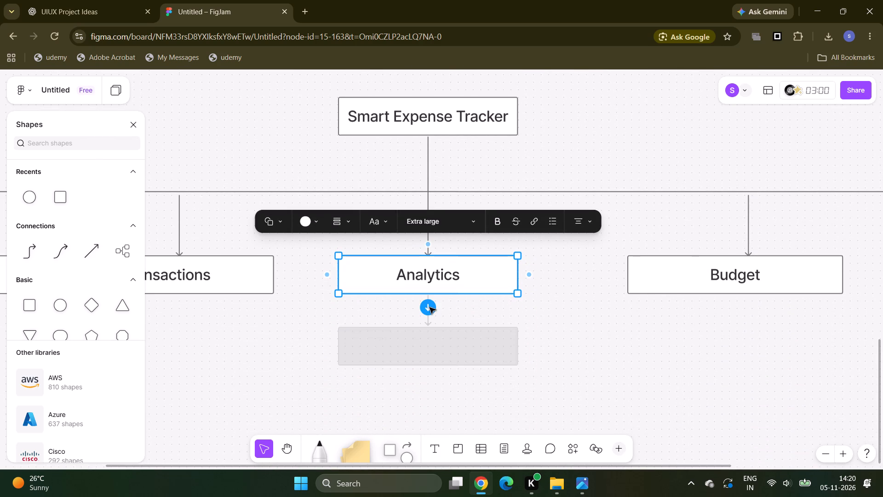
click(430, 307)
scroll(430, 307, right, 3)
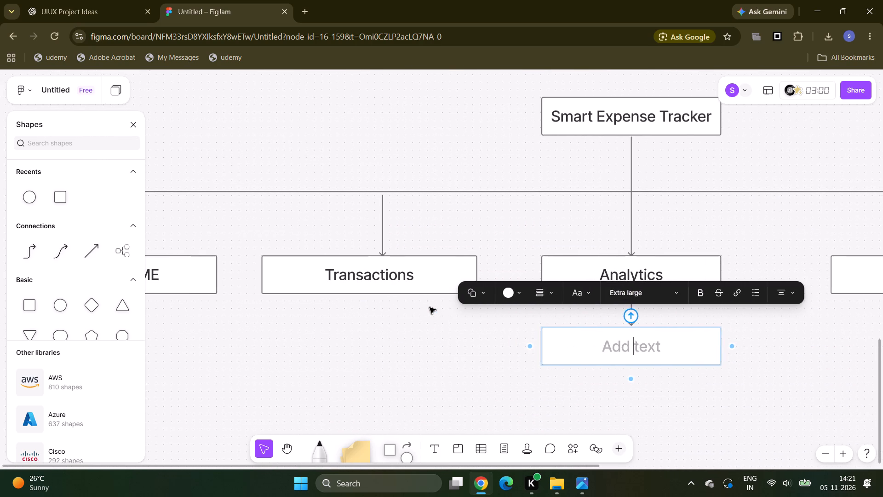
click(479, 260)
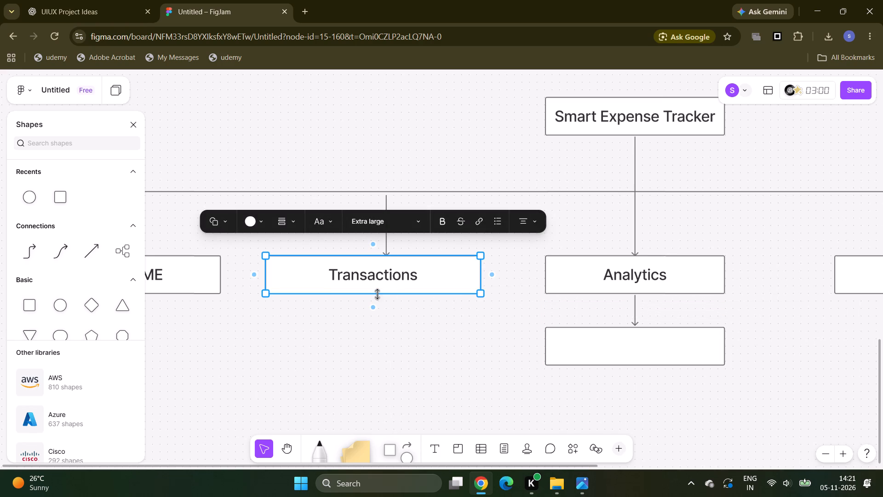
click(373, 304)
scroll(373, 304, right, 2)
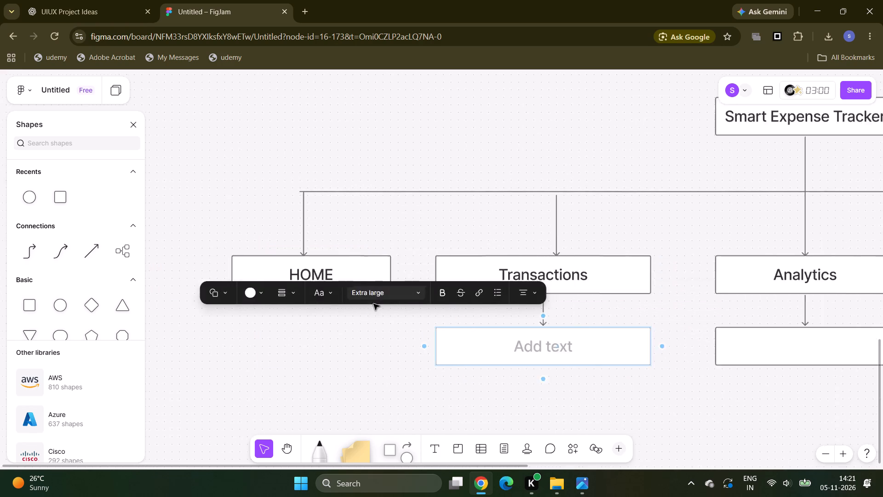
scroll(373, 304, right, 1)
click(392, 283)
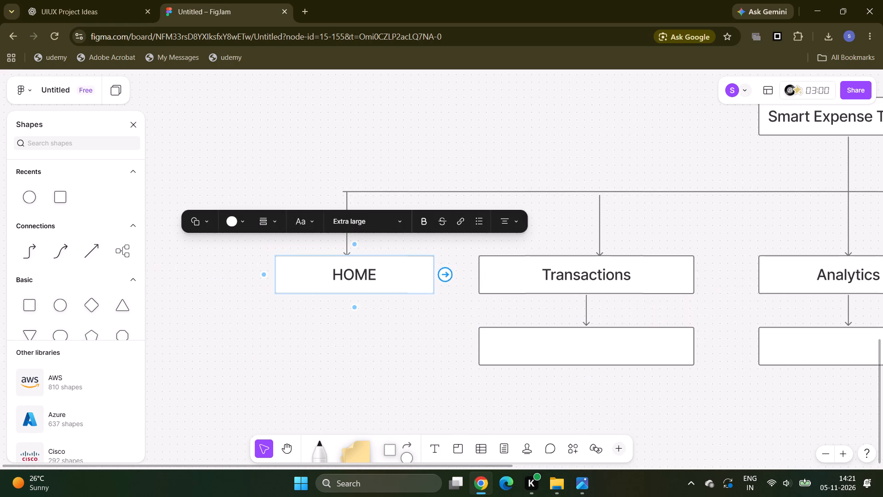
click(357, 306)
Add an empty box connected by a downward arrow below each of the Budget and Profile boxes.
scroll(357, 306, left, 1)
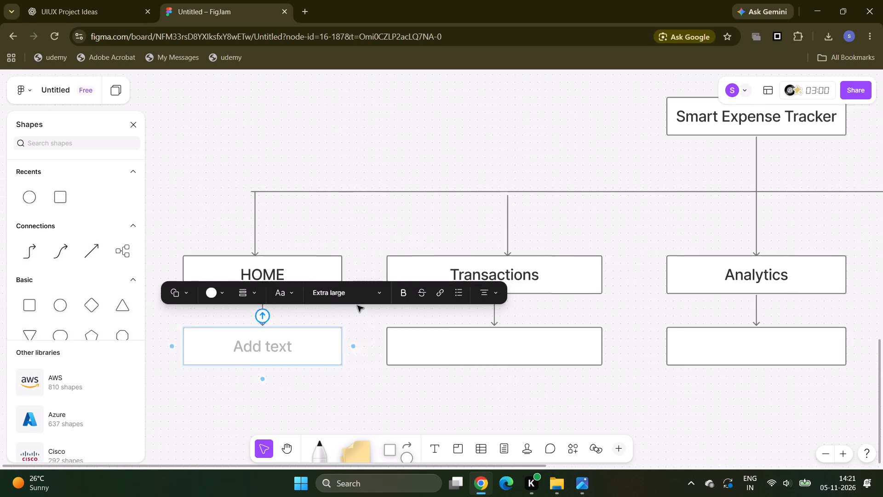
scroll(357, 306, left, 4)
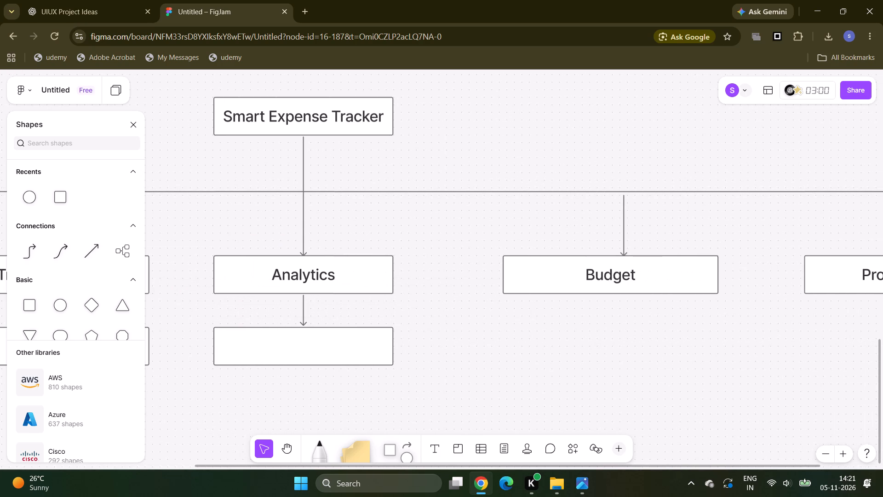
click(548, 279)
click(610, 308)
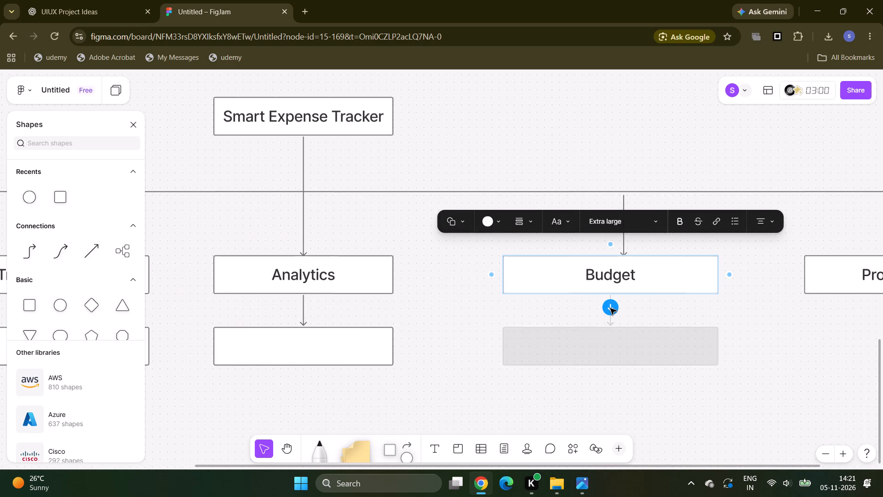
scroll(610, 308, left, 4)
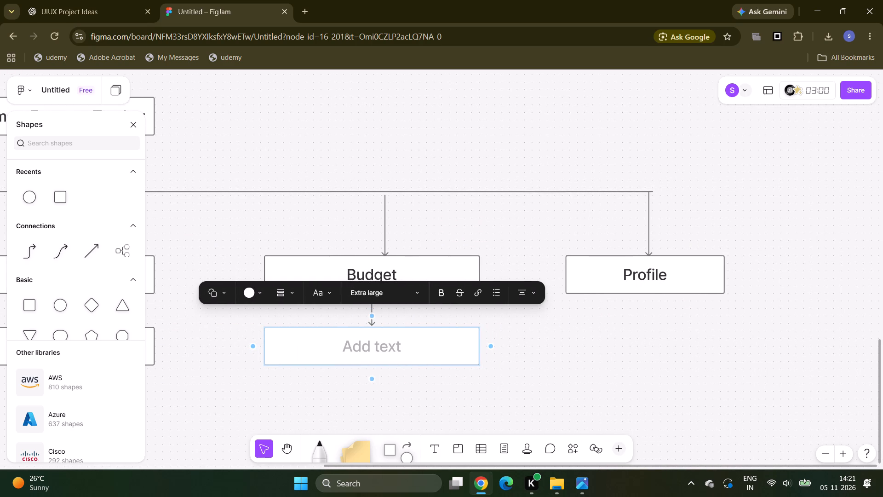
click(698, 285)
click(646, 306)
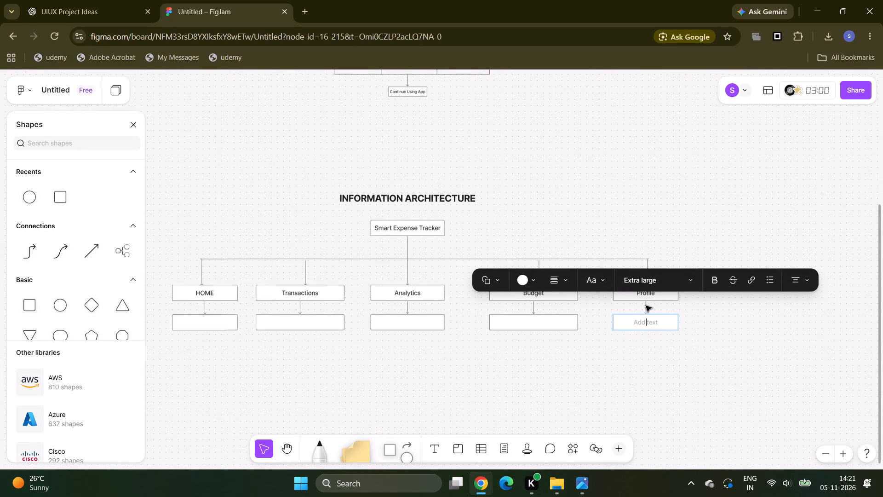
scroll(455, 334, right, 1)
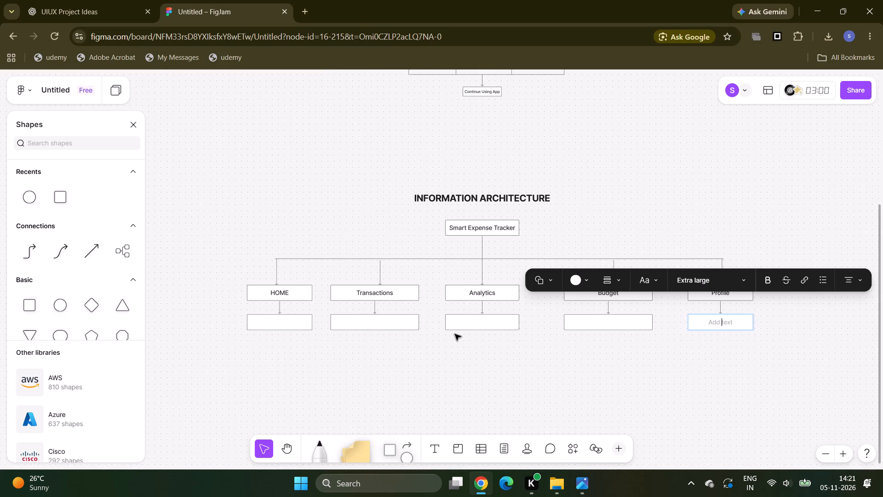
Label the empty box directly below HOME as "Total Balance".
scroll(455, 334, right, 1)
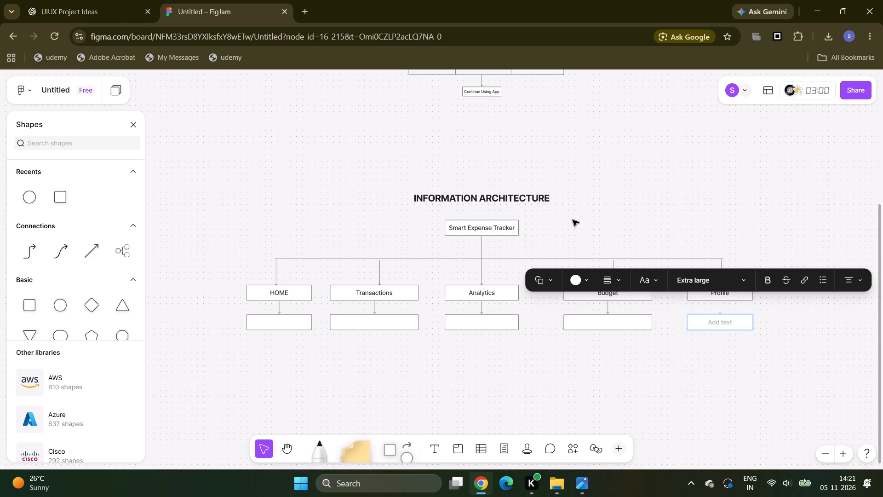
click(289, 323)
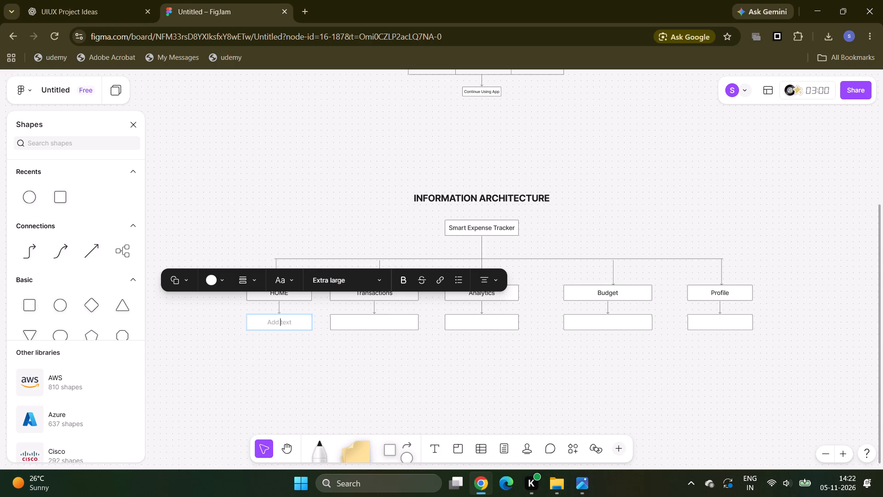
scroll(511, 292, right, 4)
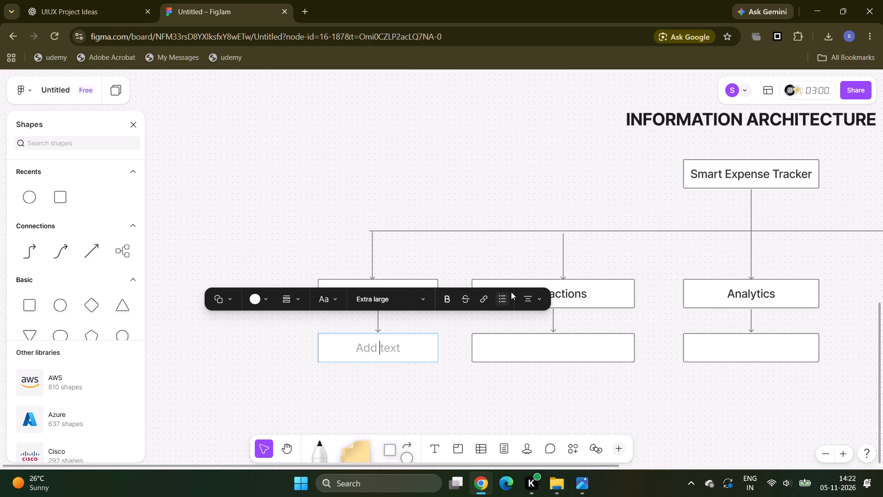
key(t)
text(otal)
key(space)
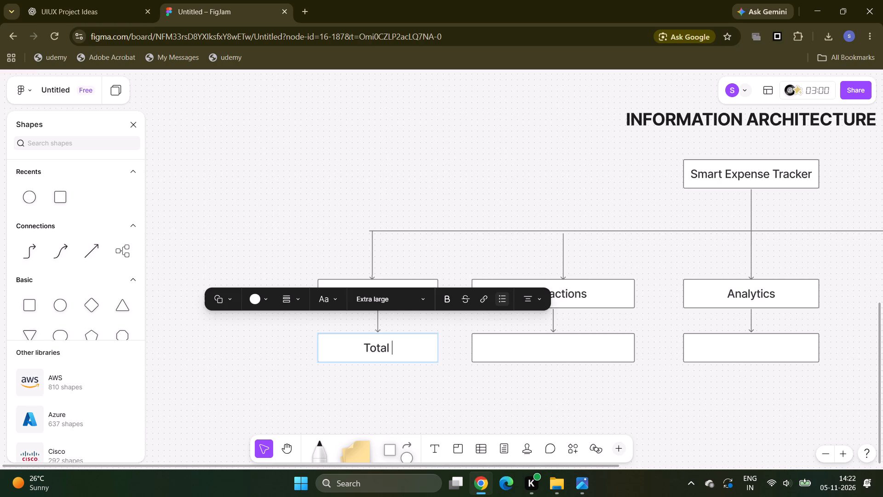
text(alanc)
key(e)
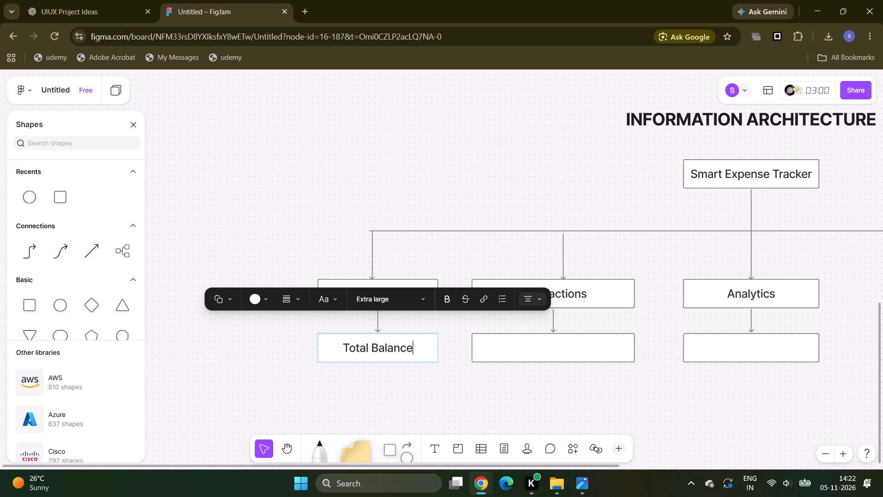
click(534, 348)
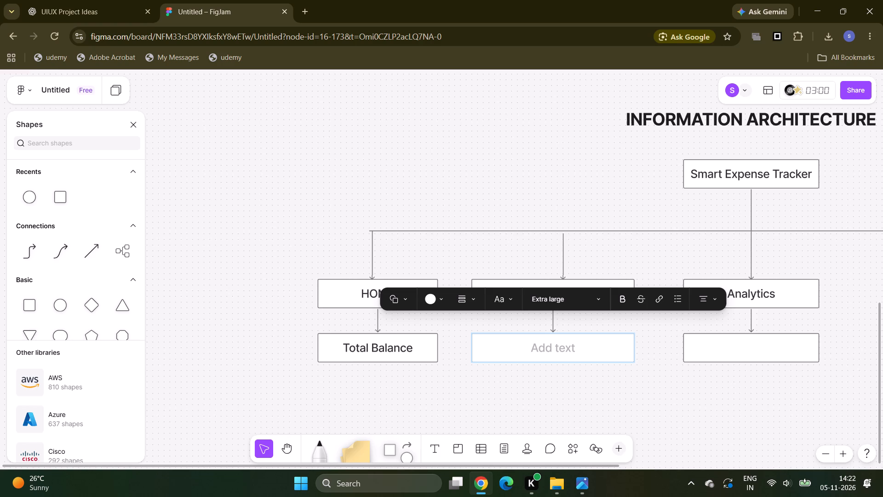
Add a box connected by a downward arrow below the Total Balance box and label it "Quick Actions".
click(403, 354)
click(429, 354)
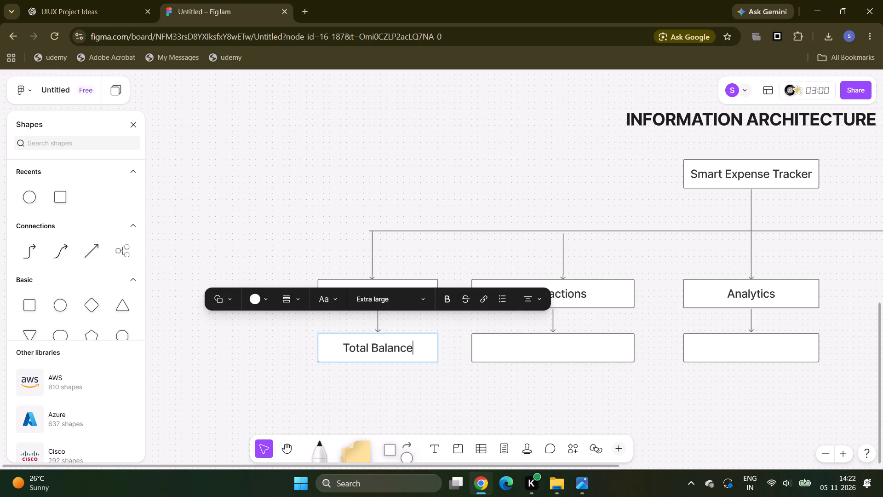
click(453, 352)
click(433, 357)
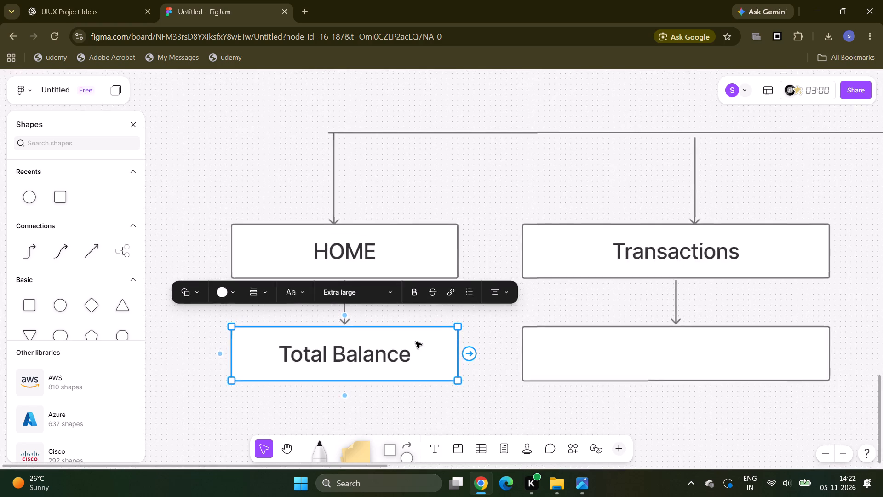
scroll(416, 342, down, 3)
scroll(416, 342, right, 1)
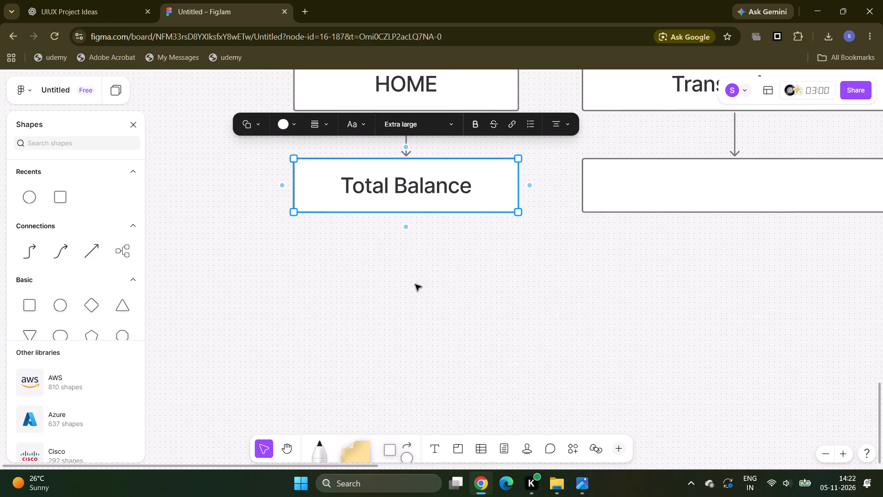
click(405, 225)
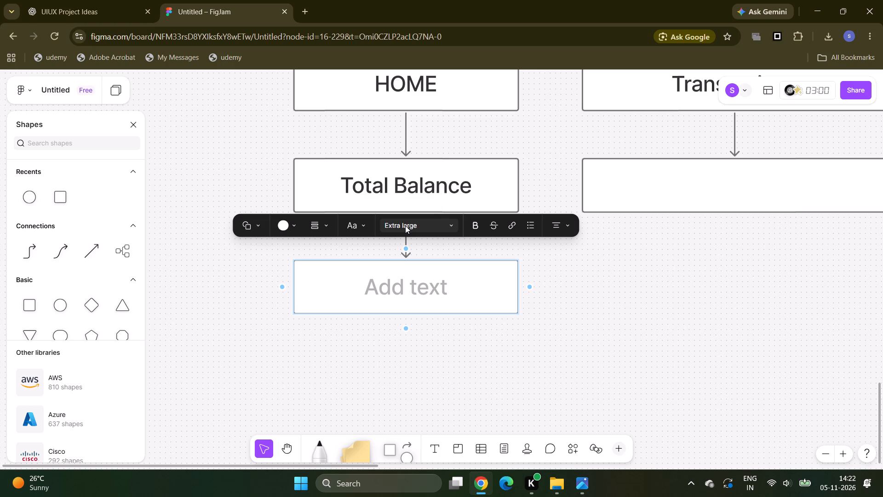
key(q)
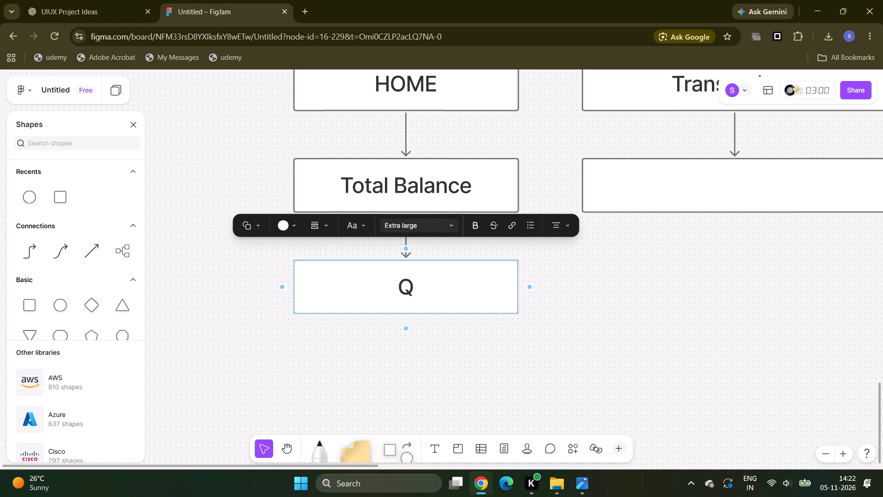
text(uick)
key(space)
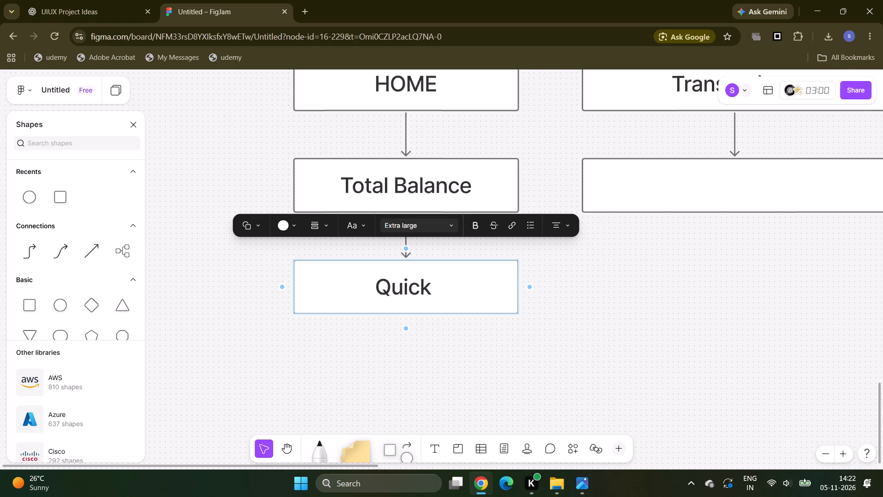
key(a)
text(ctions)
Add another box connected by a downward arrow below the Quick Actions box.
scroll(405, 225, down, 1)
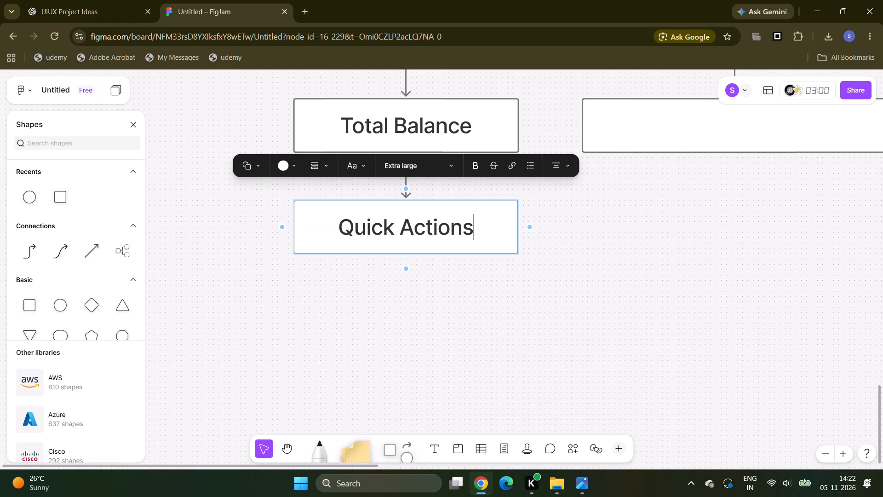
click(406, 272)
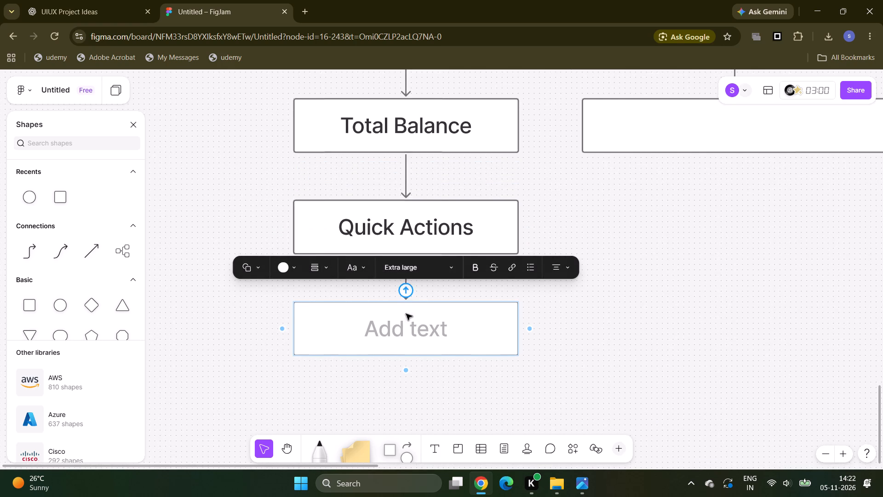
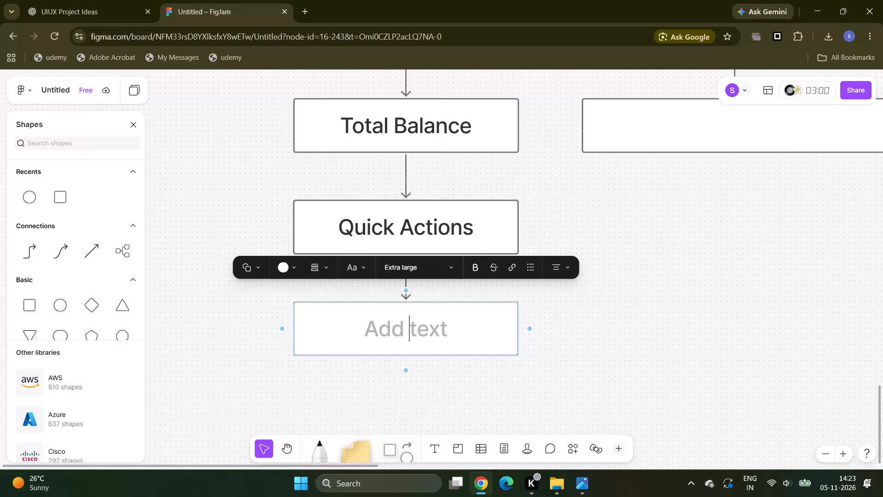
Label the empty box below Quick Actions as "Recent Transactions".
text(ECE)
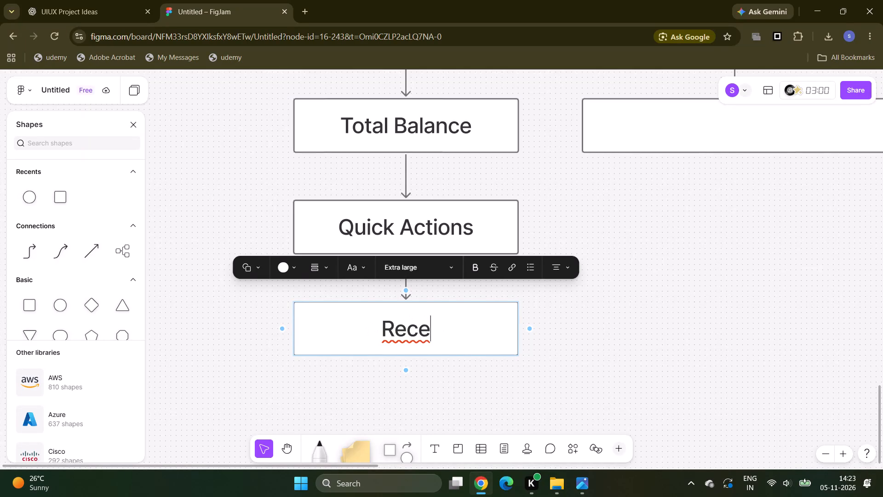
text(nt)
key(space)
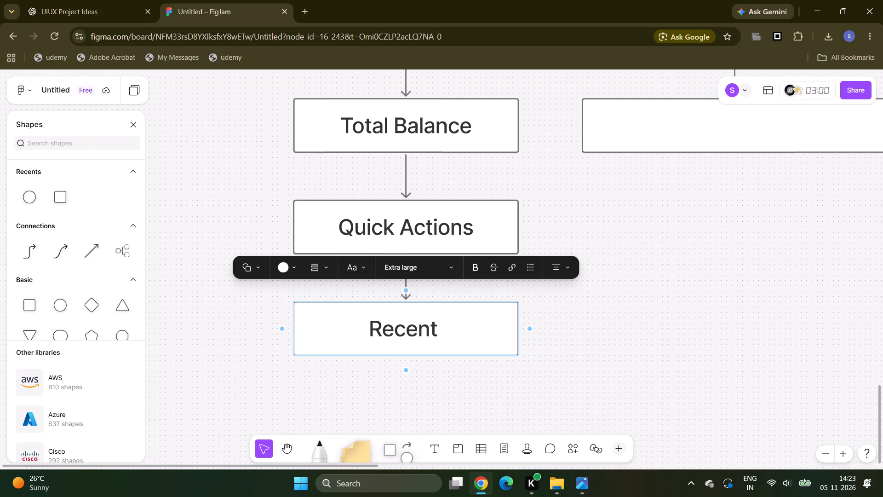
key(t)
text(ransactions)
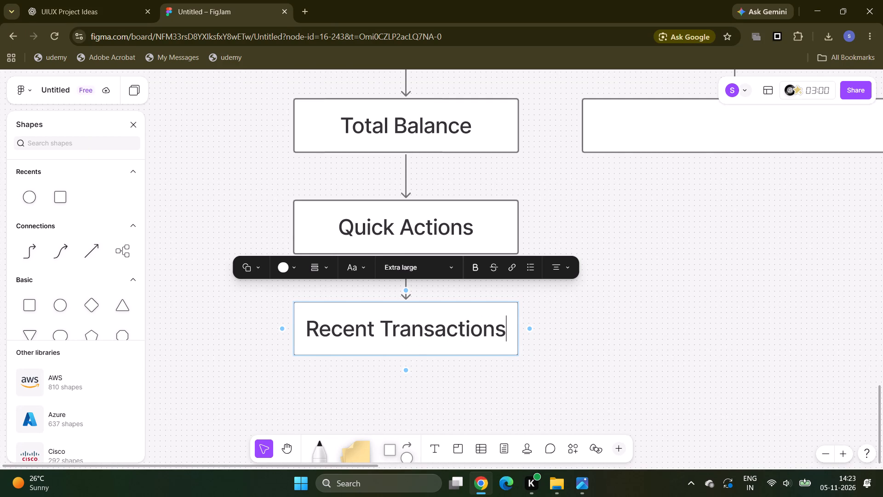
Add a box connected by a downward arrow below Recent Transactions and label it "Add Expense/Income".
click(407, 375)
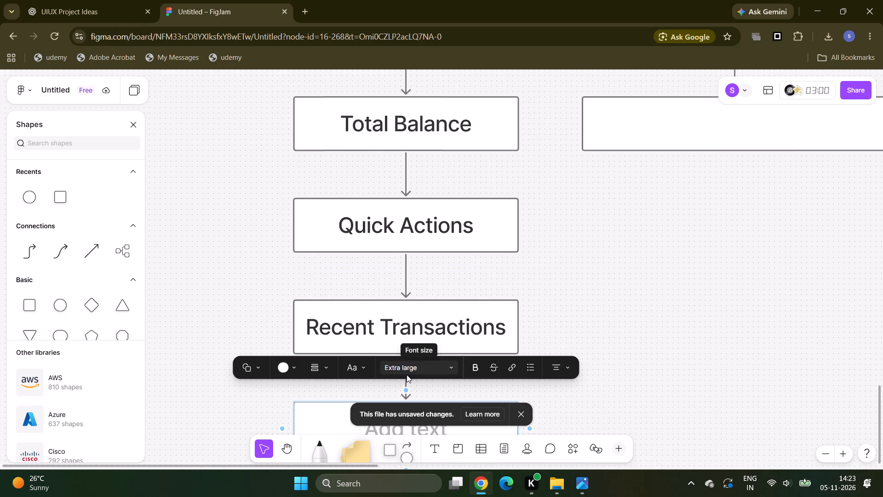
scroll(592, 228, down, 2)
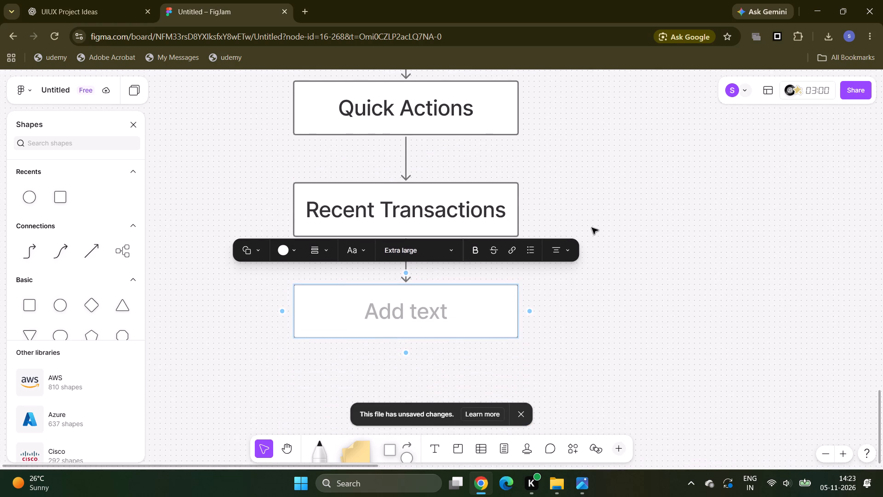
text(dd)
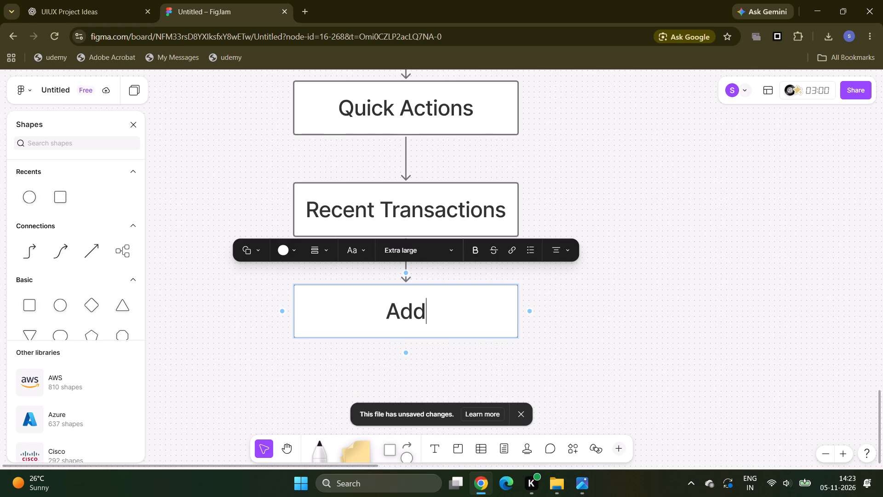
key(space)
key(e)
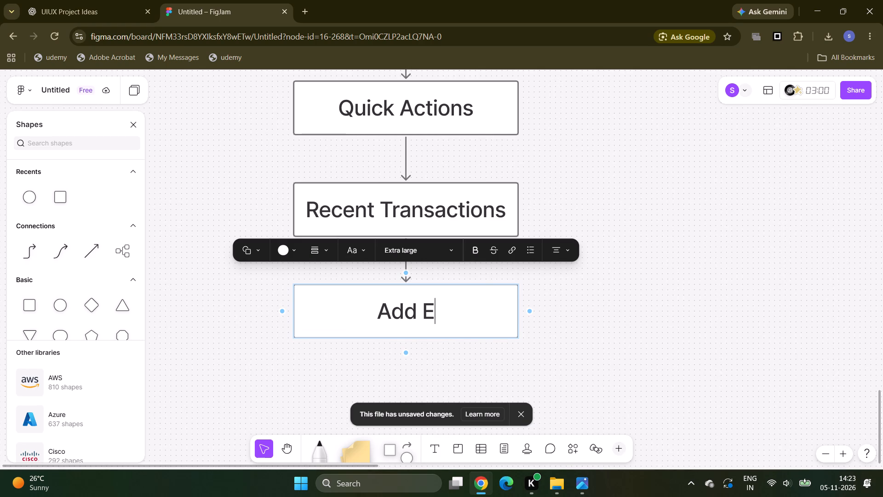
text(xpense)
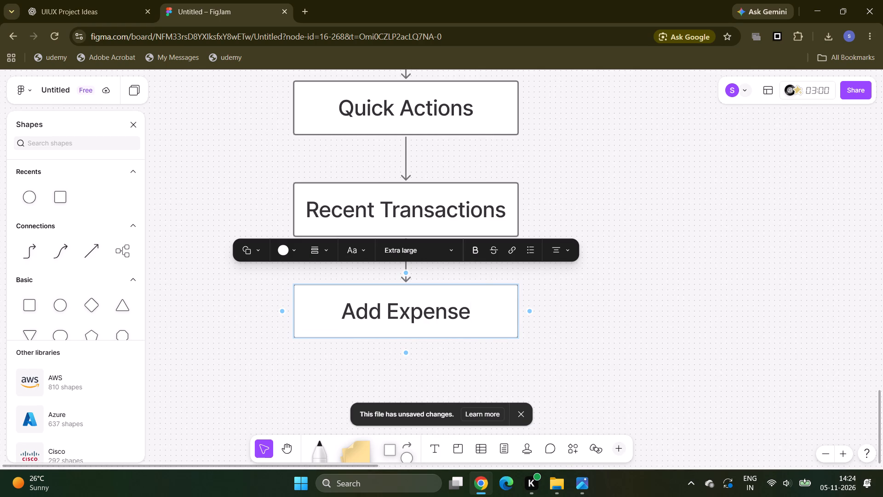
key(slash)
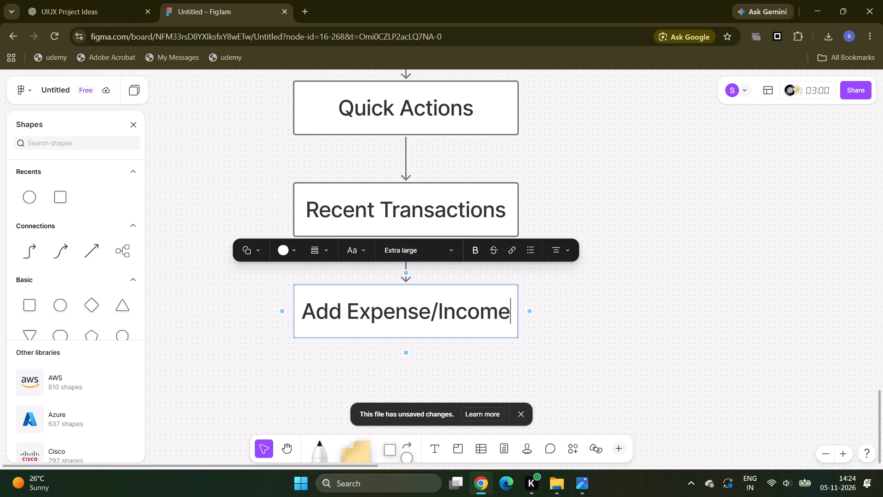
Label the empty box directly below Transactions as "All Expenses".
scroll(592, 228, left, 1)
scroll(695, 263, up, 1)
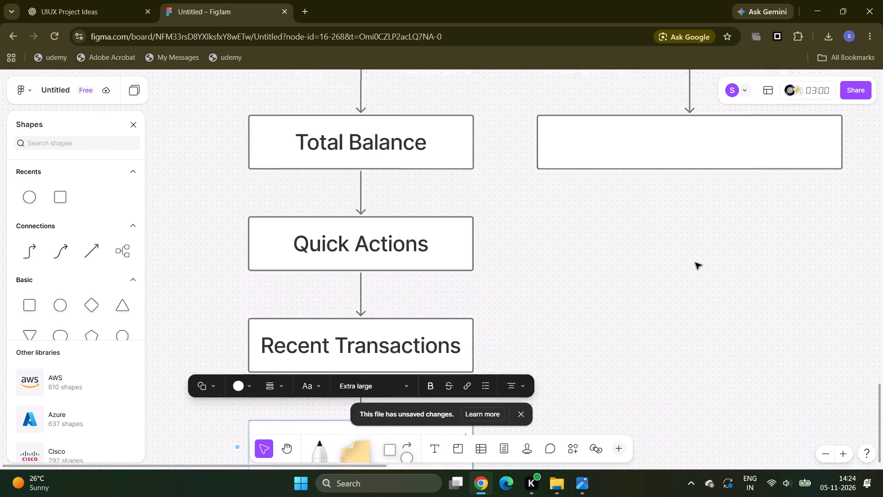
scroll(695, 263, up, 1)
click(668, 196)
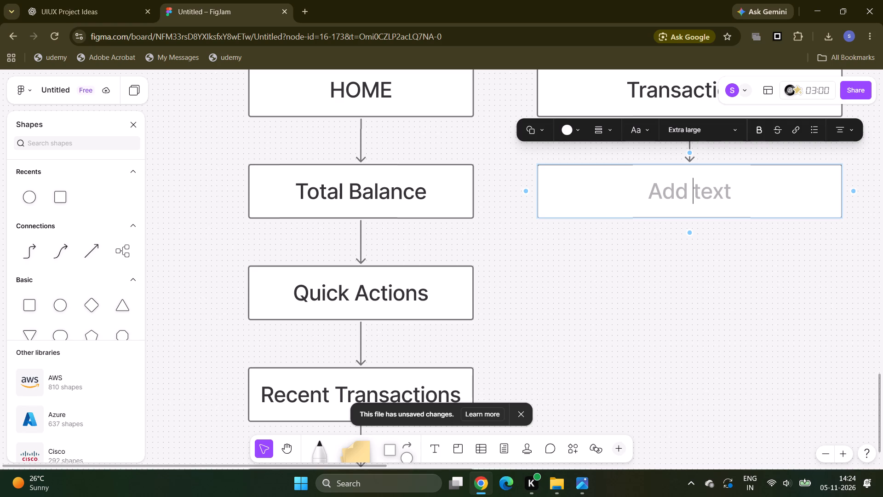
key(a)
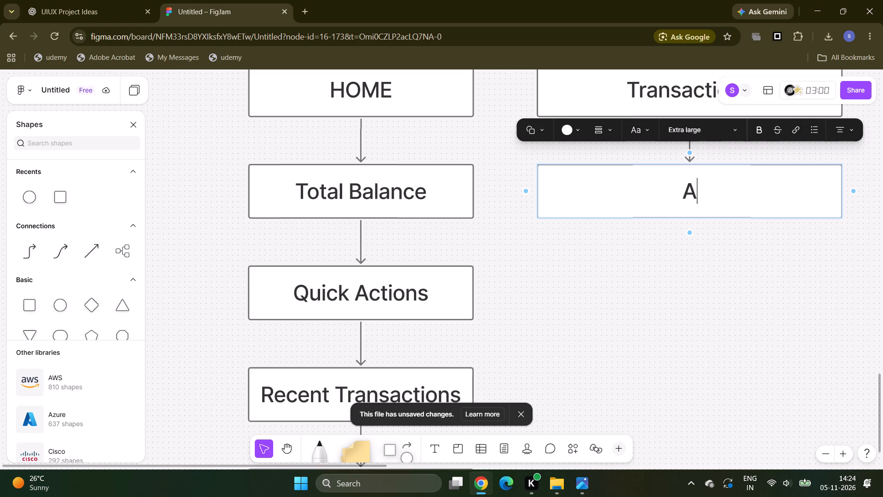
text(ll)
key(space)
key(e)
text(xpenses)
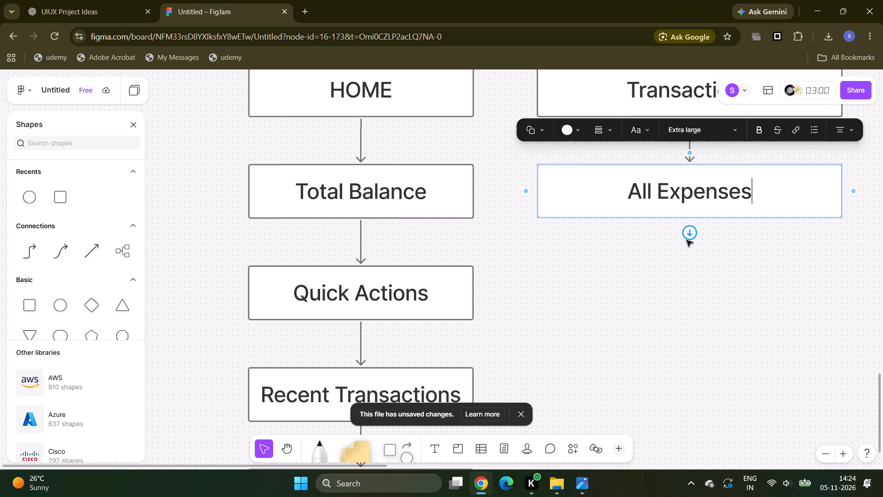
Add a box connected by a downward arrow below All Expenses and label it "All Income".
click(688, 236)
scroll(688, 236, down, 1)
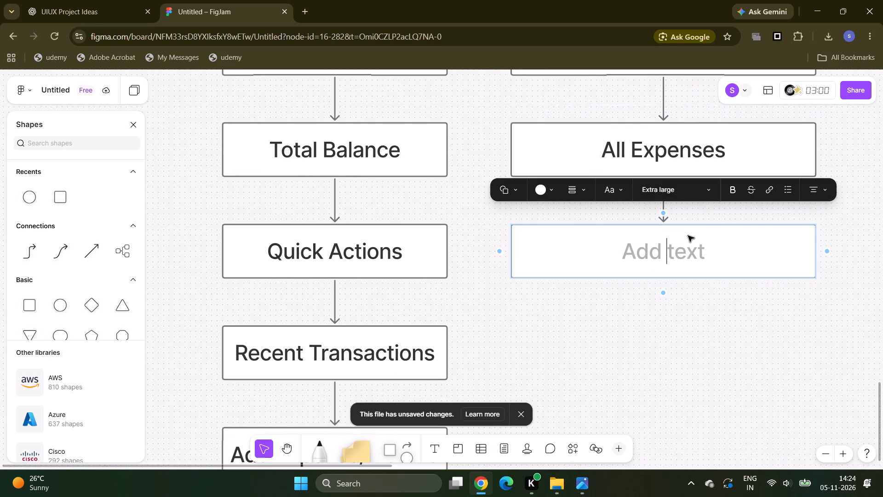
key(a)
text(ll)
key(space)
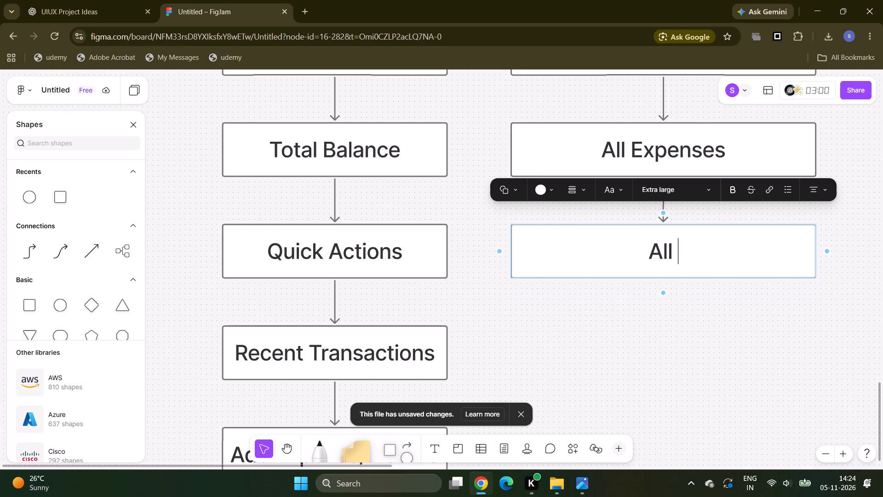
text(ncome)
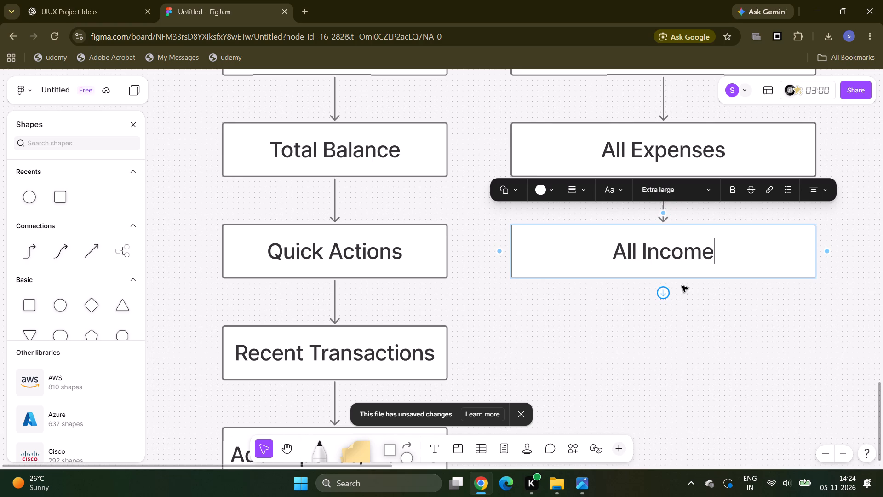
Add a box connected by a downward arrow below All Income and label it "Transaction Details".
click(667, 293)
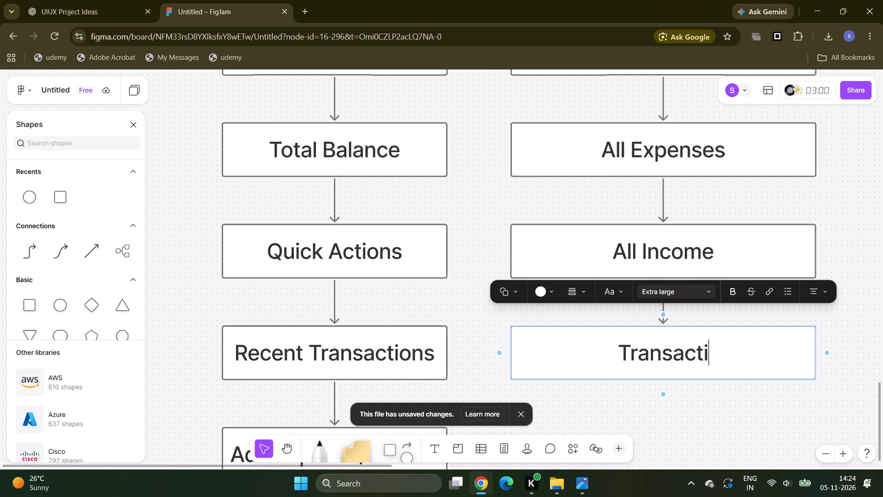
key(d)
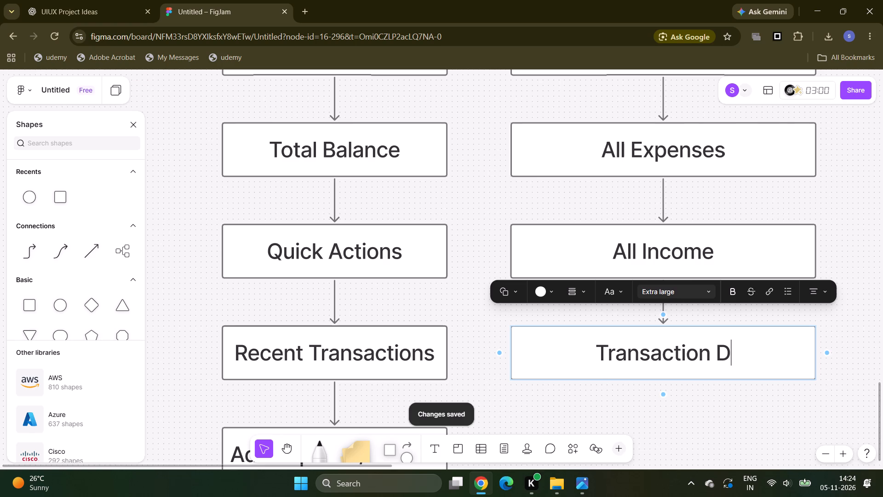
text(etails)
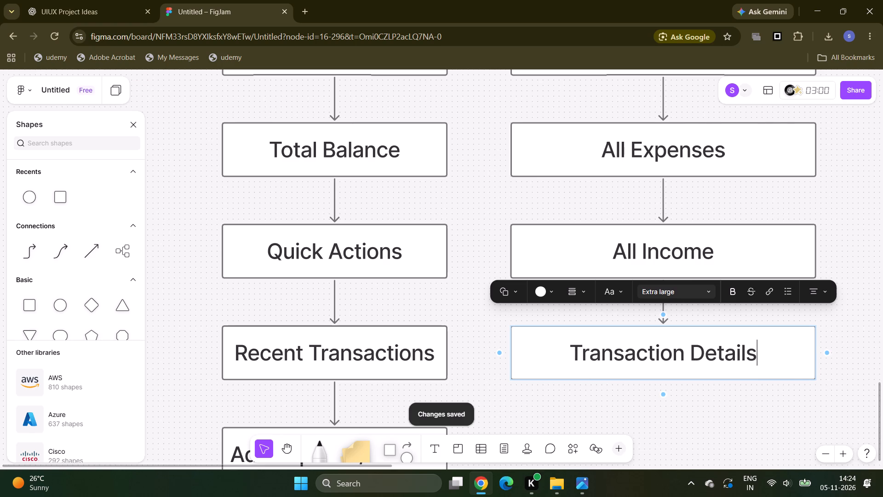
Label the empty box directly below Analytics as "Spending Chart".
scroll(667, 293, left, 5)
scroll(667, 293, up, 1)
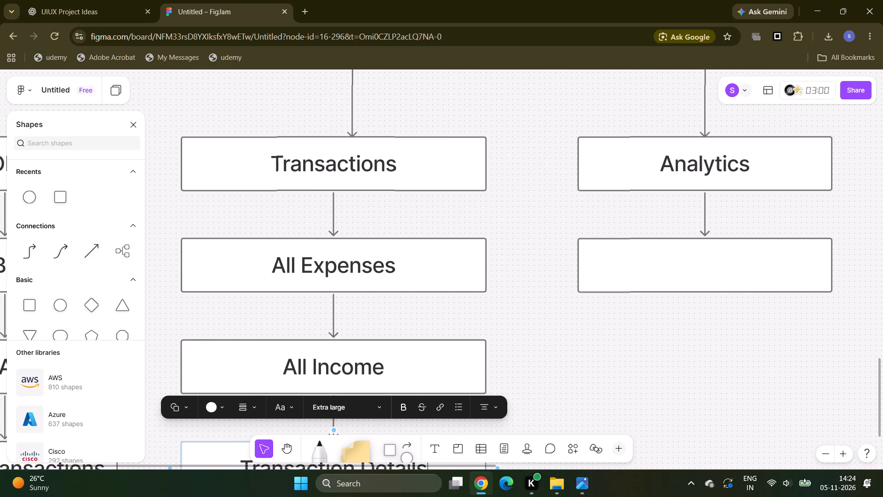
click(787, 265)
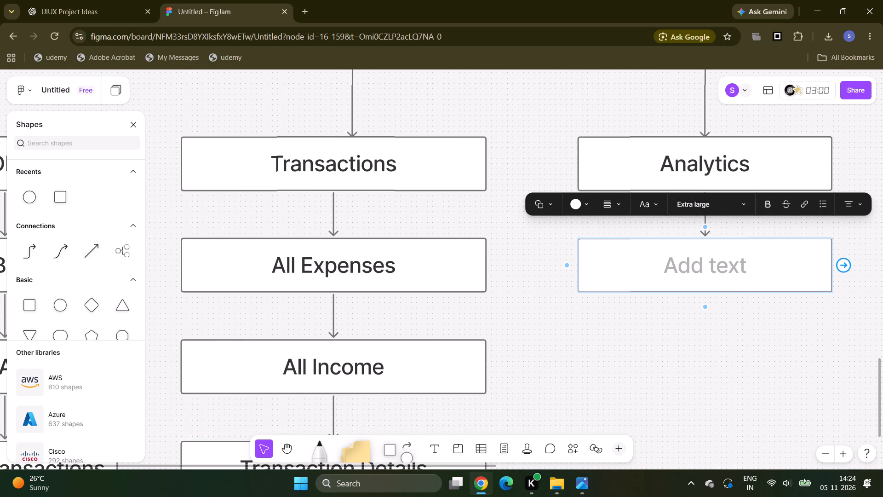
key(s)
text(pen)
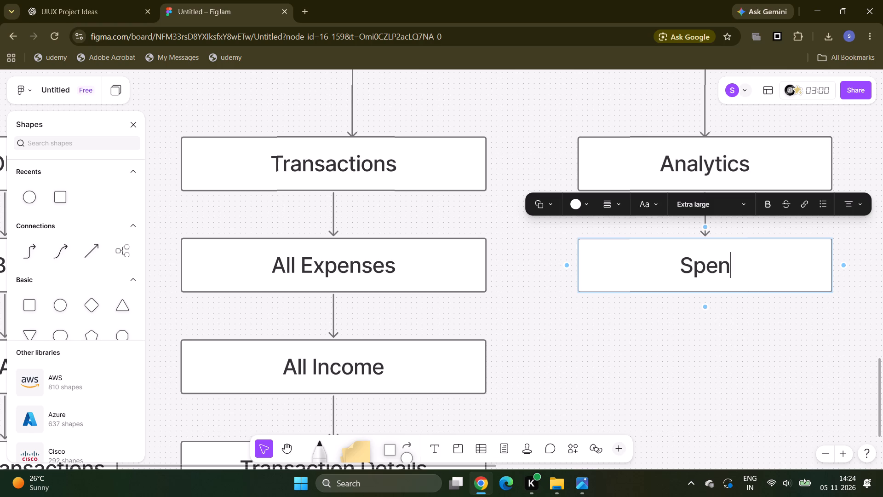
text(ding)
key(space)
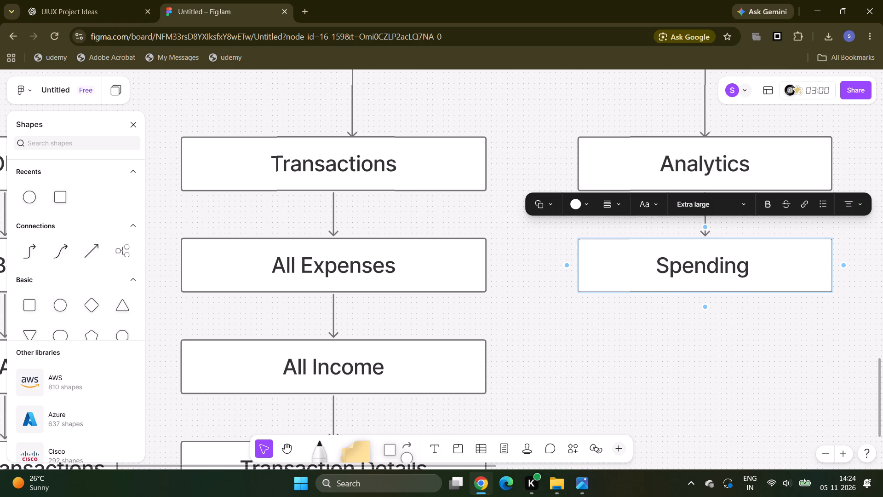
key(c)
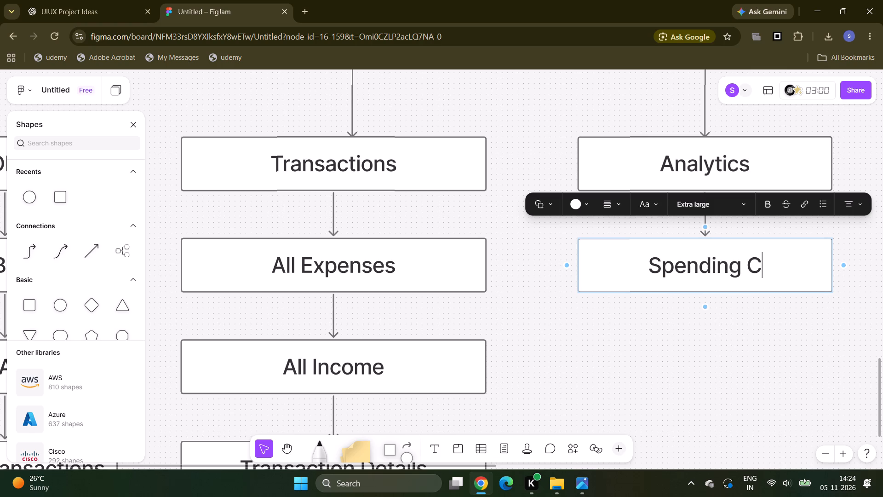
text(hart)
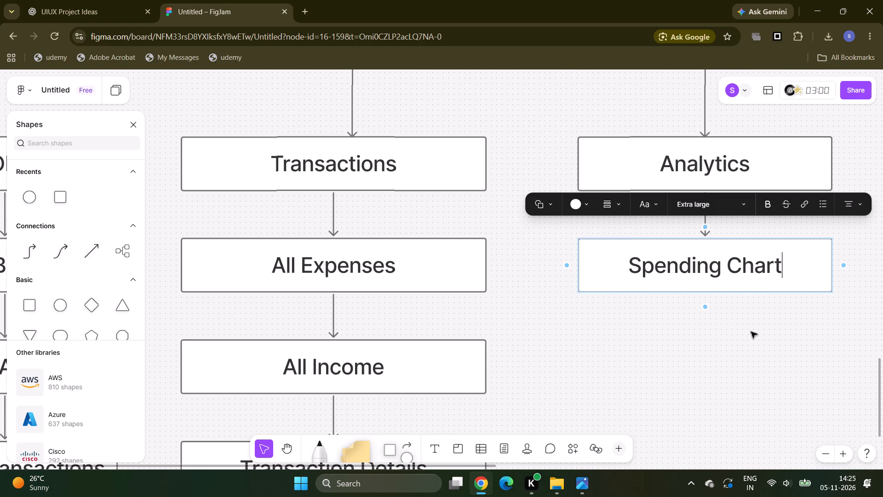
Add a box connected by a downward arrow below Spending Chart and label it "Category Wise".
click(707, 309)
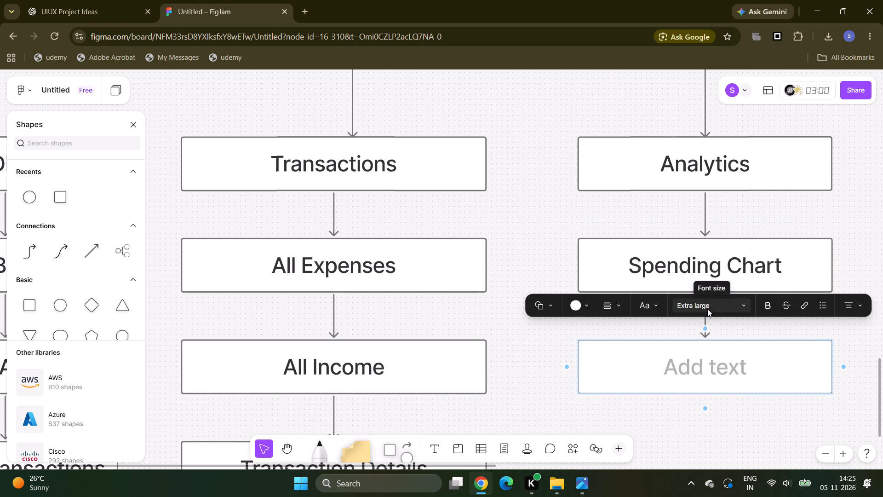
key(c)
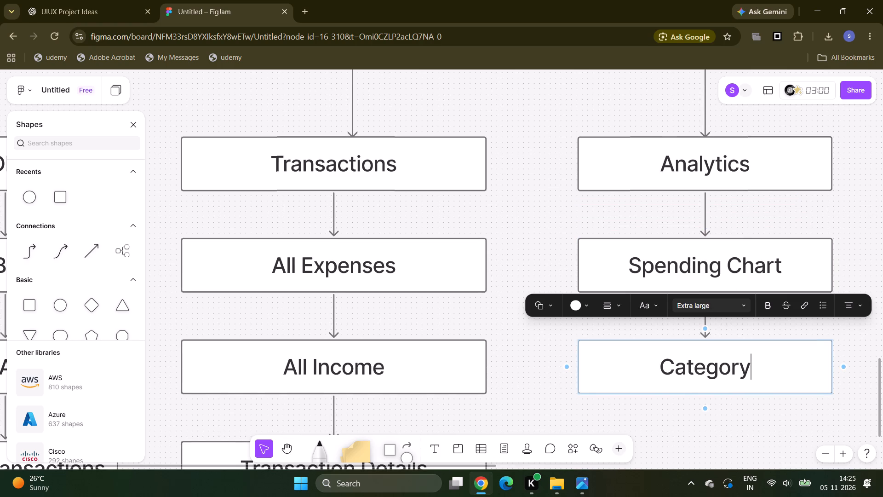
text(ise)
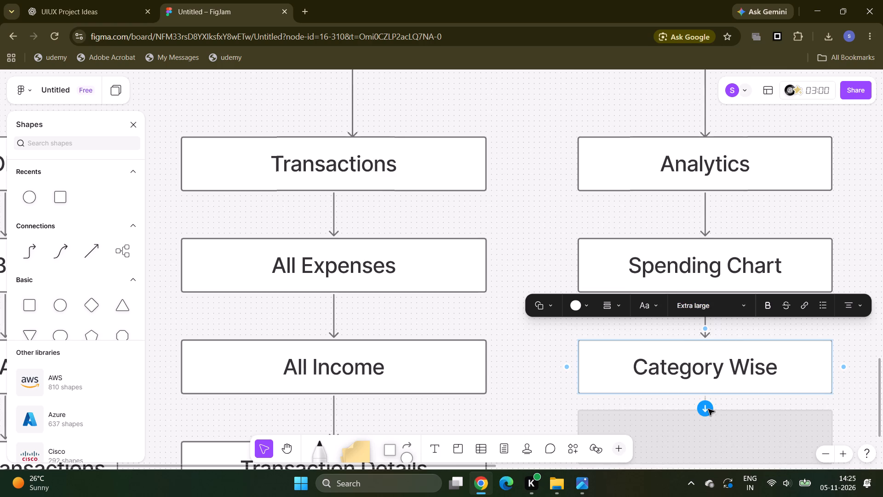
Add a connected box below Category Wise and move it down level with the Transaction Details box.
click(708, 409)
scroll(708, 409, down, 2)
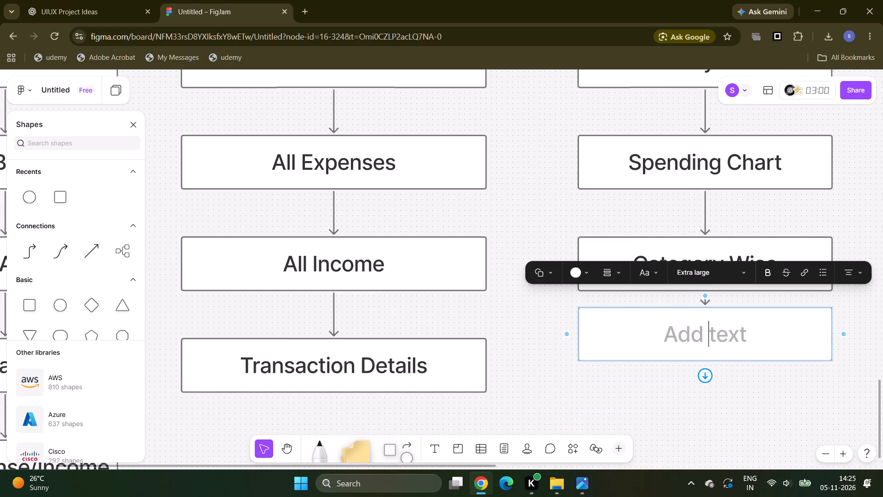
click(753, 396)
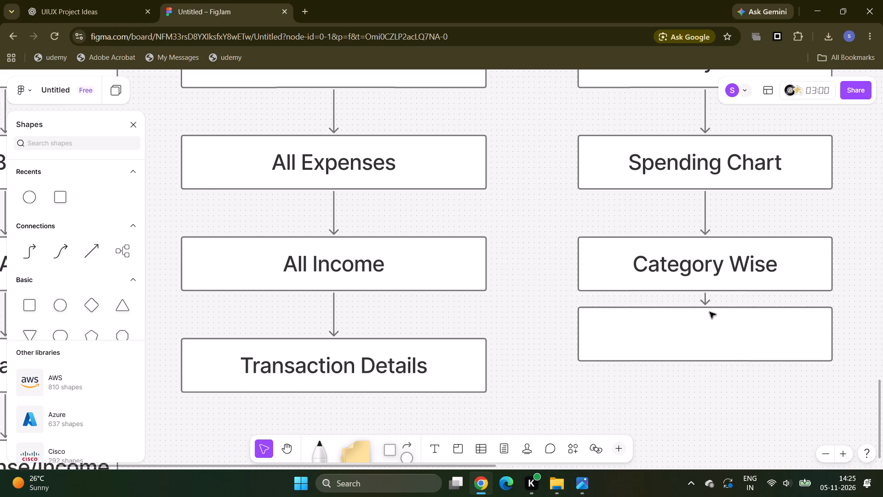
drag(708, 307, 707, 325)
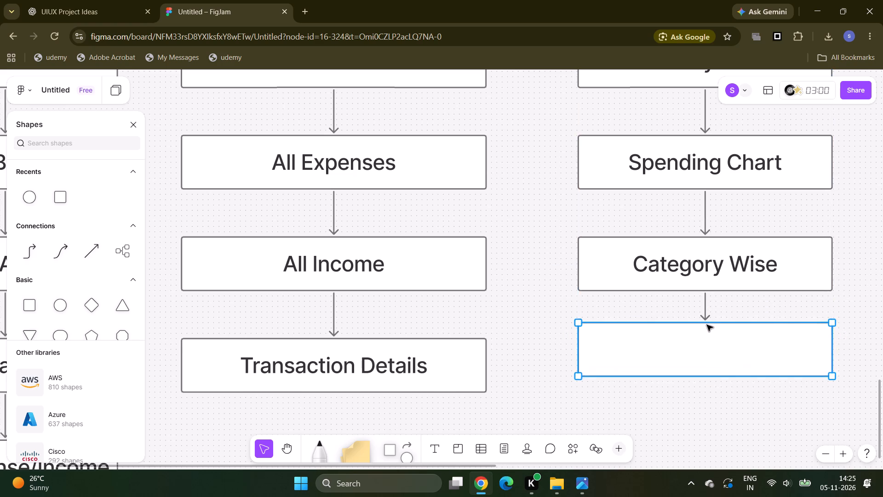
drag(707, 325, 704, 329)
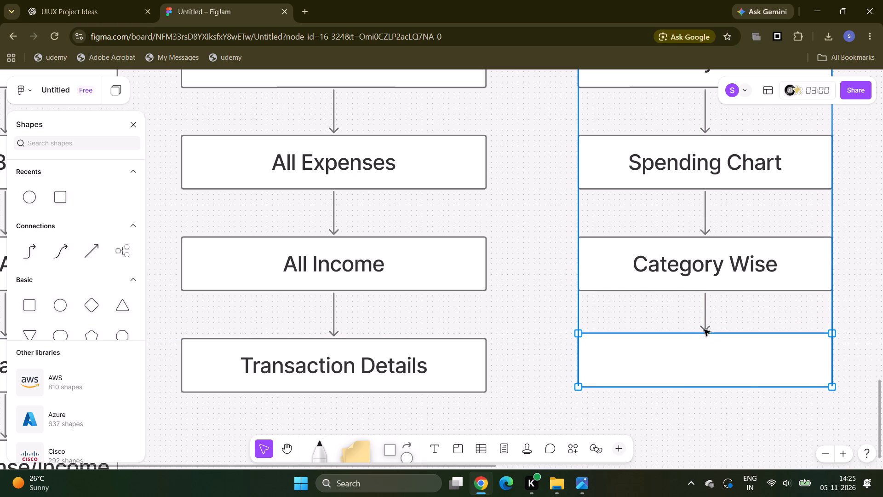
drag(704, 329, 703, 332)
drag(703, 332, 705, 336)
Label the empty box directly below Category Wise as "Monthly Reprort".
click(703, 351)
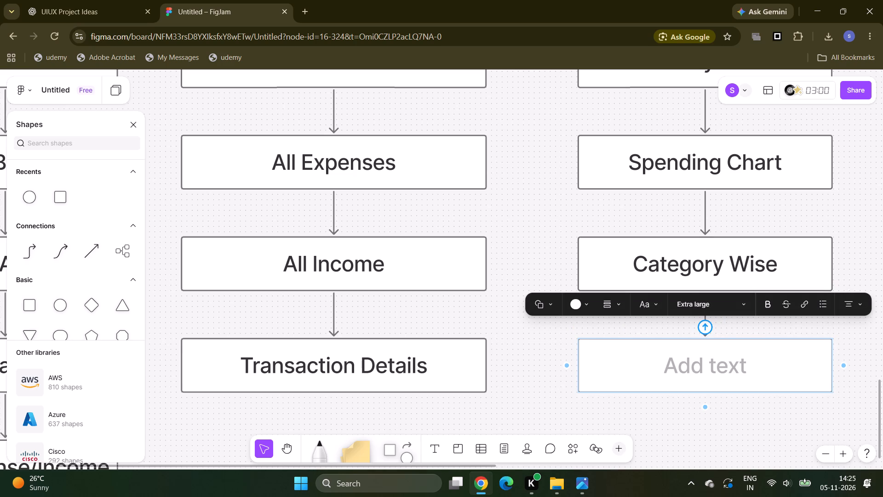
key(m)
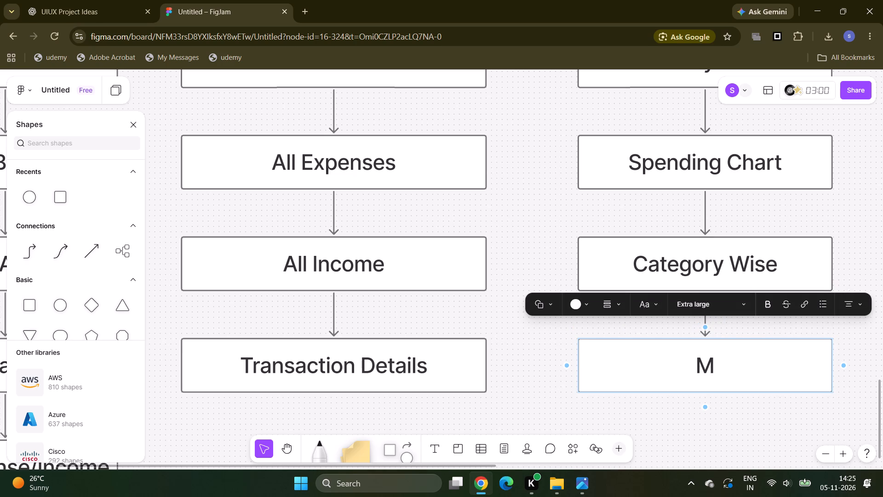
text(onthly)
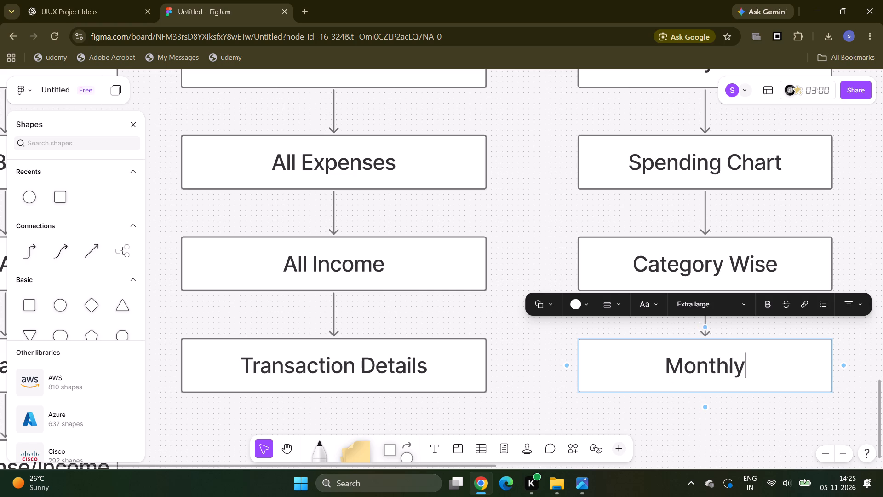
key(space)
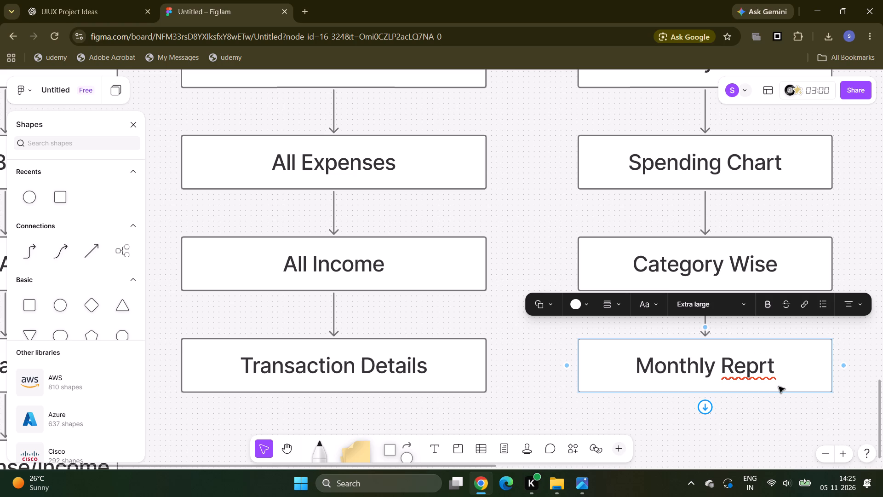
key(BackSpace)
text(ort)
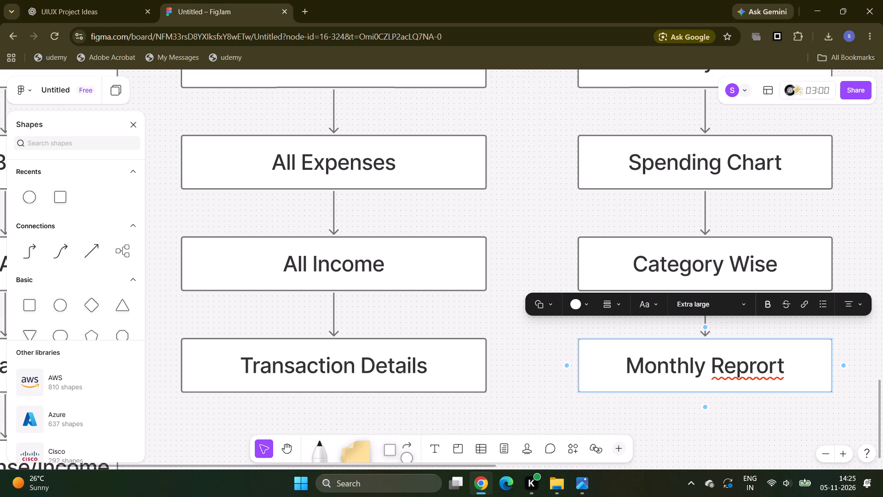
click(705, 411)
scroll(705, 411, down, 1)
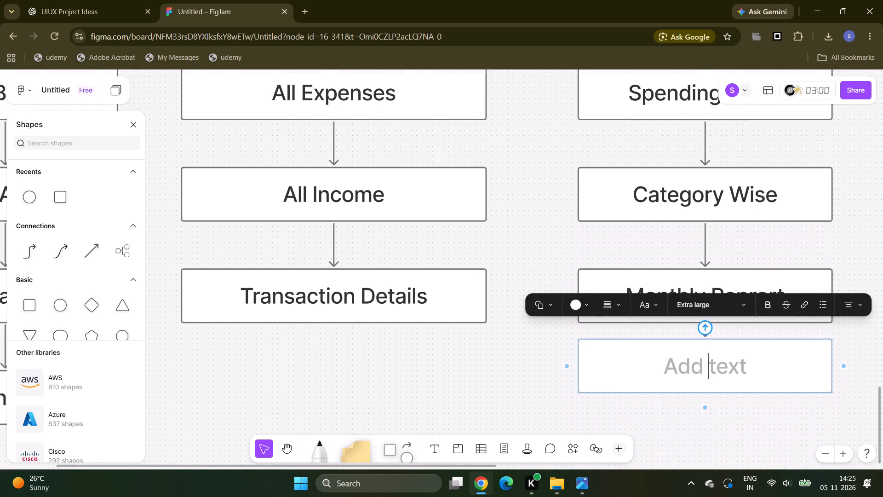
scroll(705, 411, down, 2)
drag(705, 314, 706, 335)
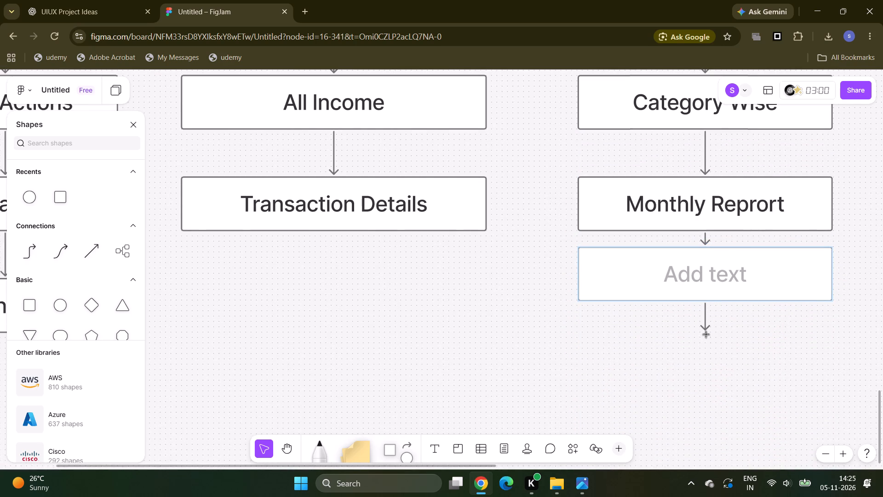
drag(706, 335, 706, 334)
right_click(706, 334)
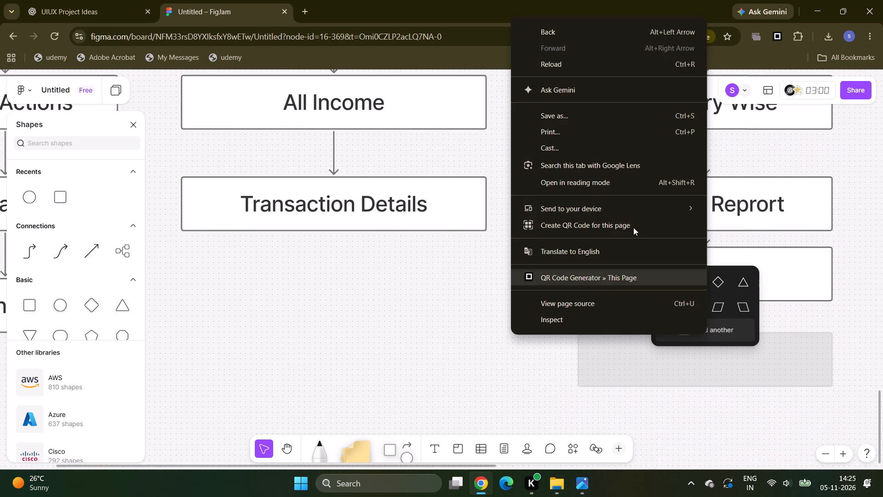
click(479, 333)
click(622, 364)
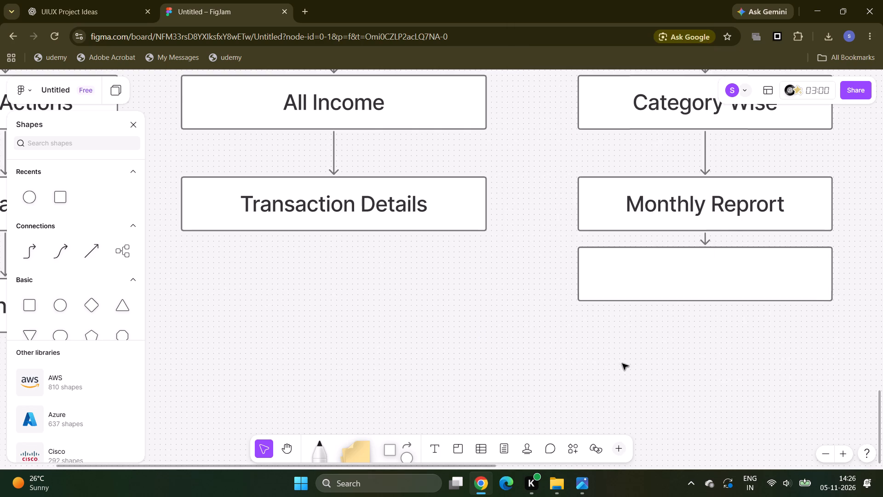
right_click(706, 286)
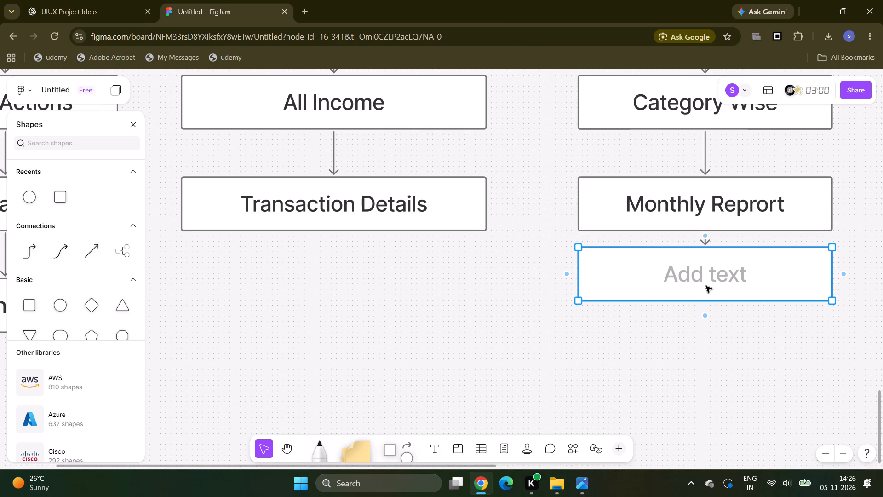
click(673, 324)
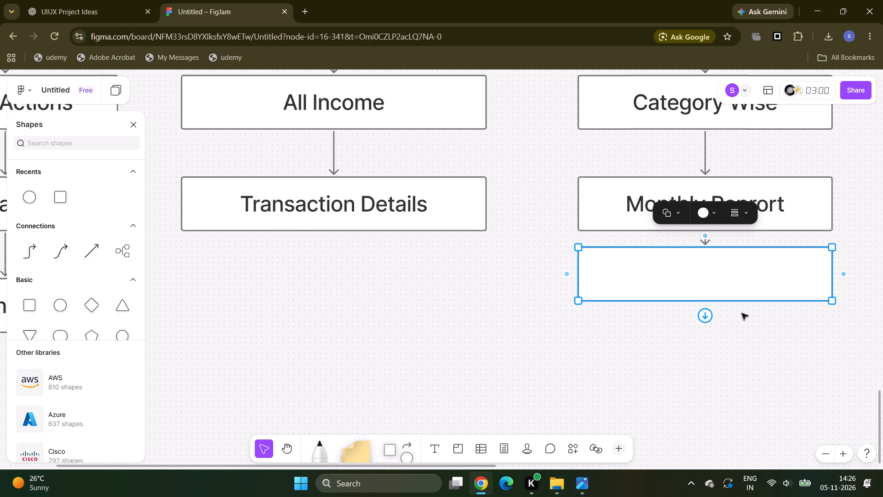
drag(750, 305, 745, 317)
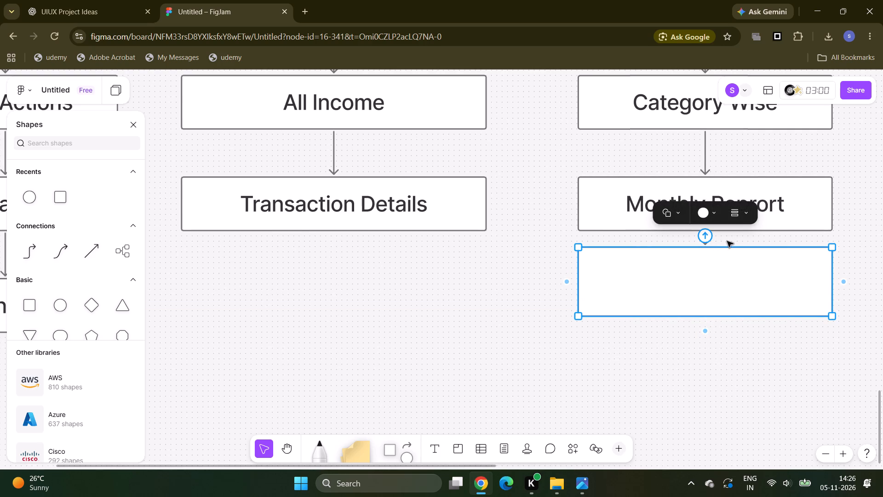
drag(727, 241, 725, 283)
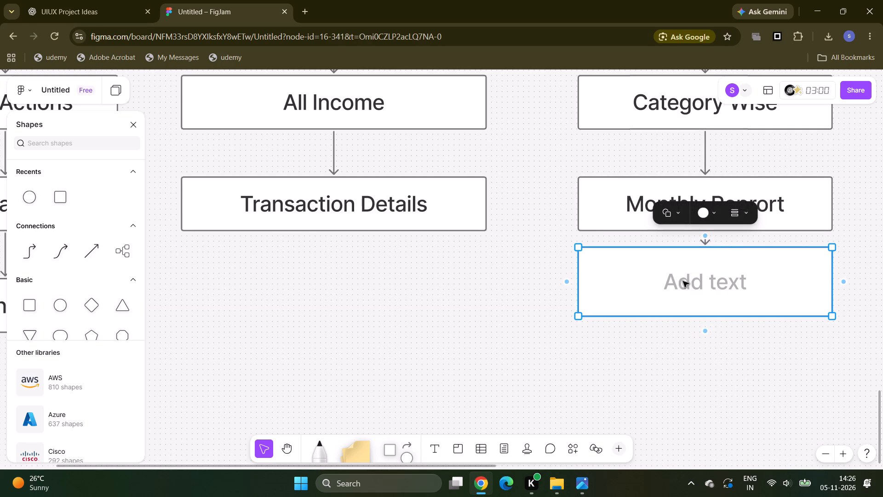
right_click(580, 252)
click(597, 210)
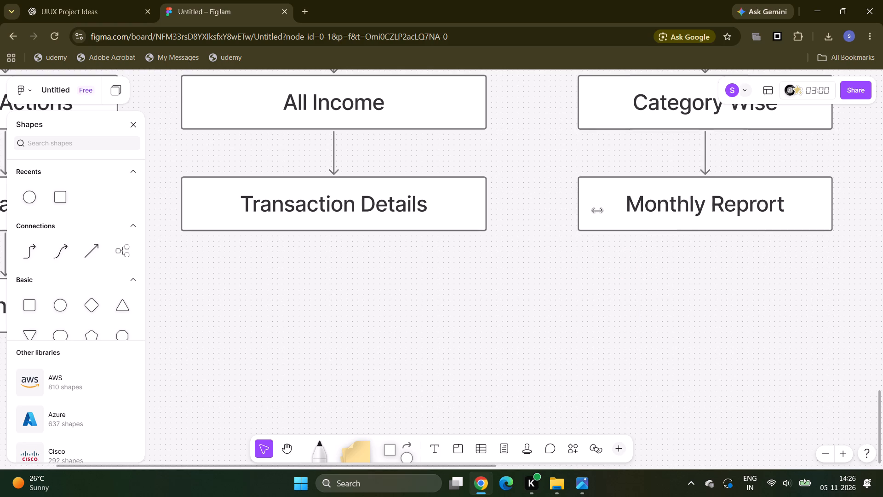
Add a box connected by a downward arrow below the Monthly Reprort box, spaced like the boxes above it.
click(709, 220)
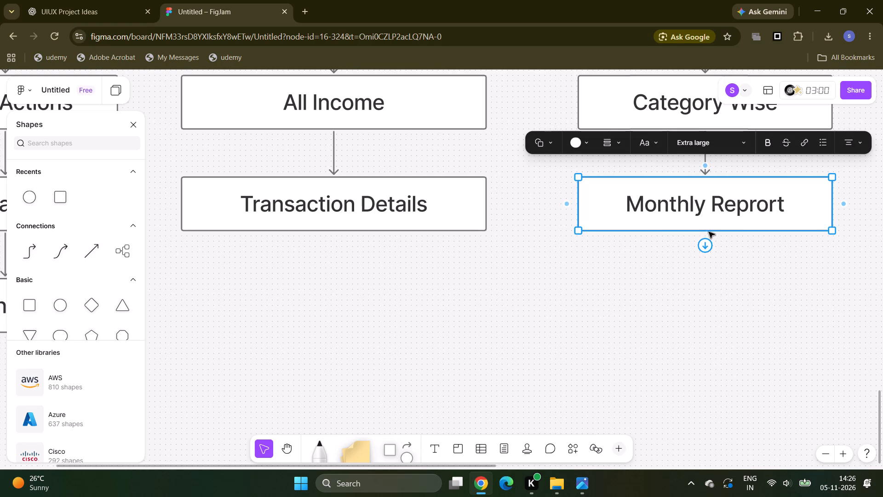
click(706, 249)
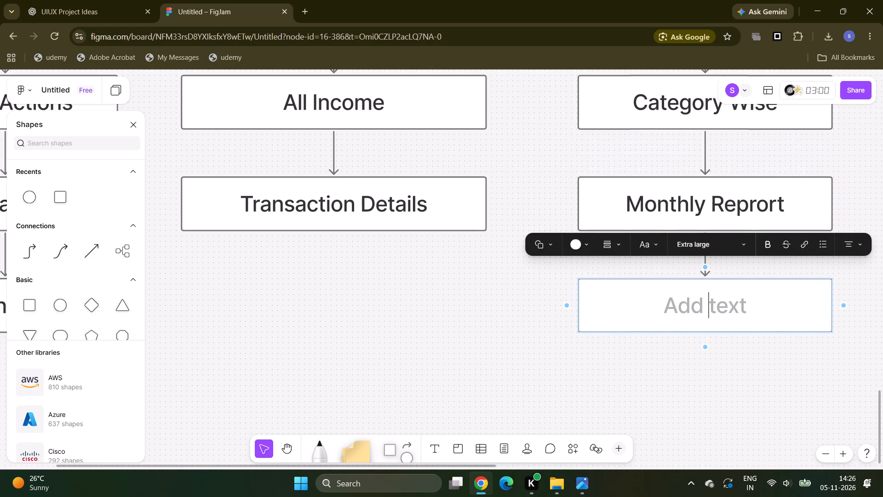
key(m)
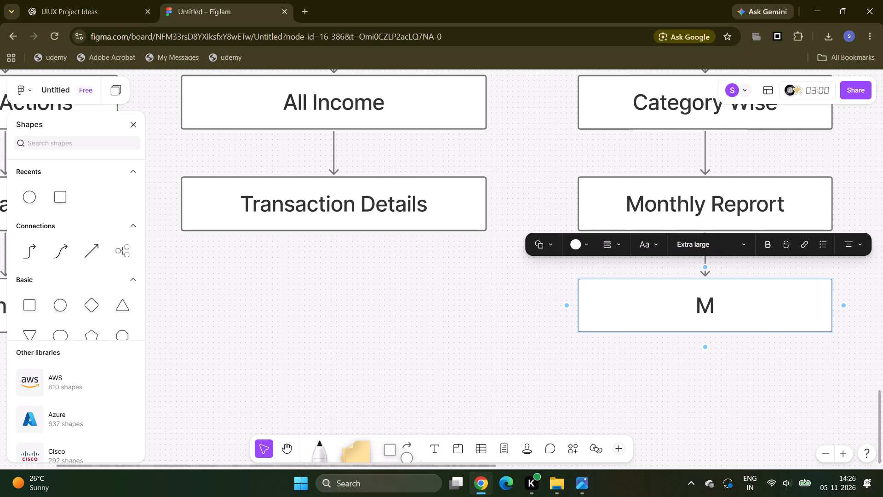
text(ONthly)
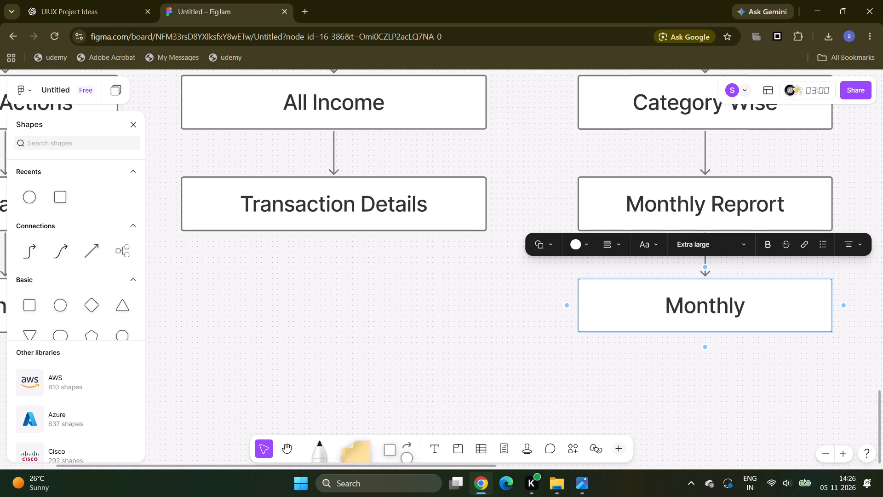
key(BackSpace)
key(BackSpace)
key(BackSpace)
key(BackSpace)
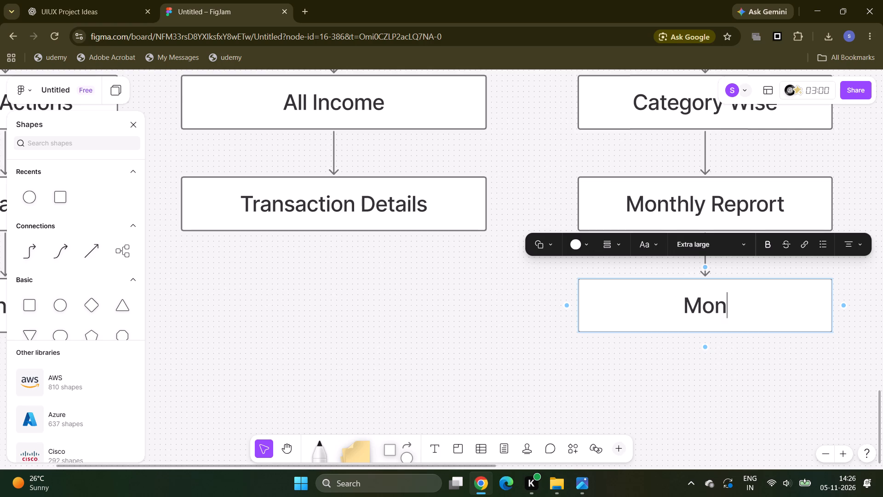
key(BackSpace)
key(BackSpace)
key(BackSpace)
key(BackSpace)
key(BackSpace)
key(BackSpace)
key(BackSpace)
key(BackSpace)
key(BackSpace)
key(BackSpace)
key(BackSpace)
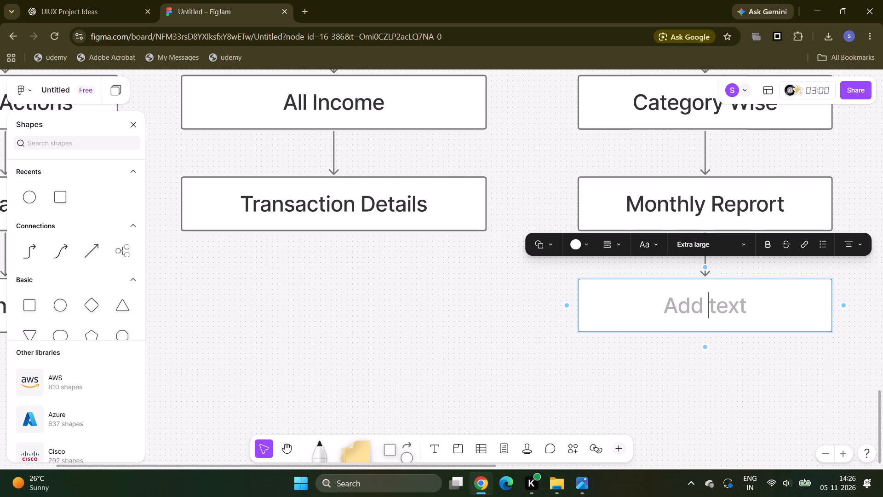
Label the empty box below Monthly Reprort as "Insights".
key(i)
text(nsights)
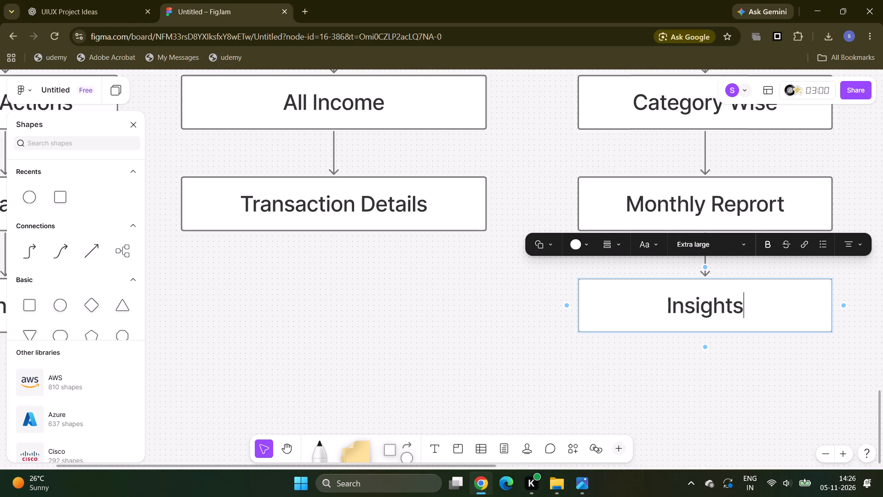
Label the empty box directly below Budget as "Set Budget".
scroll(705, 305, left, 2)
scroll(748, 318, left, 2)
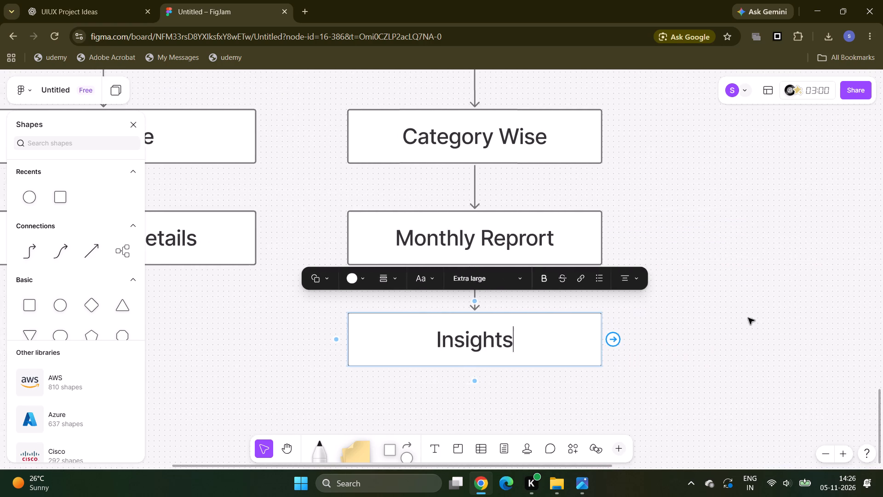
scroll(748, 318, left, 1)
scroll(758, 254, up, 3)
scroll(758, 254, left, 1)
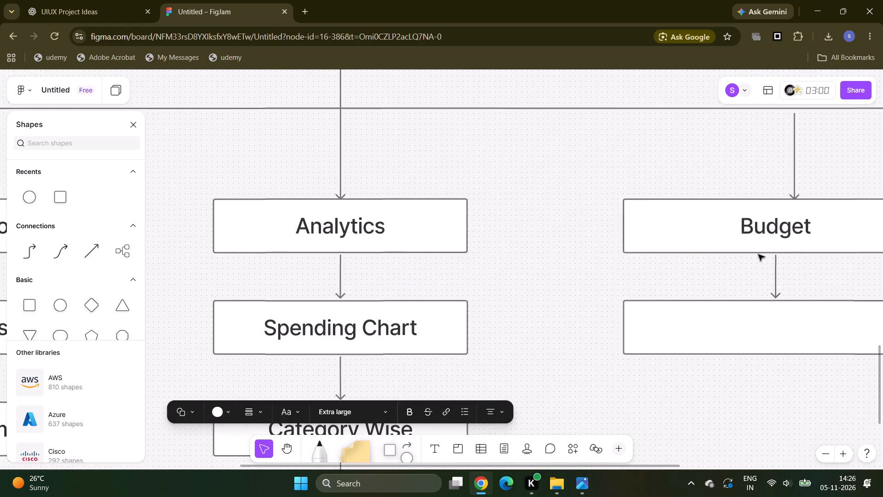
scroll(758, 254, left, 1)
click(755, 324)
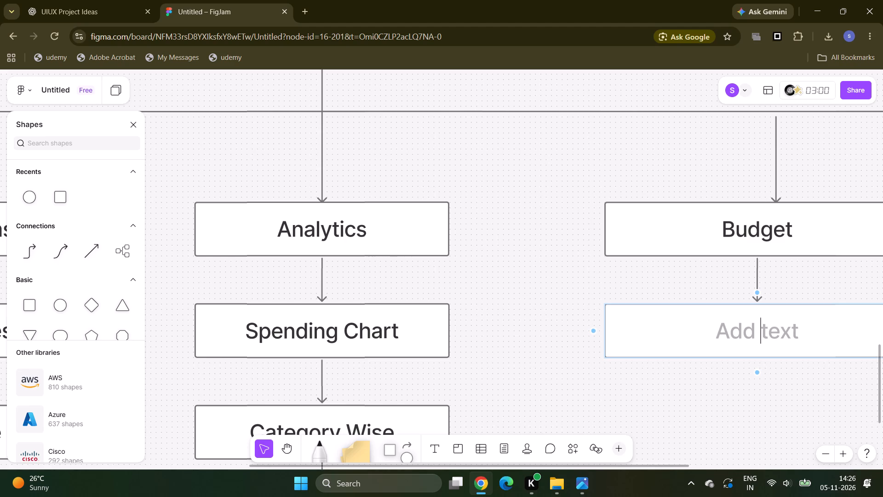
key(s)
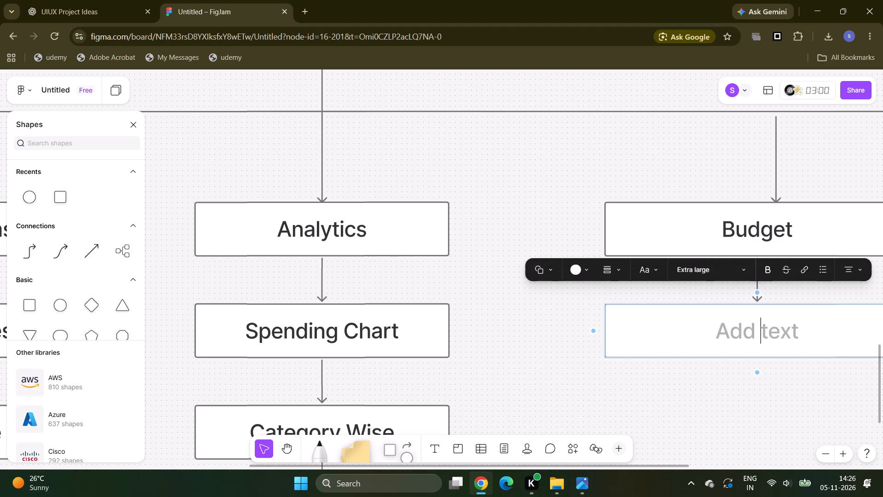
text(et)
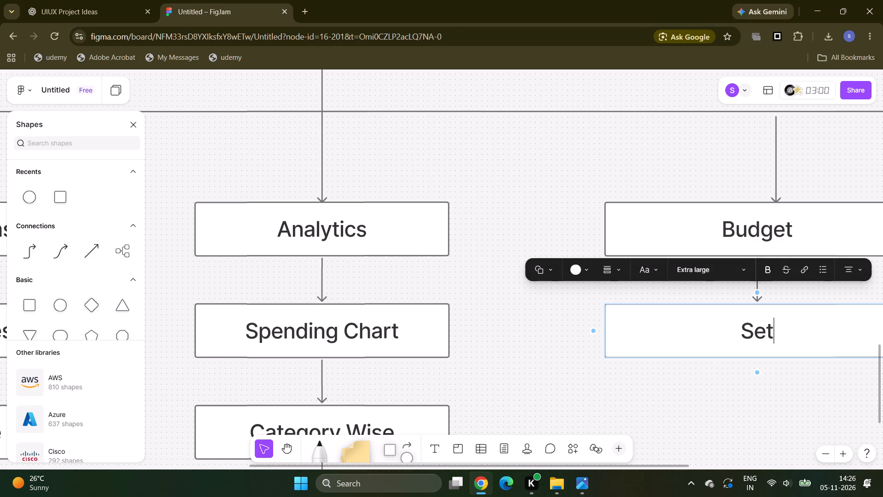
key(space)
key(b)
text(udget)
Label the empty box directly below Profile as "My Account".
scroll(755, 324, left, 5)
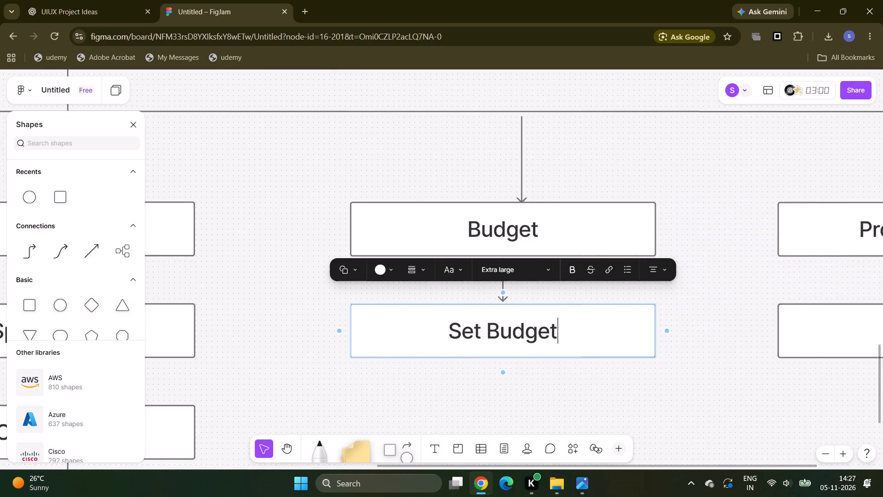
scroll(704, 337, left, 3)
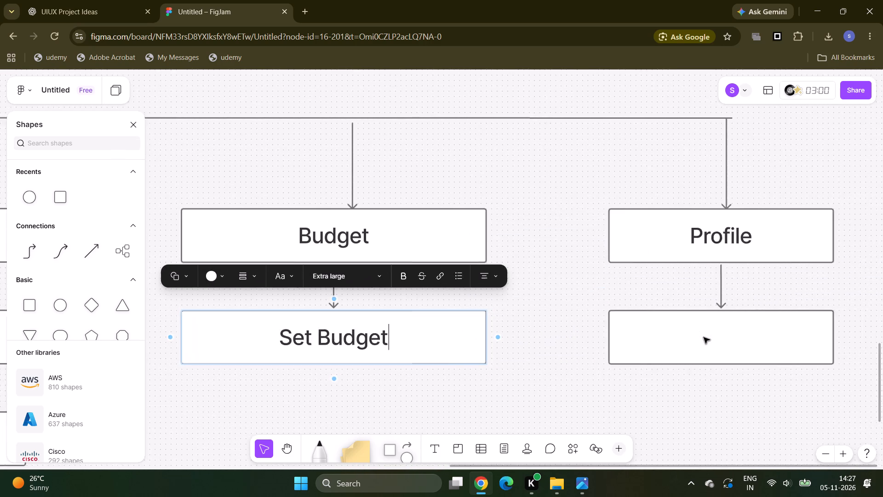
scroll(704, 337, left, 1)
click(685, 348)
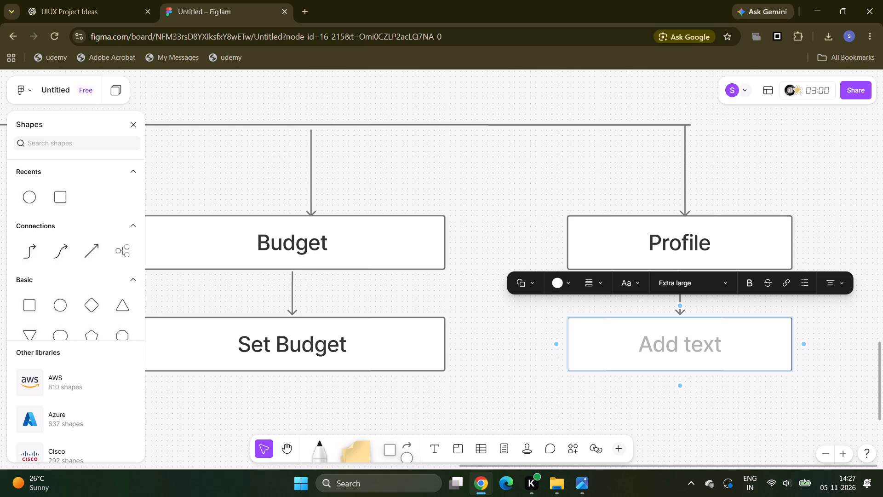
right_click(685, 348)
scroll(685, 348, down, 1)
scroll(654, 410, left, 1)
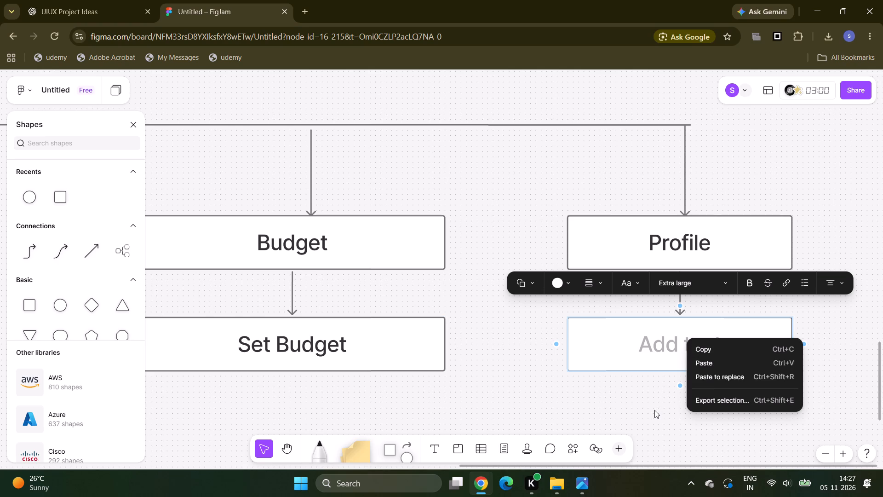
scroll(654, 410, left, 1)
scroll(654, 410, down, 1)
key(m)
key(y)
click(650, 353)
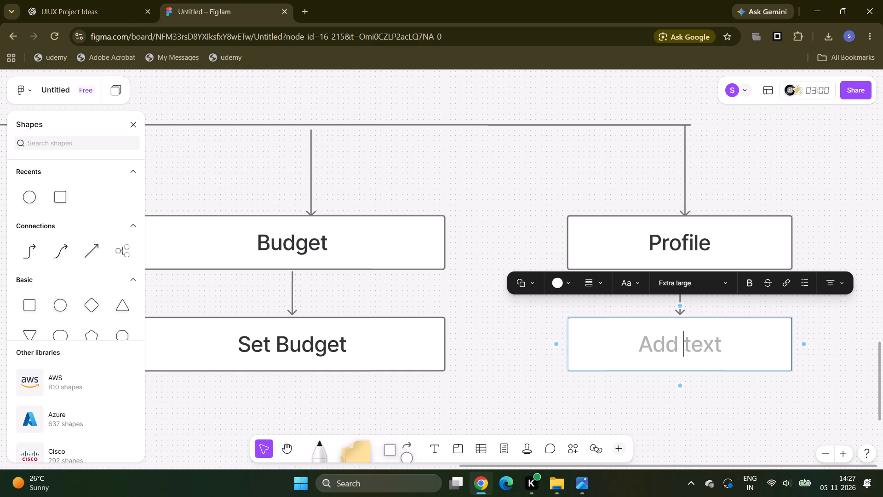
key(m)
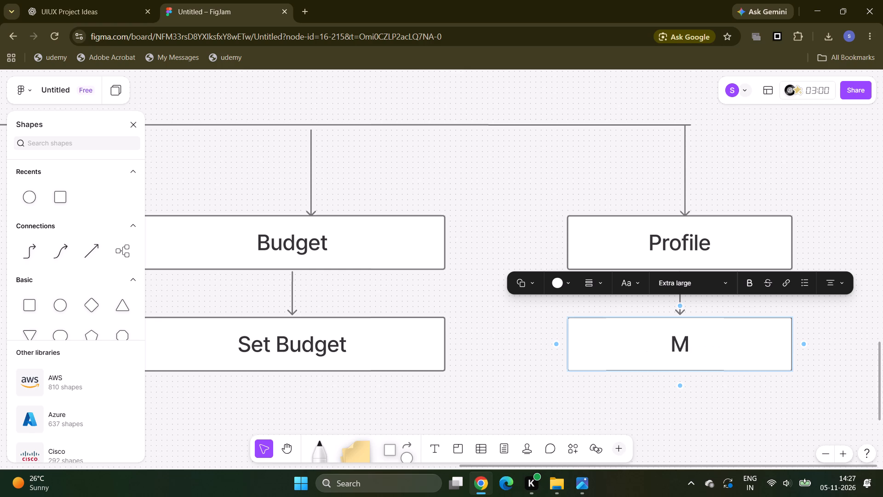
key(y)
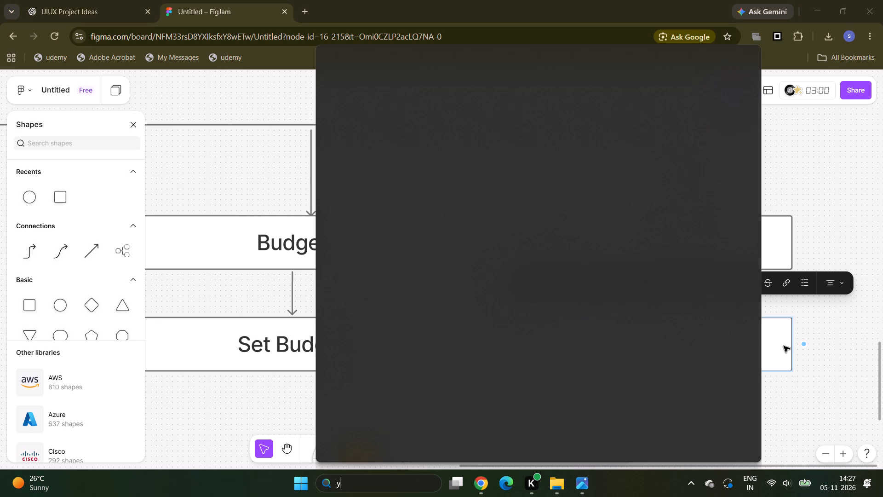
click(784, 346)
double_click(784, 346)
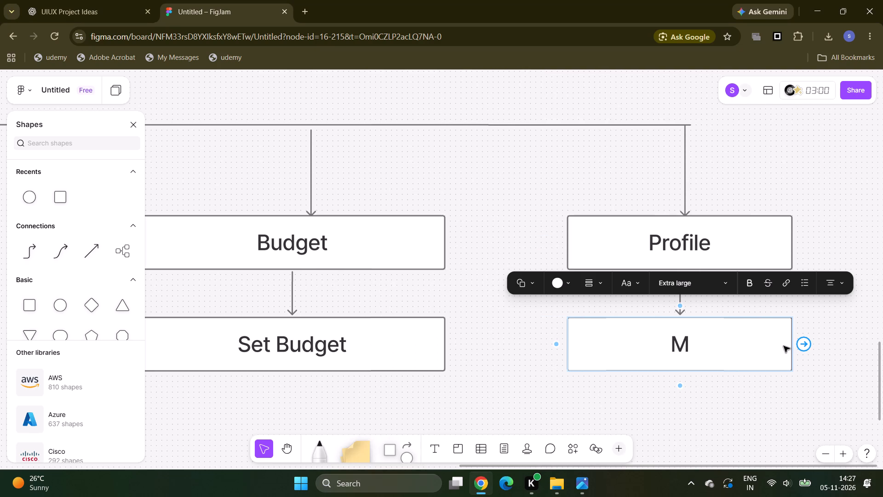
click(710, 338)
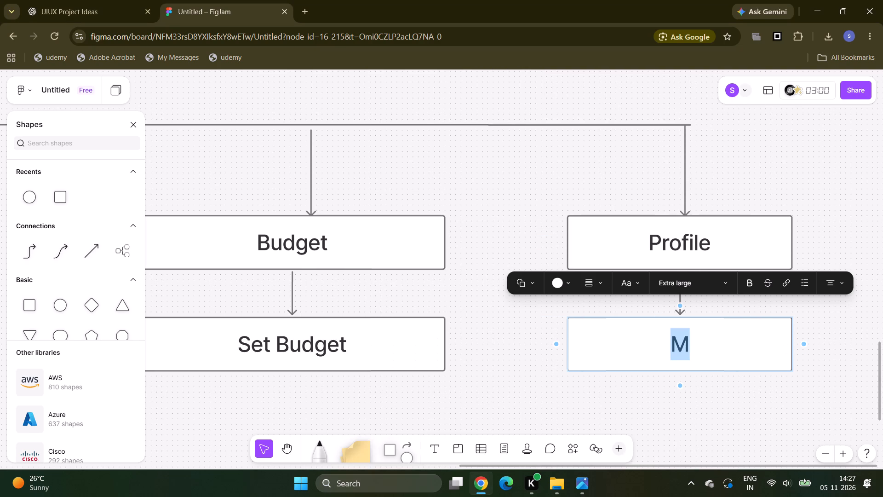
click(697, 341)
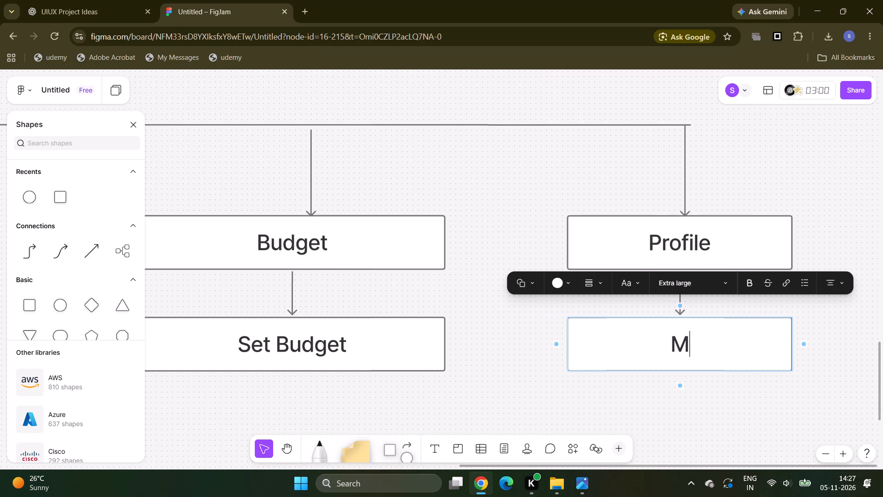
click(697, 341)
key(y)
click(697, 341)
key(BackSpace)
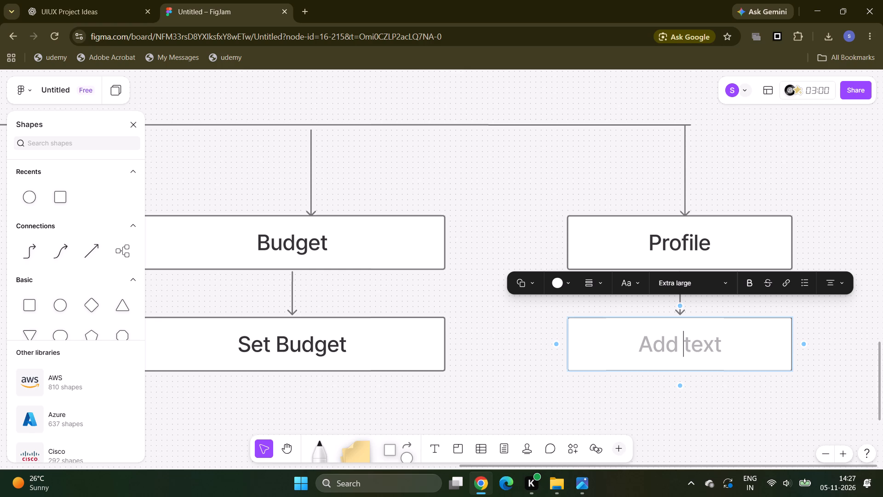
key(m)
text(y)
key(space)
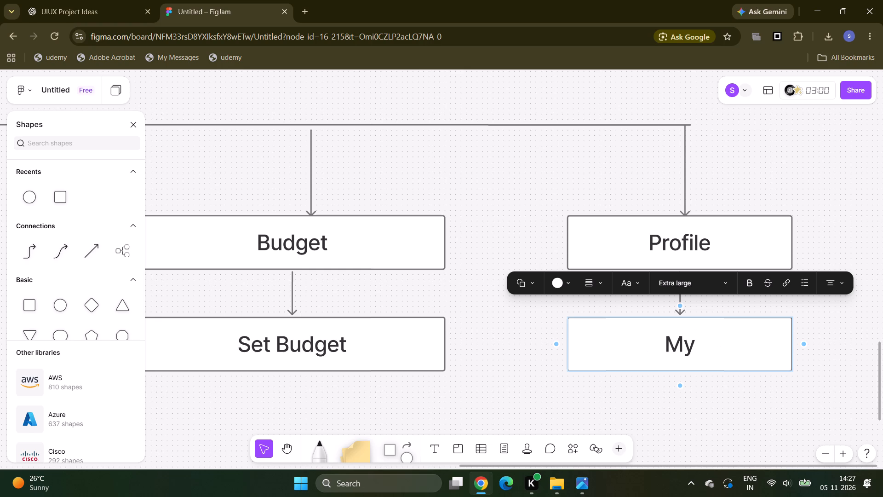
key(a)
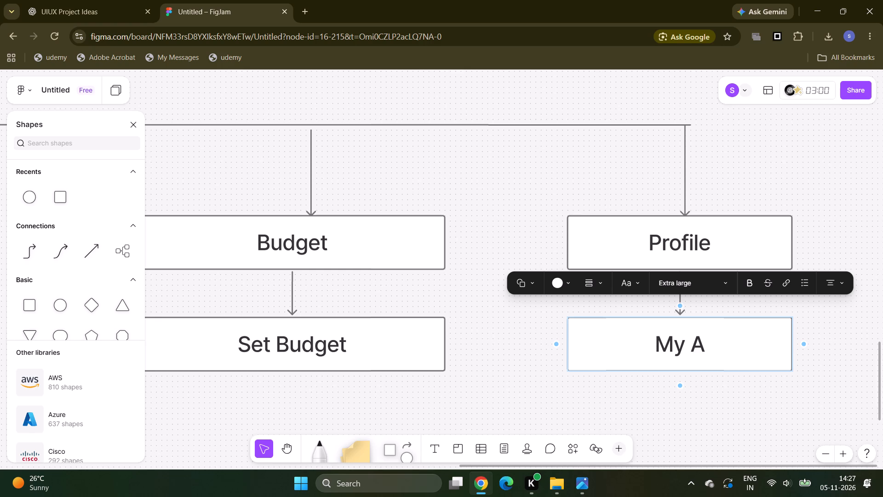
text(ccount)
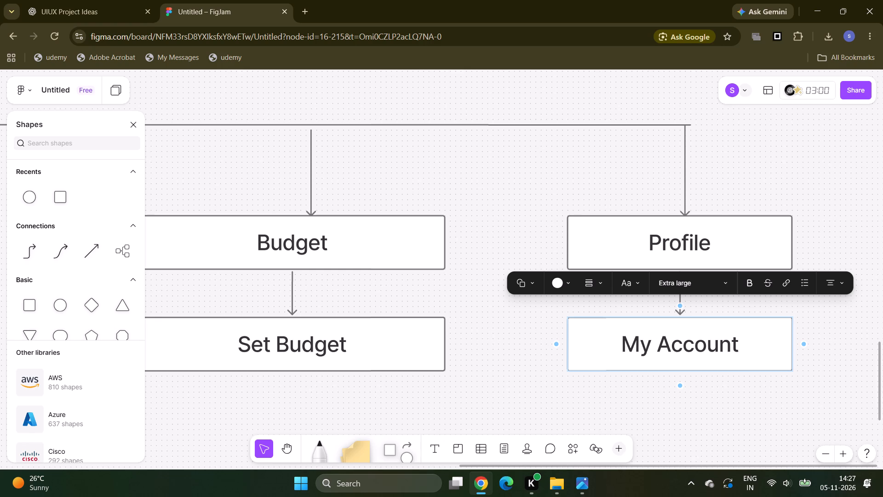
Add a box connected by a downward arrow directly below the My Account box.
scroll(682, 386, down, 1)
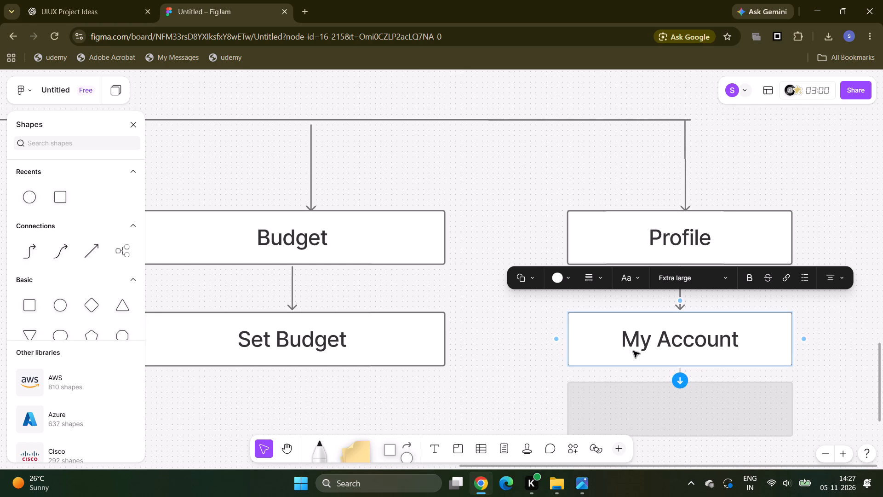
scroll(499, 364, down, 3)
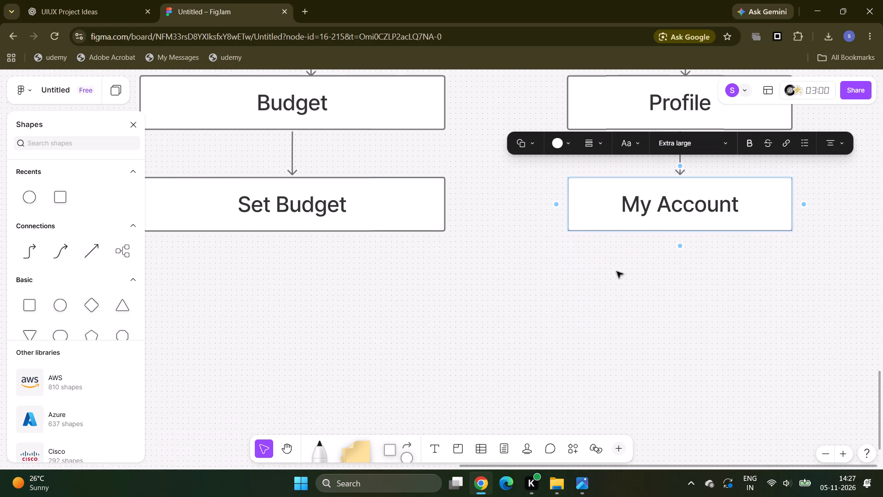
click(679, 246)
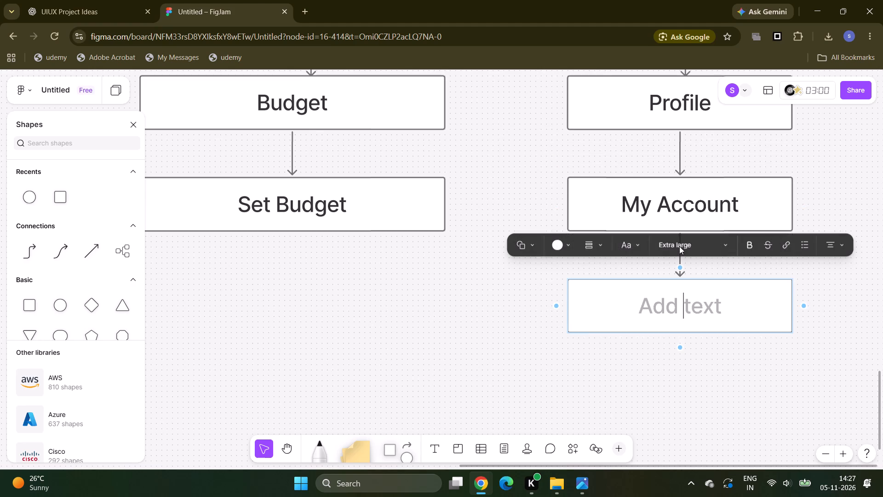
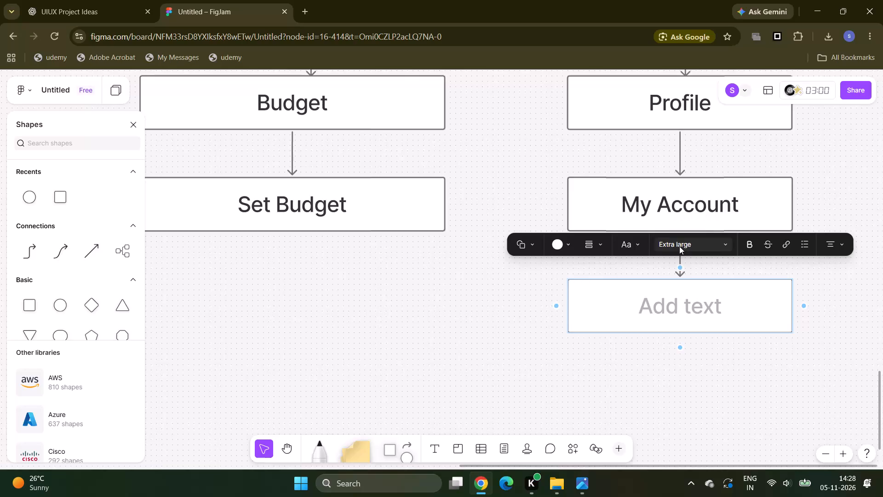
Label the empty box directly below My Account as "My Goals".
key(m)
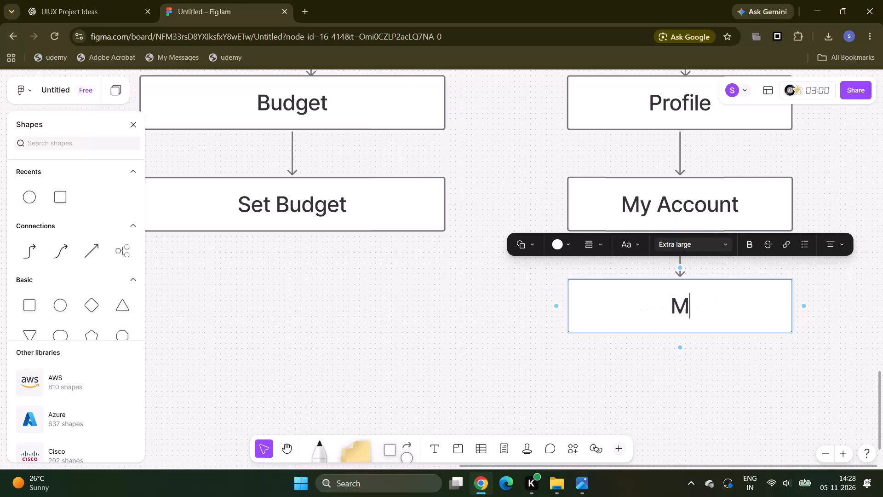
text(y)
key(space)
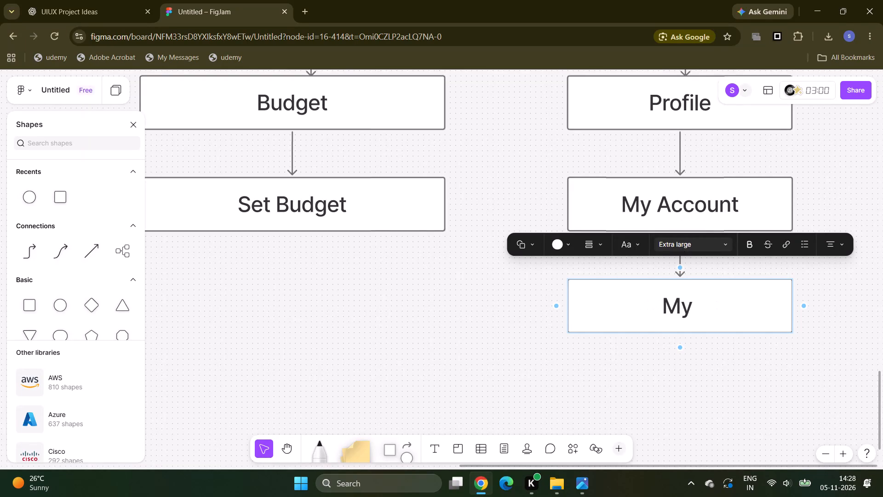
key(g)
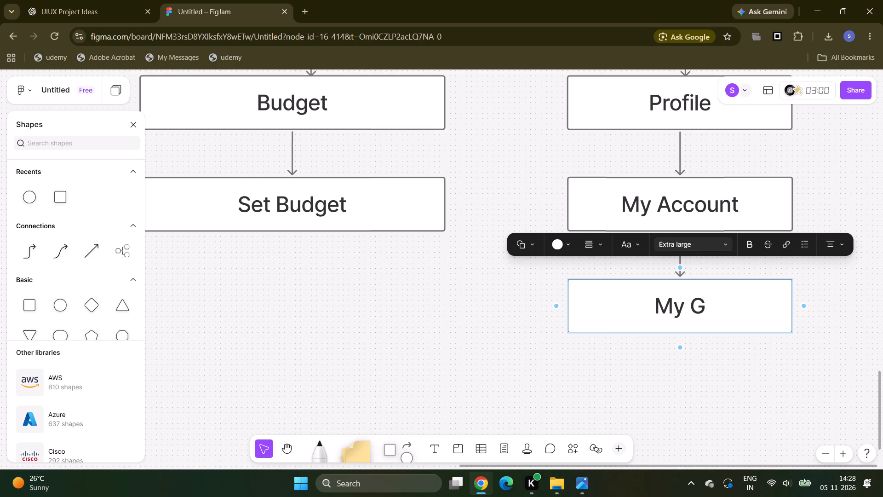
text(oals)
Add a box connected by a downward arrow directly below My Goals, labelled "Settings".
click(682, 350)
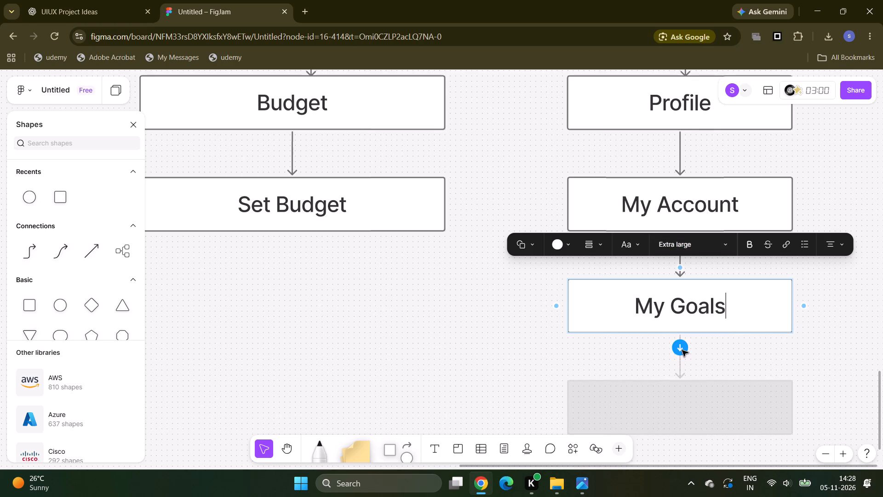
scroll(640, 351, down, 2)
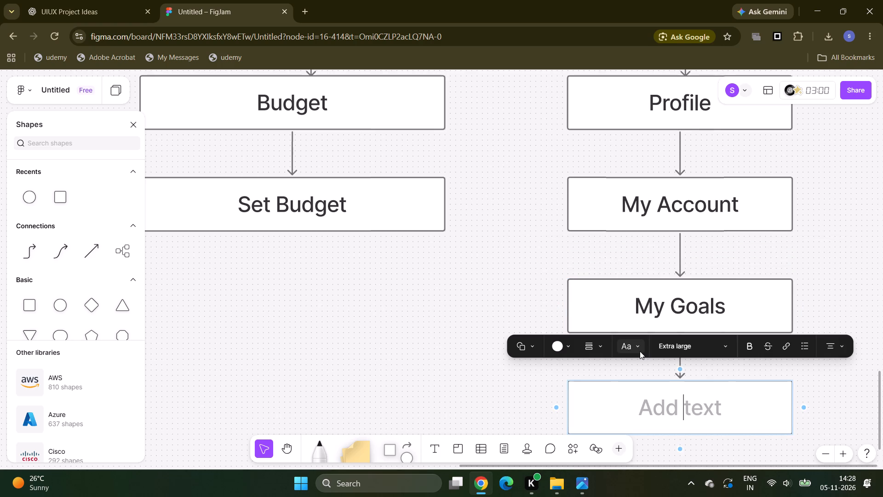
scroll(510, 268, down, 2)
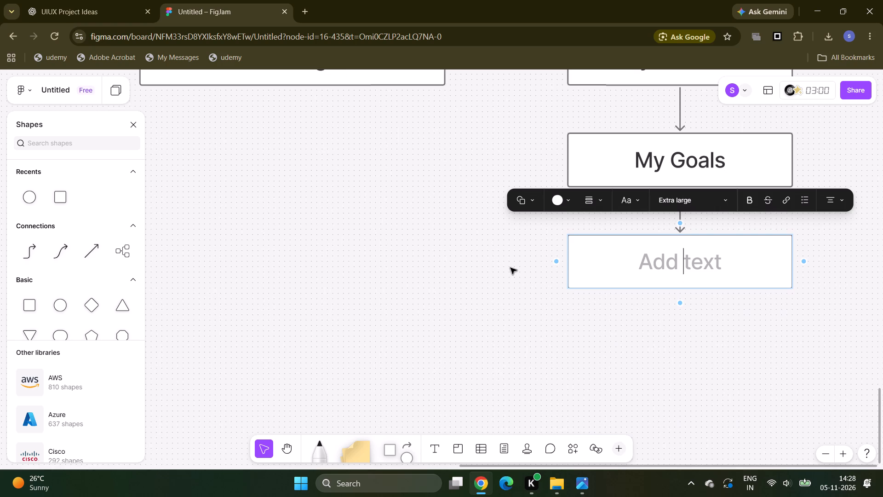
key(s)
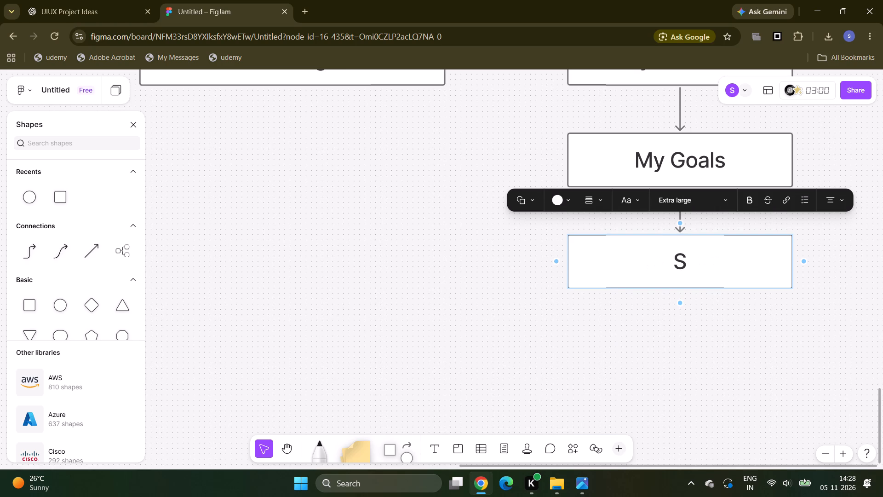
text(ettings)
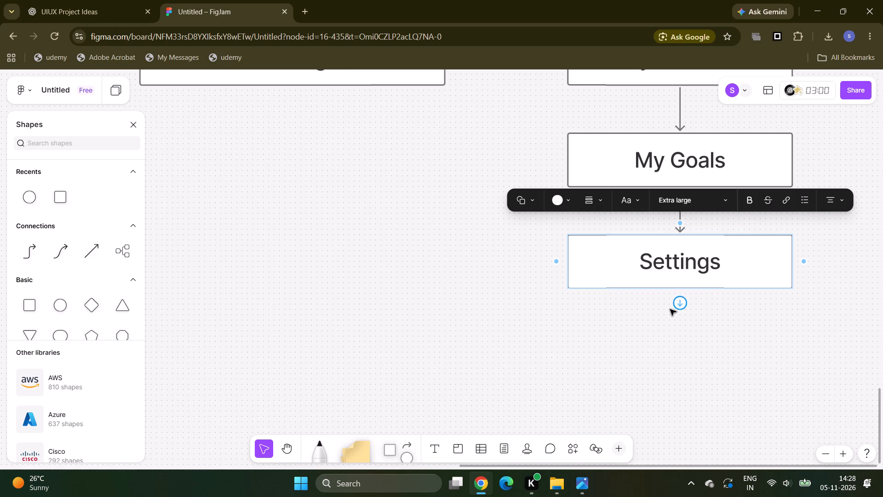
Add a box connected by a downward arrow directly below Settings, labelled "Help&Support".
click(679, 308)
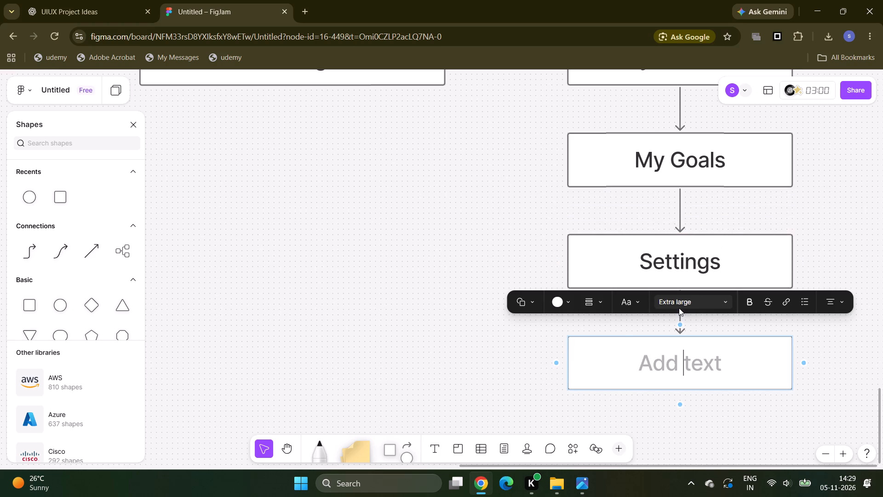
scroll(632, 338, down, 1)
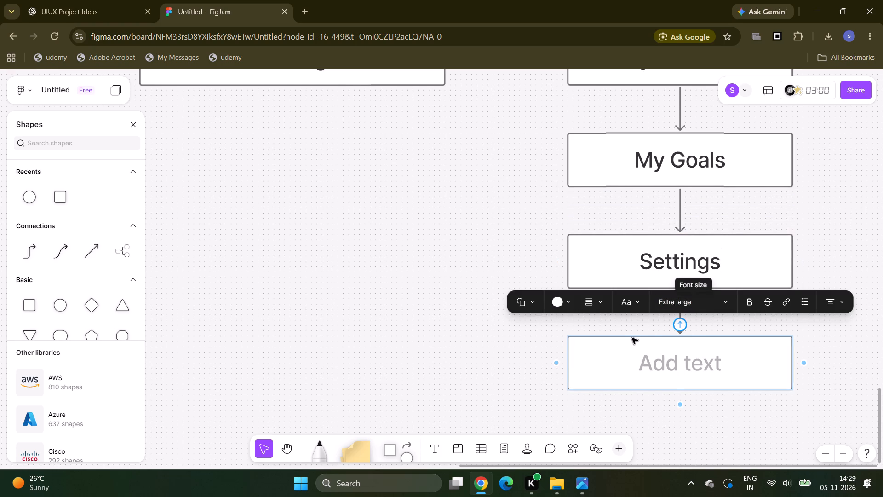
key(h)
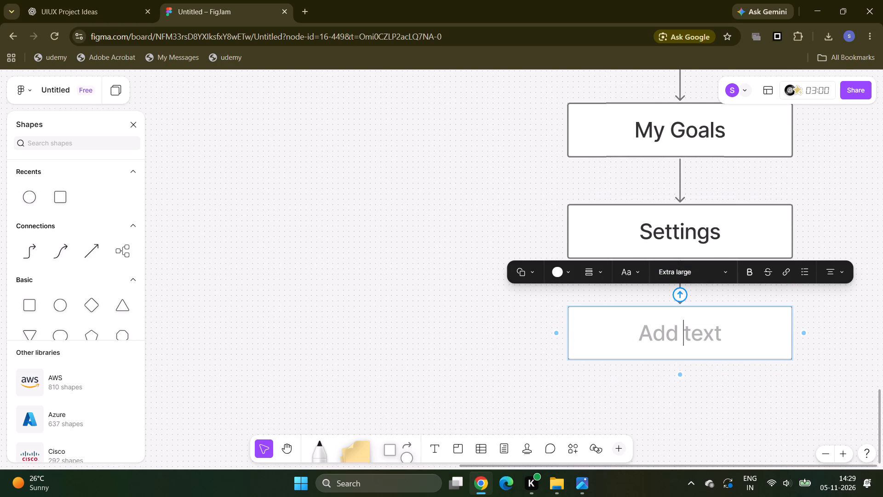
text(elp)
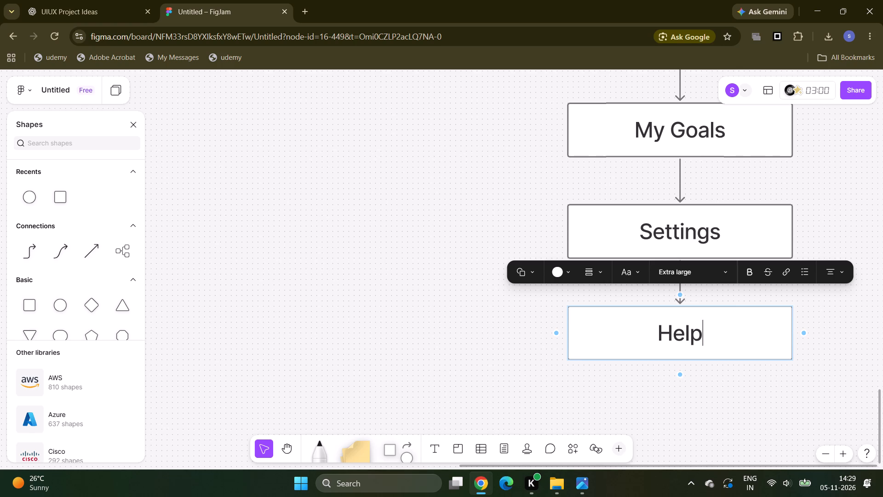
key(shift+ampersand)
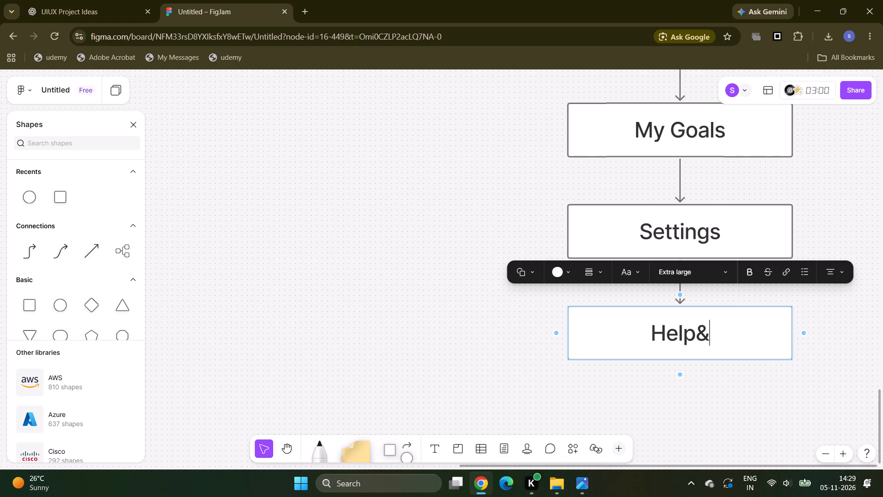
key(u)
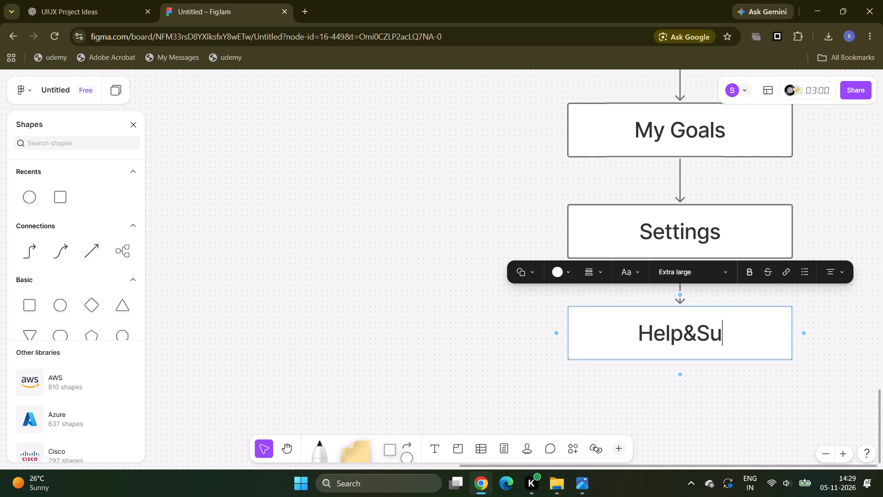
text(pp)
text(ort)
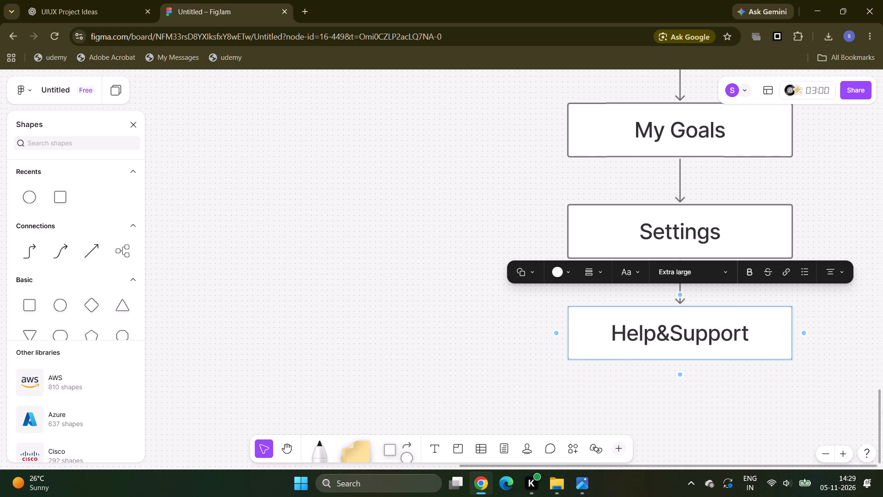
Add a box connected by a downward arrow directly below Help&Support, labelled "Log Out".
click(677, 376)
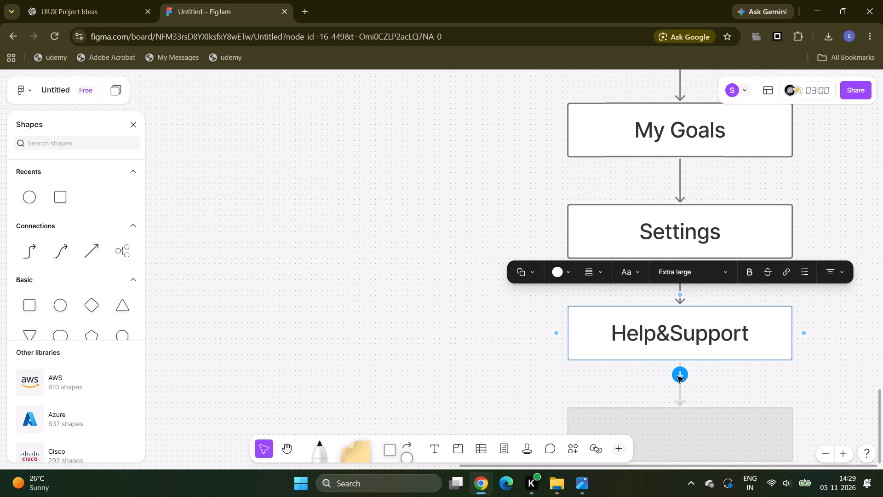
scroll(677, 376, down, 1)
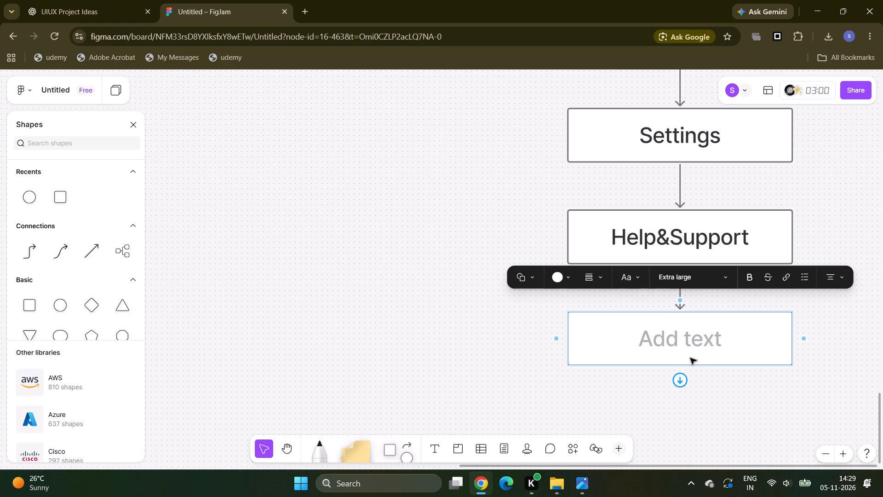
text(LO)
key(o)
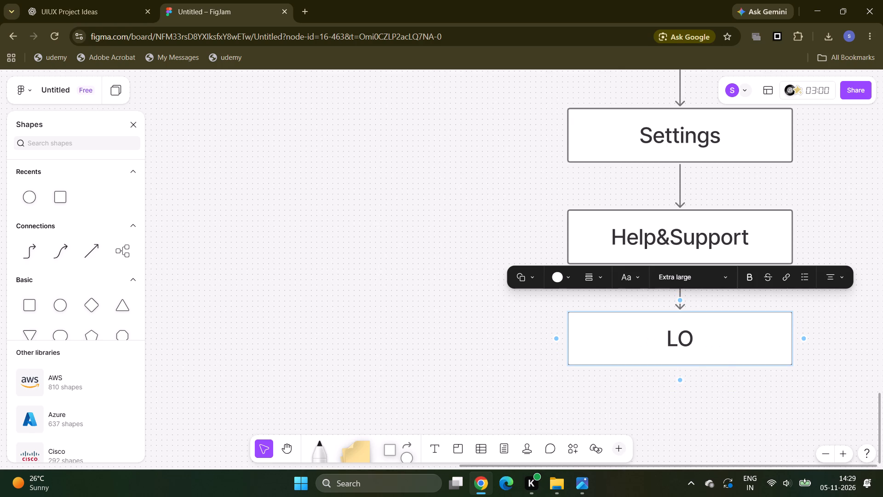
key(BackSpace)
key(BackSpace)
key(o)
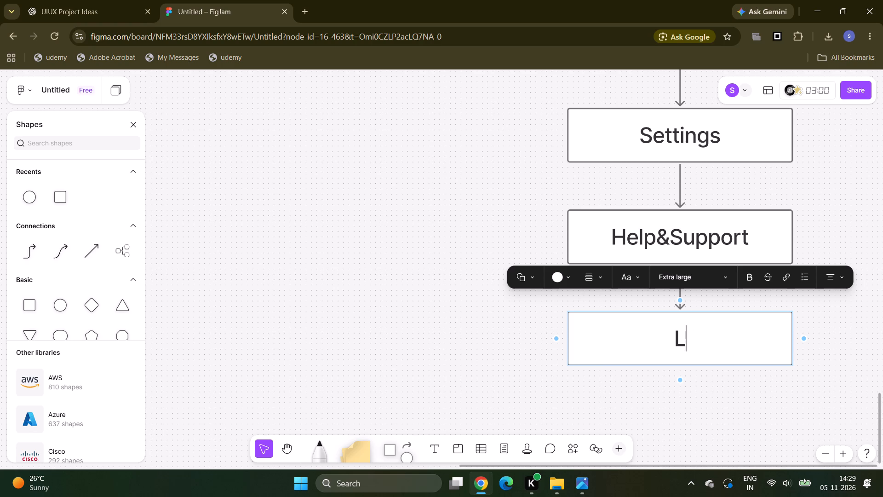
key(g)
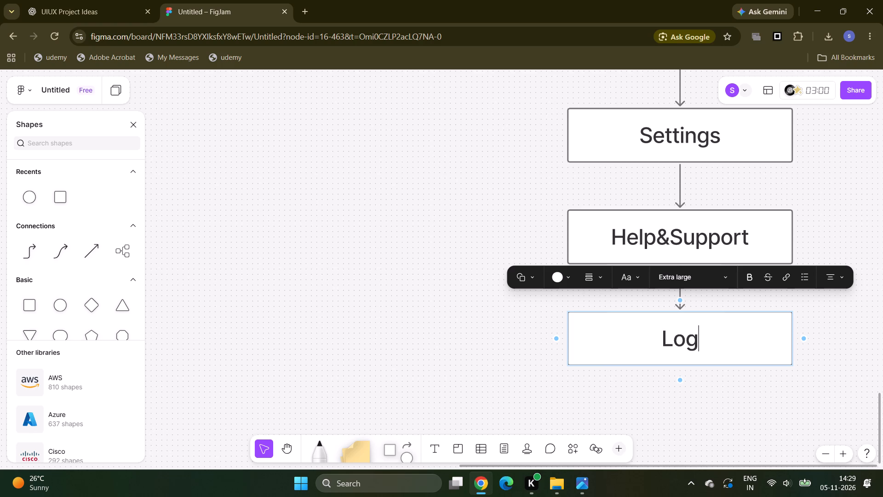
key(space)
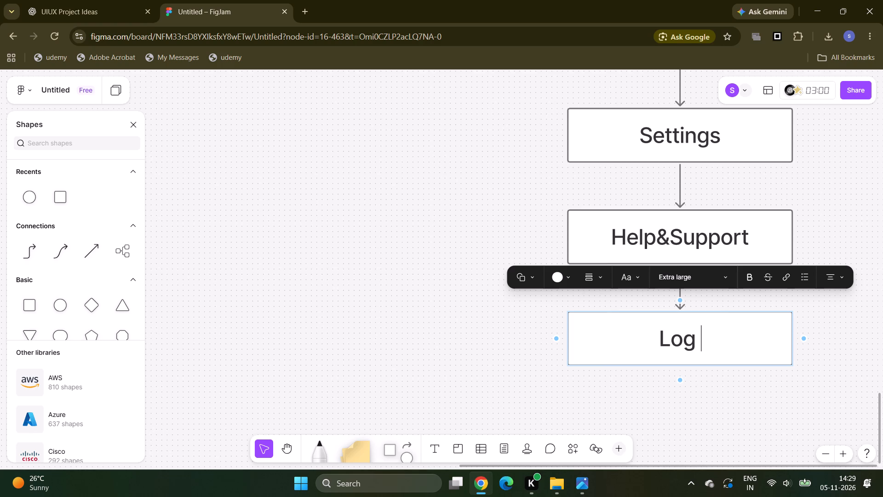
key(o)
text(ut)
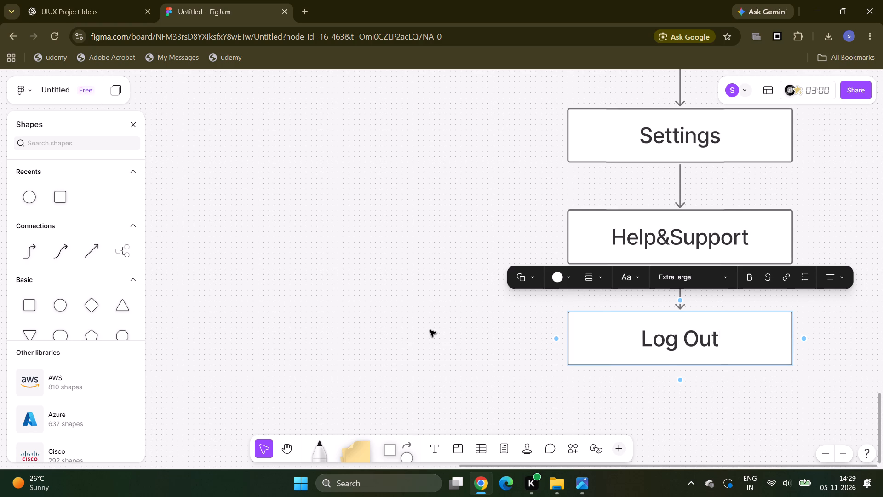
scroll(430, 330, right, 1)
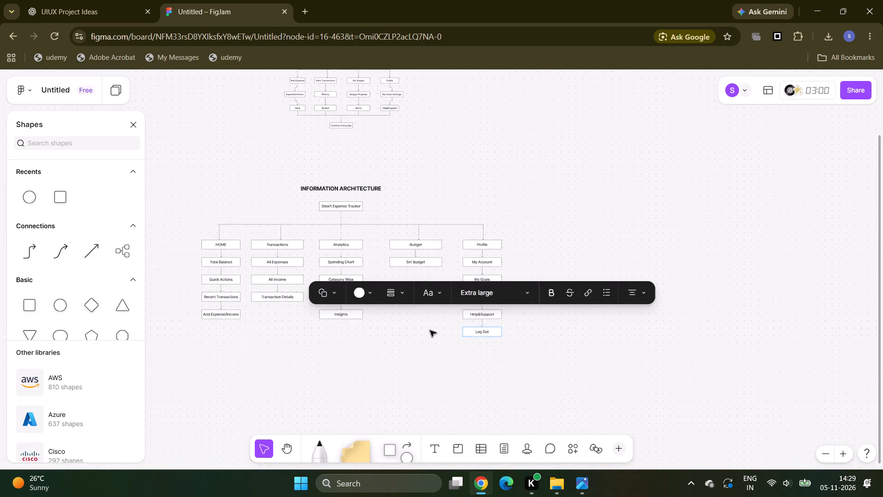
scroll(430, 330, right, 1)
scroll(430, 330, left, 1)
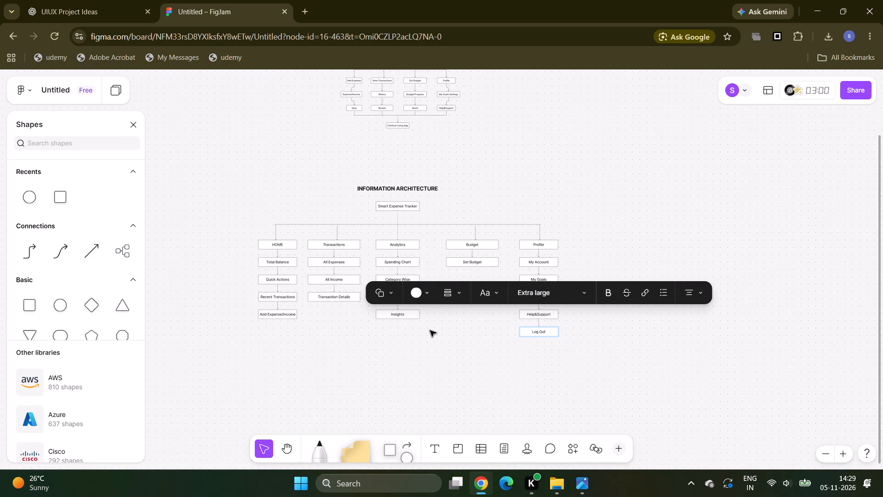